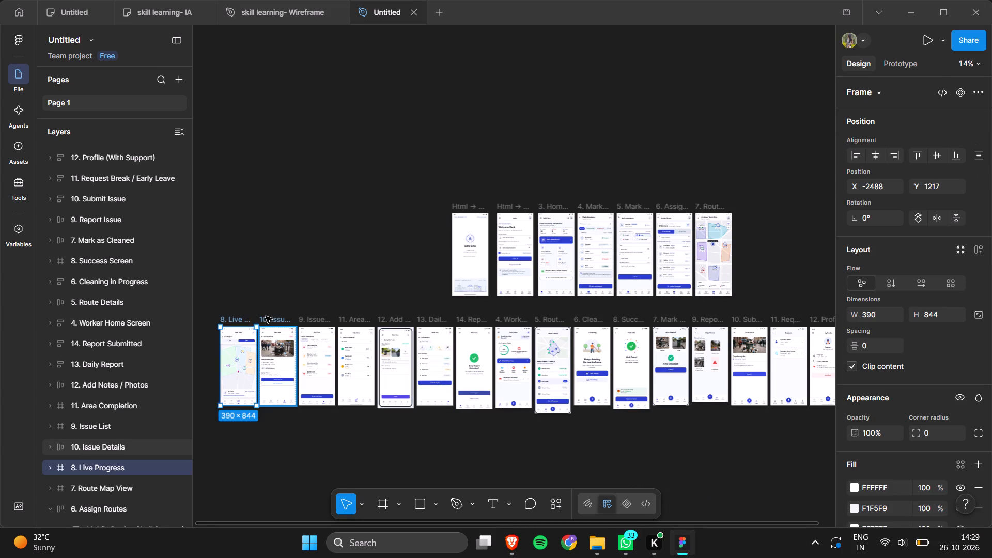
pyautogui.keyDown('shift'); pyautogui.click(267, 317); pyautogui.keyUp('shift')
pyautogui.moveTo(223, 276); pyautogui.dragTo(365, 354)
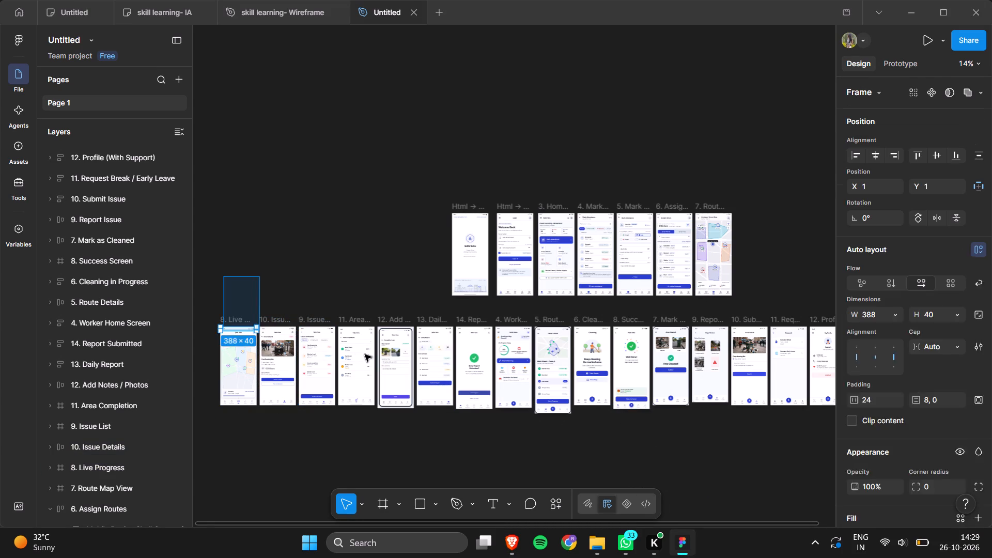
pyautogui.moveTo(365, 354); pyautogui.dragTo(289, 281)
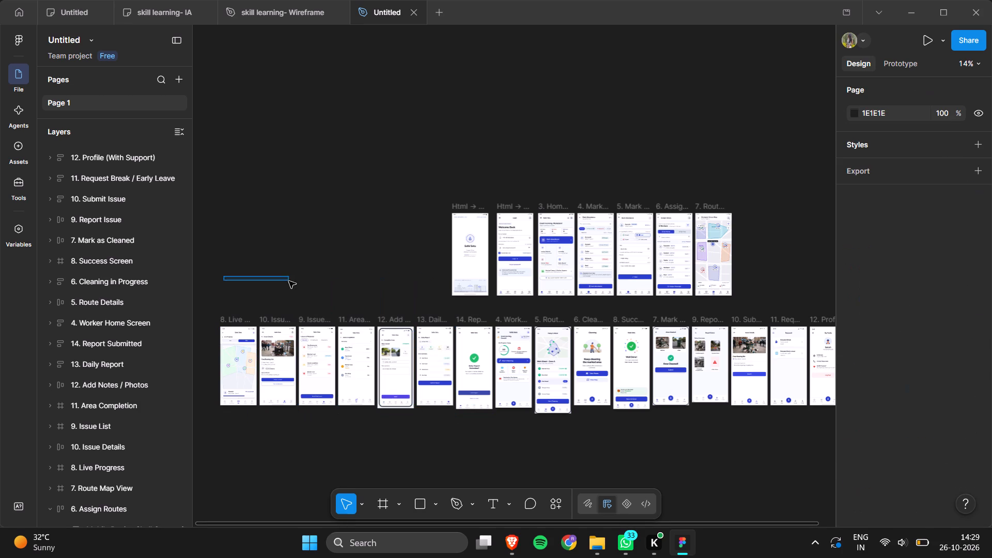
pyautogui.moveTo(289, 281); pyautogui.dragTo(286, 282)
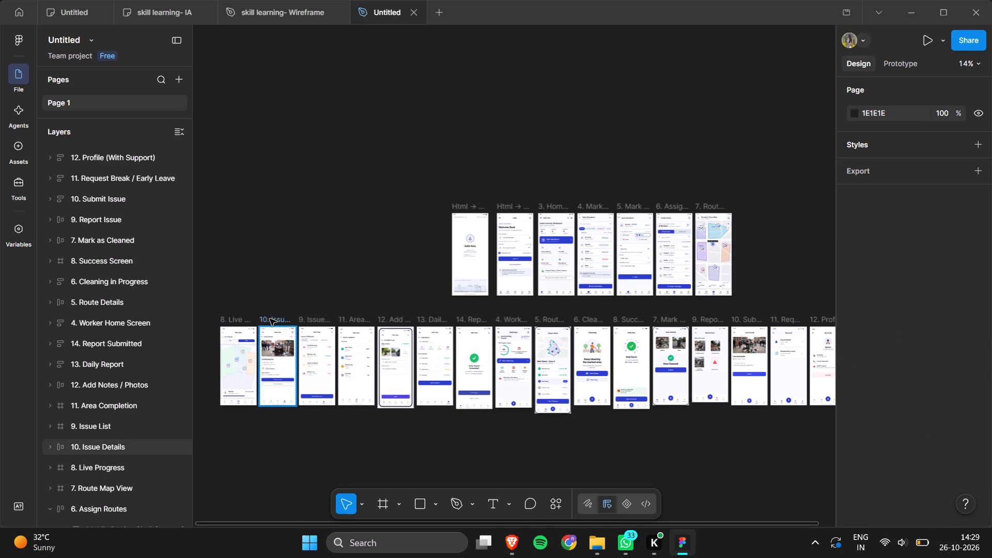
# Select the seven frames from 8. Live Progress through 14. Report Submitted and move them beside 7. Route Map View in the upper row, at Y 0.
pyautogui.keyDown('shift'); pyautogui.click(270, 319); pyautogui.keyUp('shift')
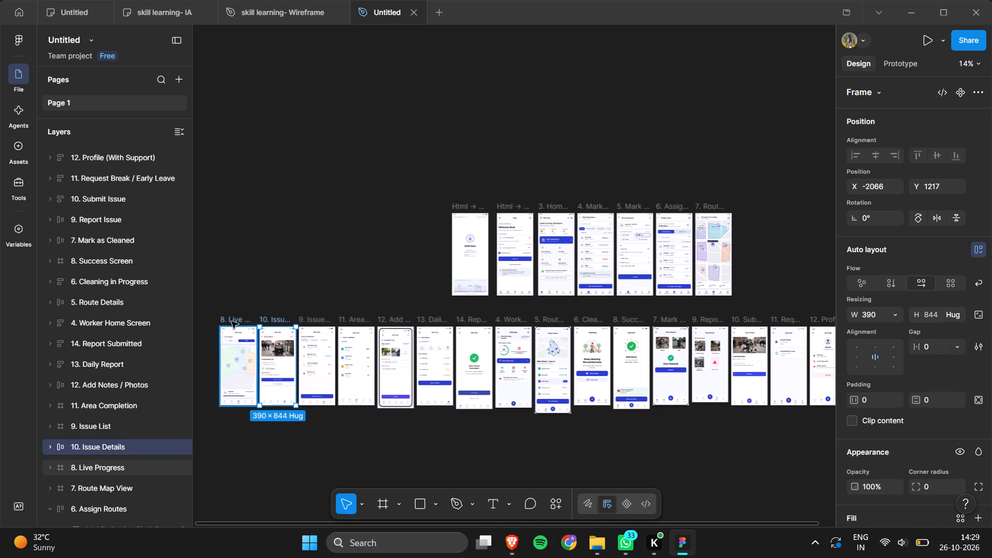
pyautogui.keyDown('shift'); pyautogui.click(231, 321); pyautogui.keyUp('shift')
pyautogui.keyDown('shift'); pyautogui.click(315, 320); pyautogui.keyUp('shift')
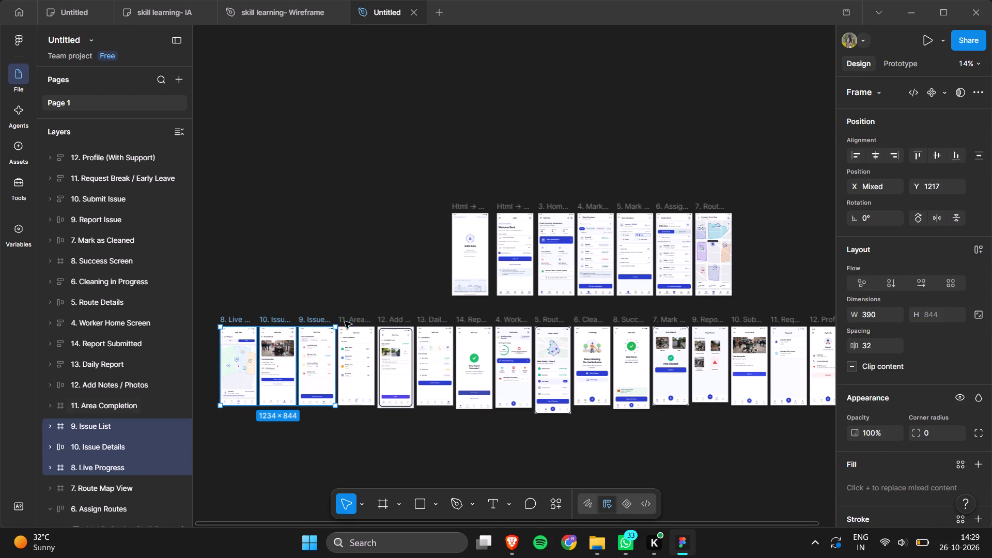
pyautogui.keyDown('shift'); pyautogui.click(348, 321); pyautogui.keyUp('shift')
pyautogui.keyDown('shift'); pyautogui.click(389, 320); pyautogui.keyUp('shift')
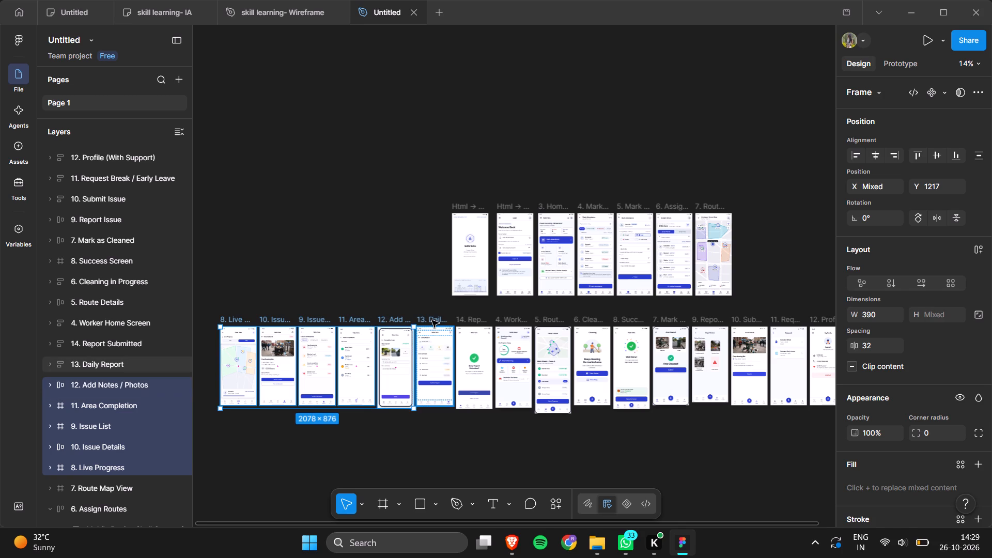
pyautogui.keyDown('shift'); pyautogui.click(432, 320); pyautogui.keyUp('shift')
pyautogui.keyDown('shift'); pyautogui.click(475, 319); pyautogui.keyUp('shift')
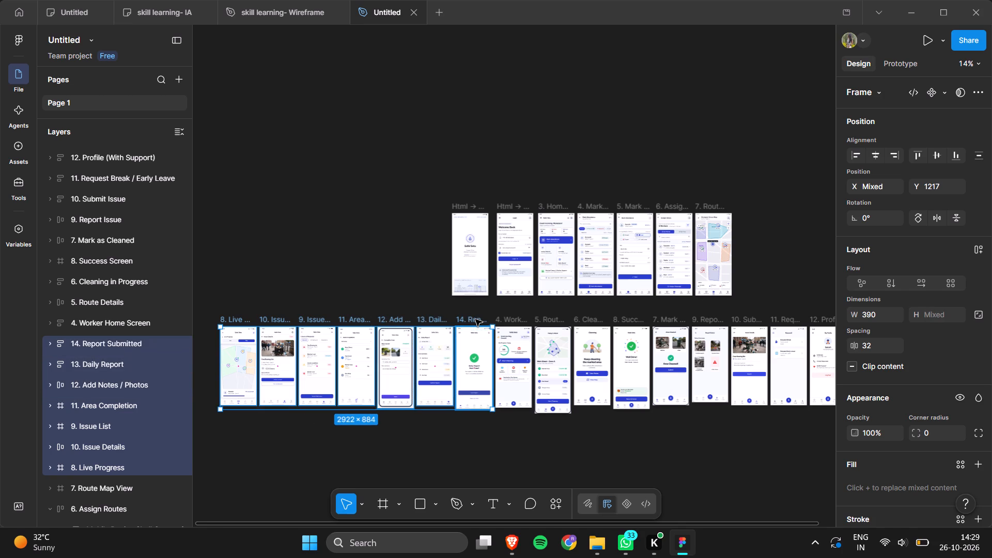
pyautogui.moveTo(401, 352); pyautogui.dragTo(765, 245)
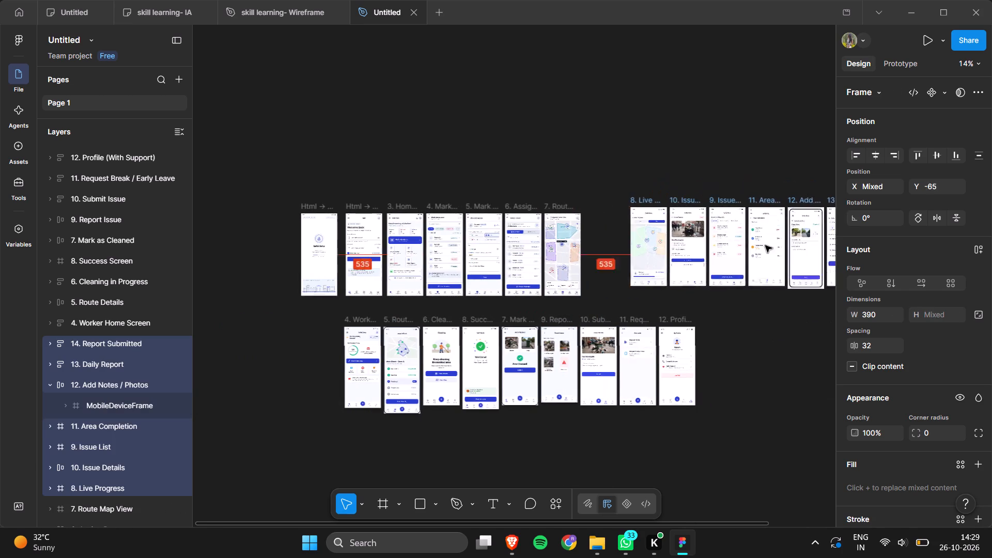
pyautogui.moveTo(765, 245); pyautogui.dragTo(766, 237)
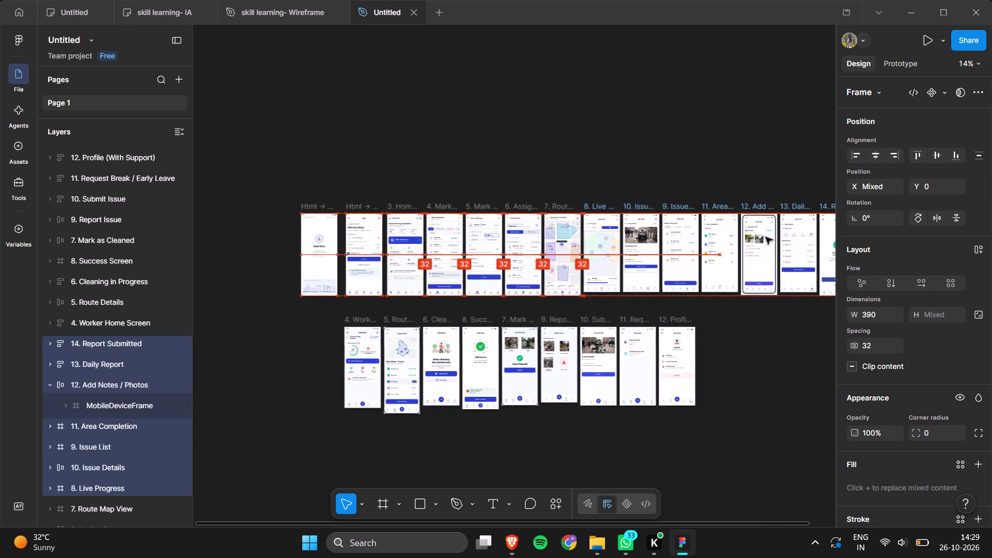
pyautogui.moveTo(766, 237); pyautogui.dragTo(769, 241)
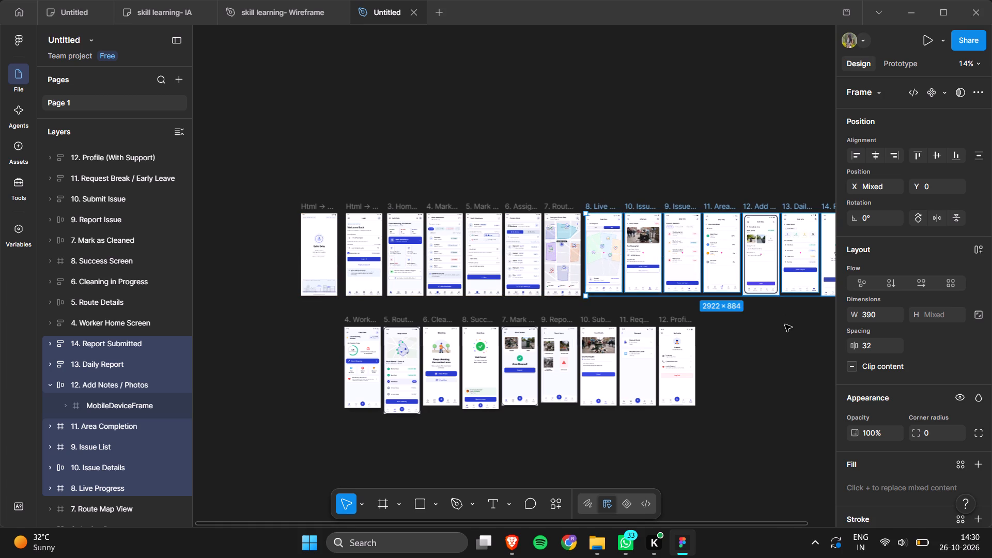
pyautogui.click(785, 324)
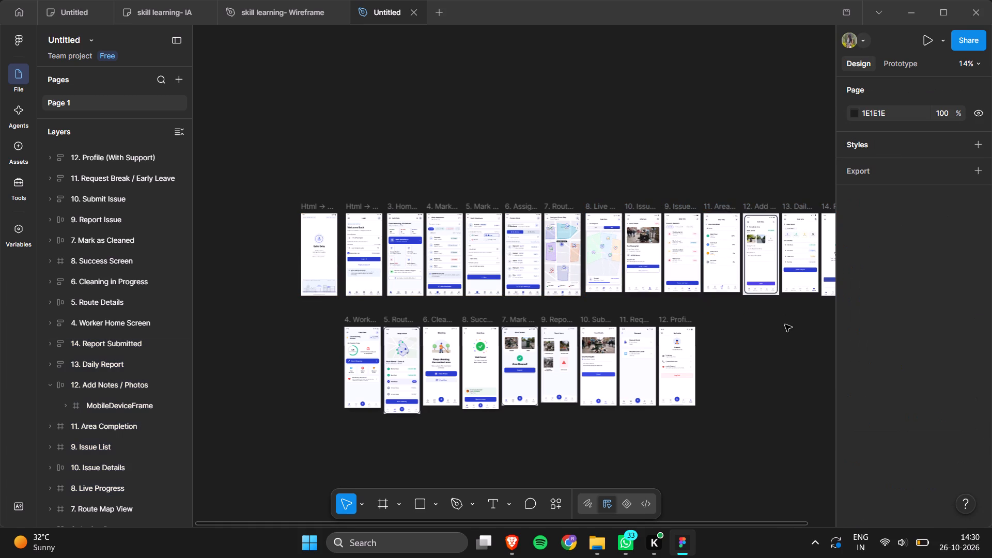
# Move the nine worker frames, 4. Worker Home Screen through 12. Profile, below the upper row, left-aligned with 3. Home Dashboard at about Y 1047.
pyautogui.hscroll(1, 731, 361)
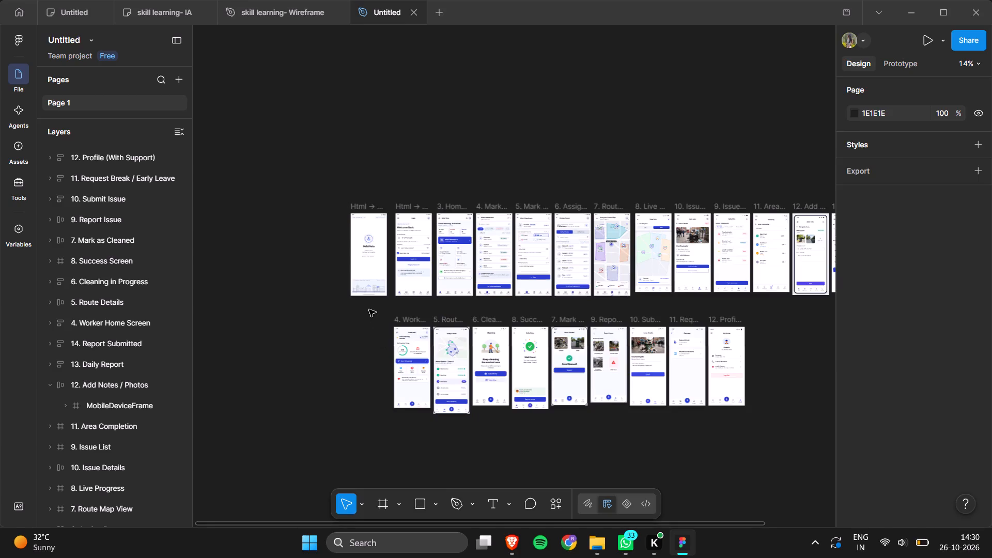
pyautogui.moveTo(369, 308); pyautogui.dragTo(780, 469)
pyautogui.moveTo(680, 358); pyautogui.dragTo(746, 387)
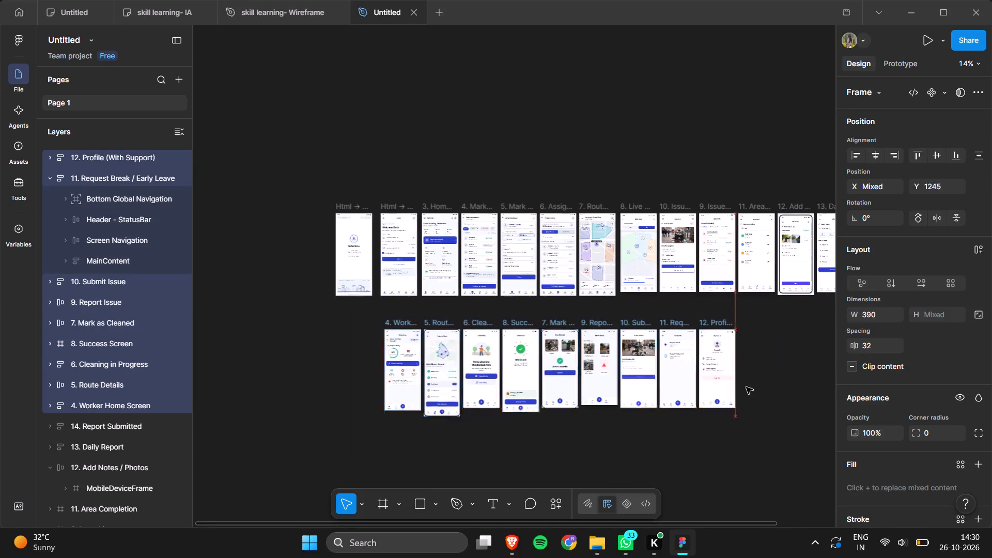
pyautogui.moveTo(746, 387); pyautogui.dragTo(752, 371)
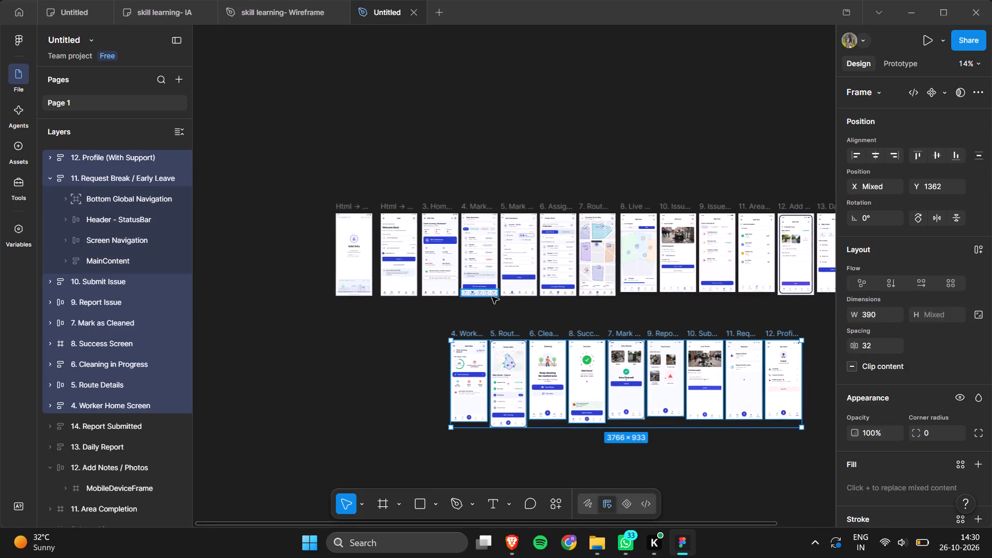
pyautogui.hscroll(3, 423, 274)
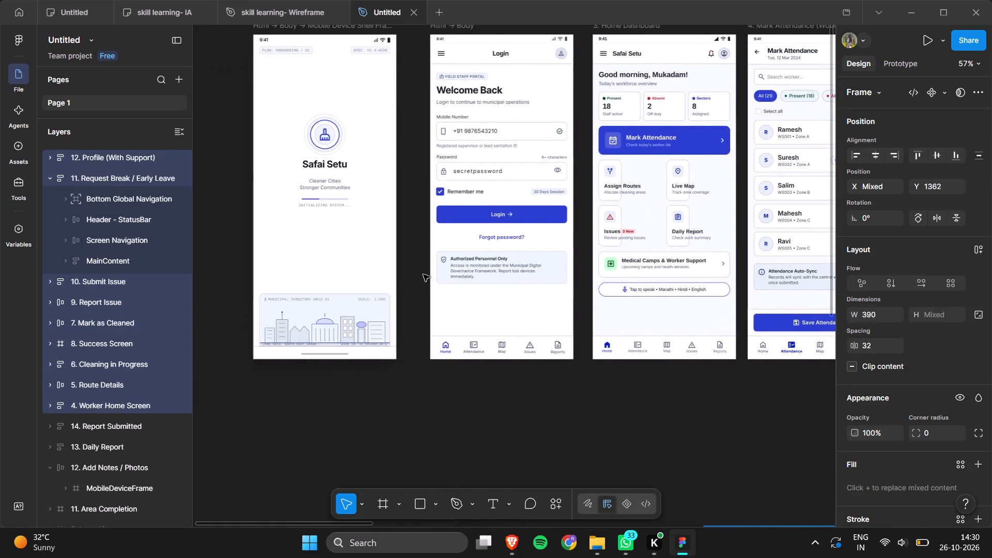
pyautogui.scroll(-3, 423, 274)
pyautogui.moveTo(719, 356); pyautogui.dragTo(605, 246)
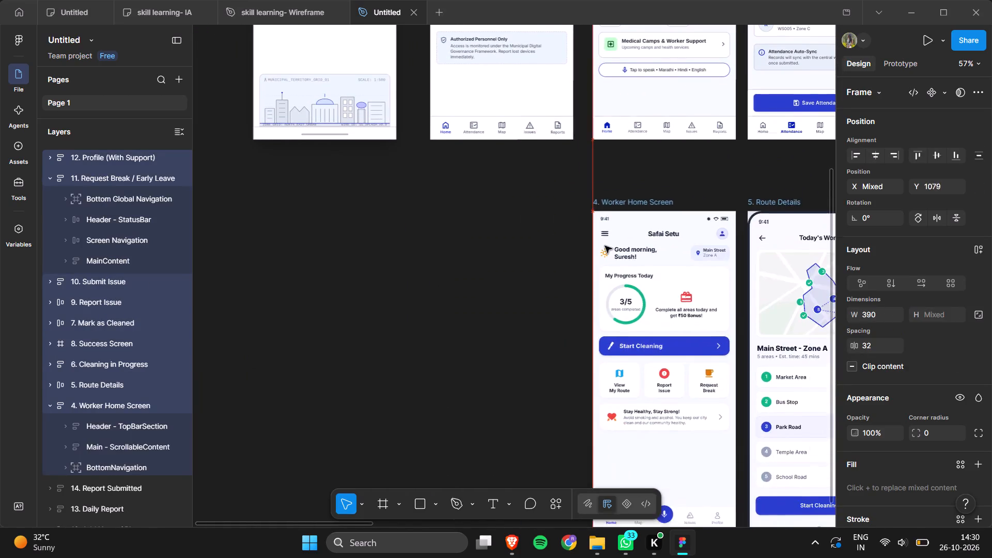
pyautogui.moveTo(605, 246); pyautogui.dragTo(606, 240)
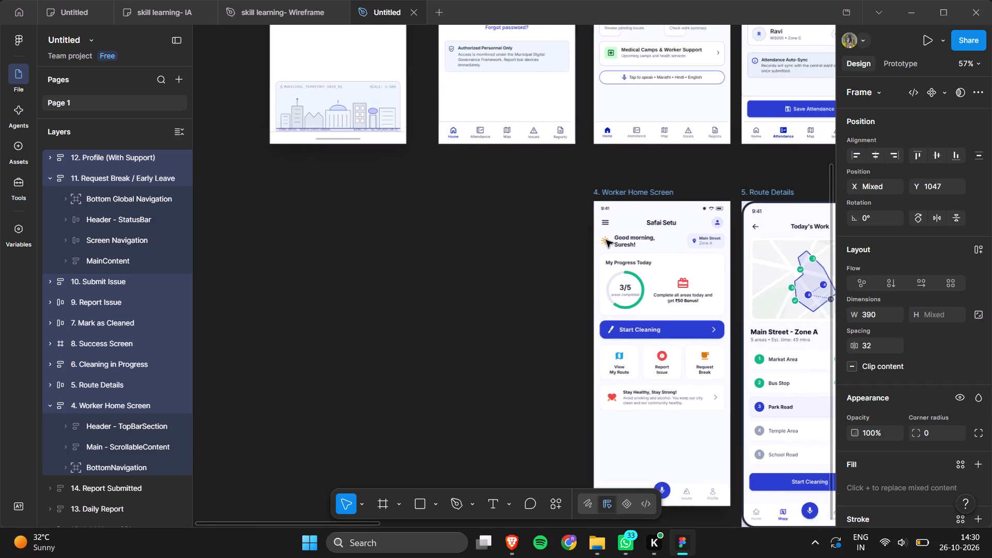
# Move the splash and login frames together to the left of both rows, vertically between them at about Y 522.
pyautogui.moveTo(455, 68); pyautogui.dragTo(586, 227)
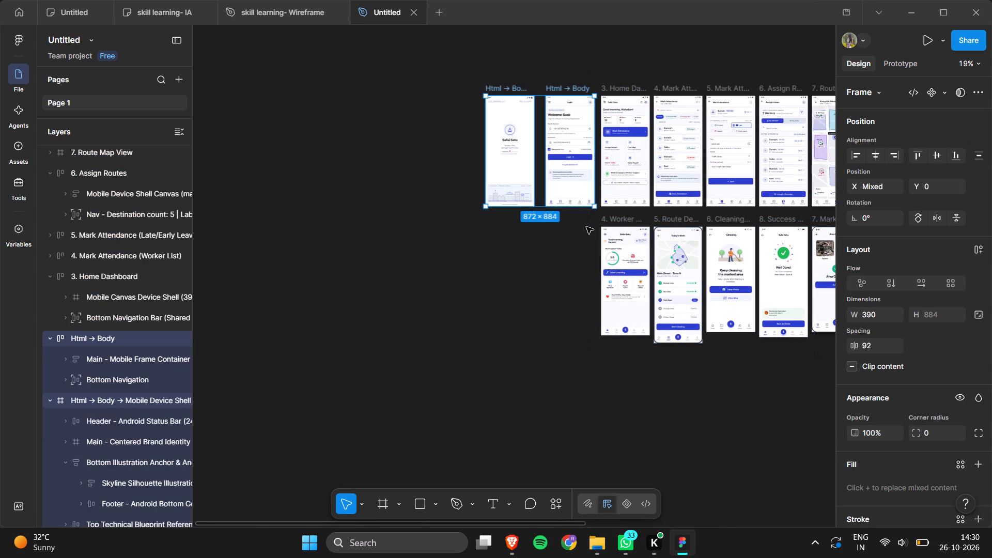
pyautogui.moveTo(572, 187); pyautogui.dragTo(534, 253)
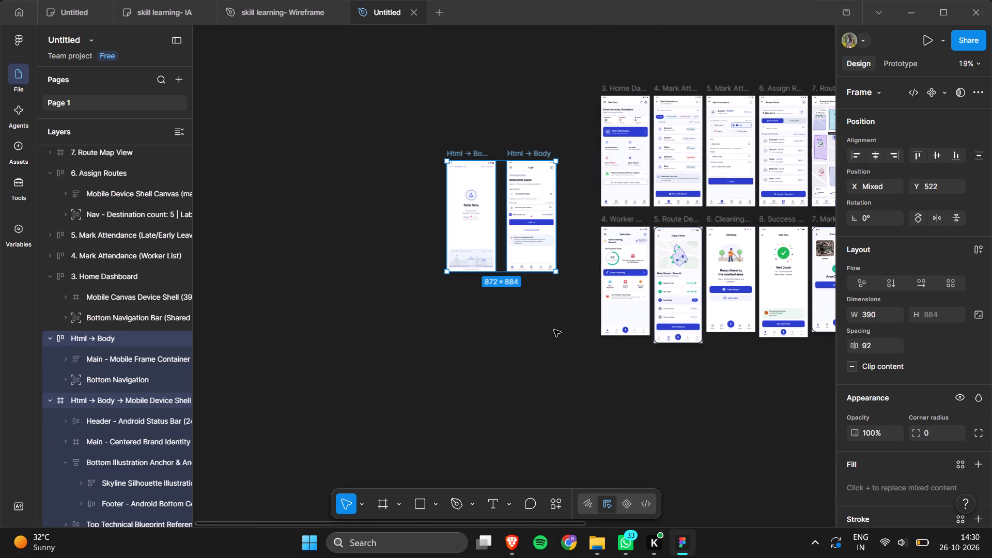
pyautogui.click(554, 330)
# Examine how the frames are arranged and spaced across both rows of the canvas.
pyautogui.hscroll(-6, 692, 393)
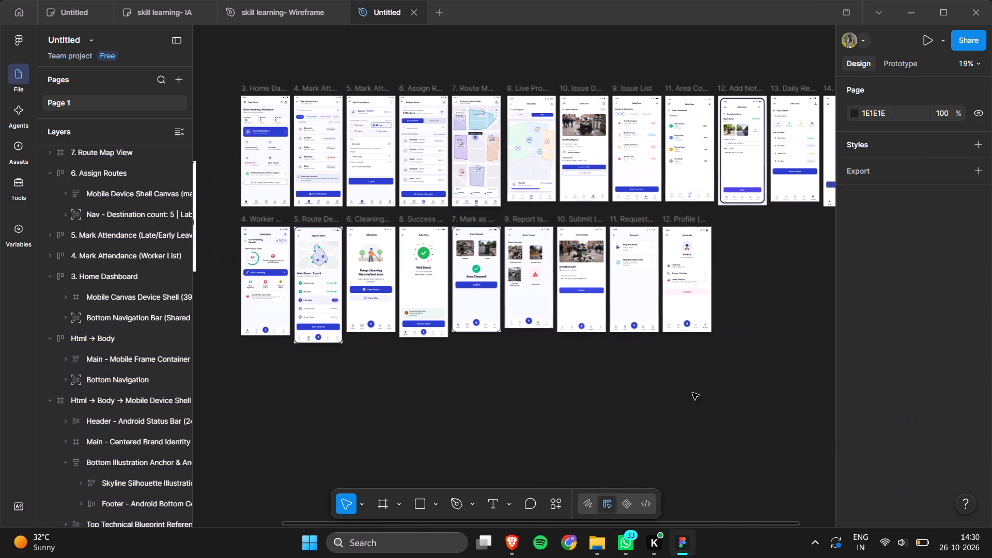
pyautogui.hscroll(-1, 692, 393)
pyautogui.scroll(-1, 692, 393)
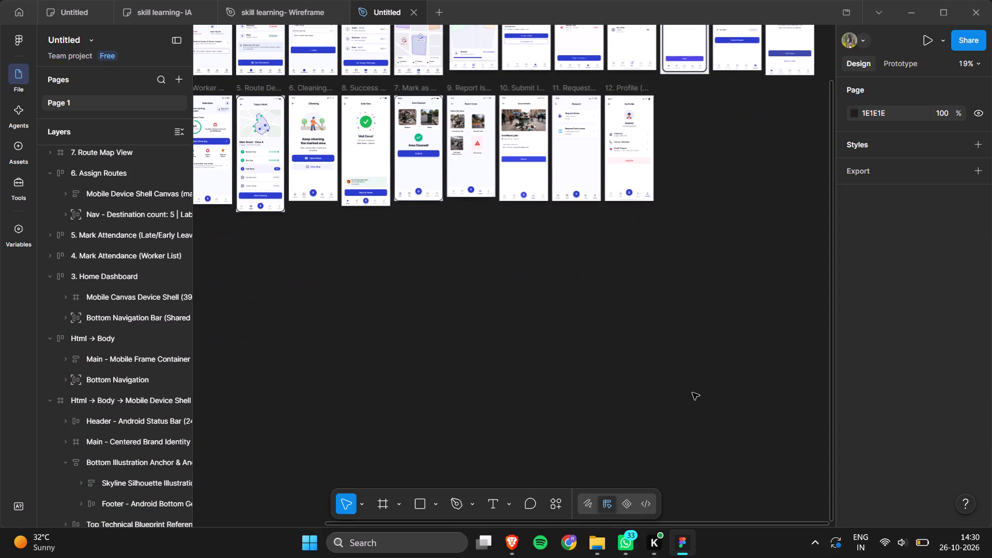
pyautogui.hscroll(1, 692, 393)
pyautogui.scroll(1, 692, 393)
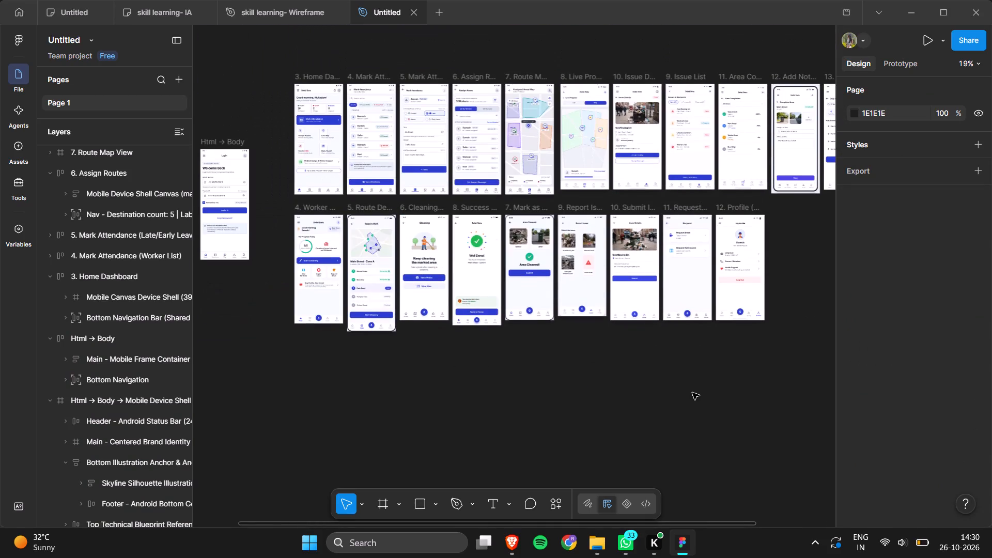
pyautogui.scroll(4, 692, 393)
pyautogui.hscroll(-3, 692, 393)
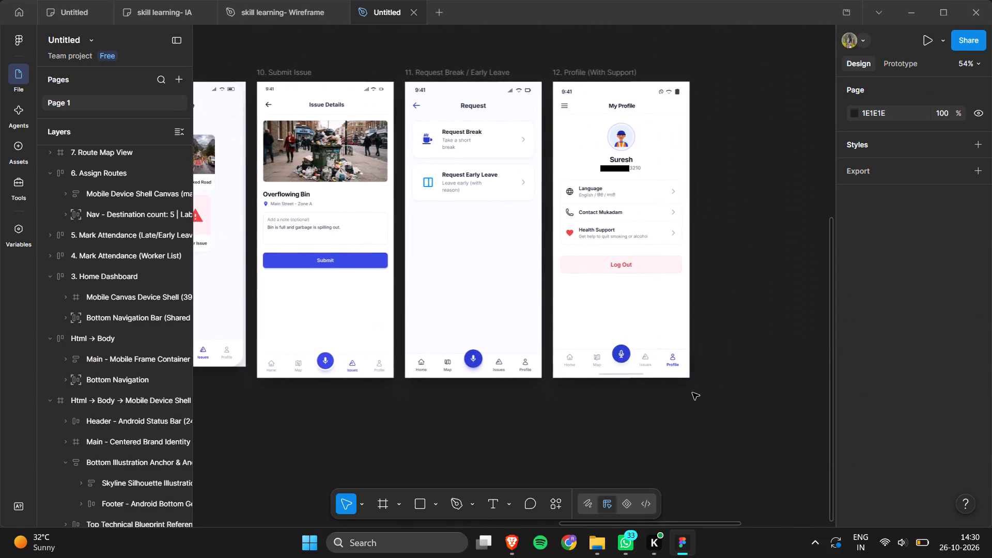
pyautogui.hscroll(1, 692, 393)
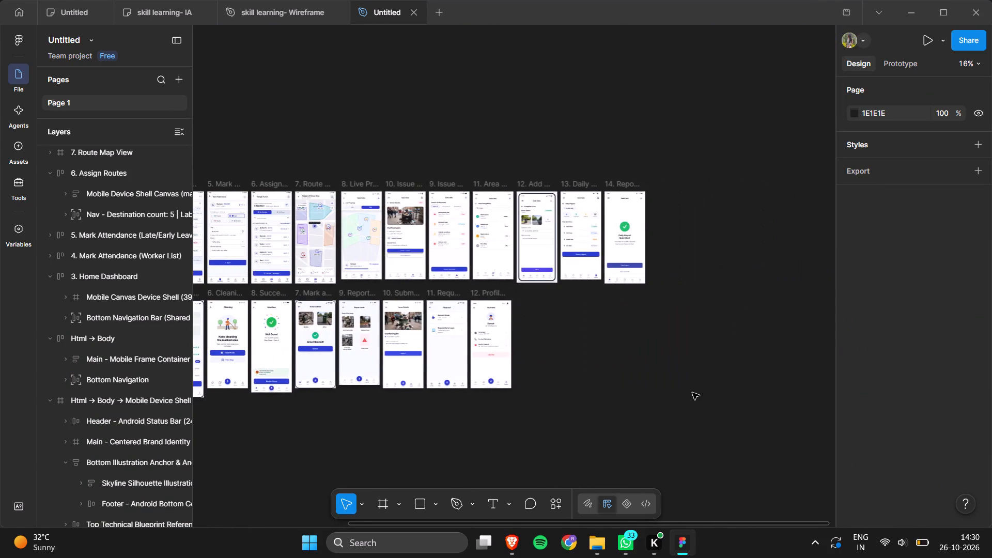
pyautogui.hscroll(2, 692, 393)
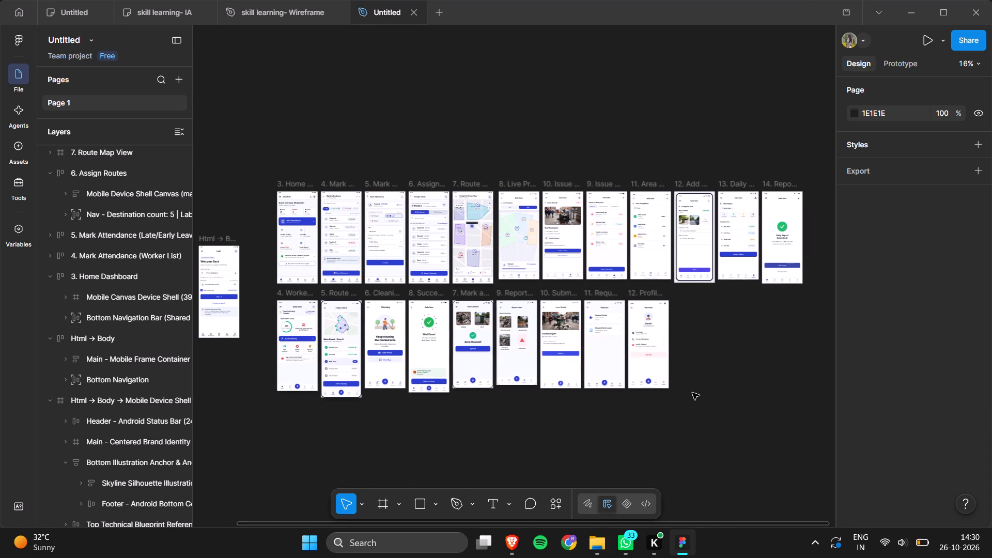
# Move the login frame closer to the splash frame, to about X 129, keeping it at Y 522.
pyautogui.hscroll(1, 692, 393)
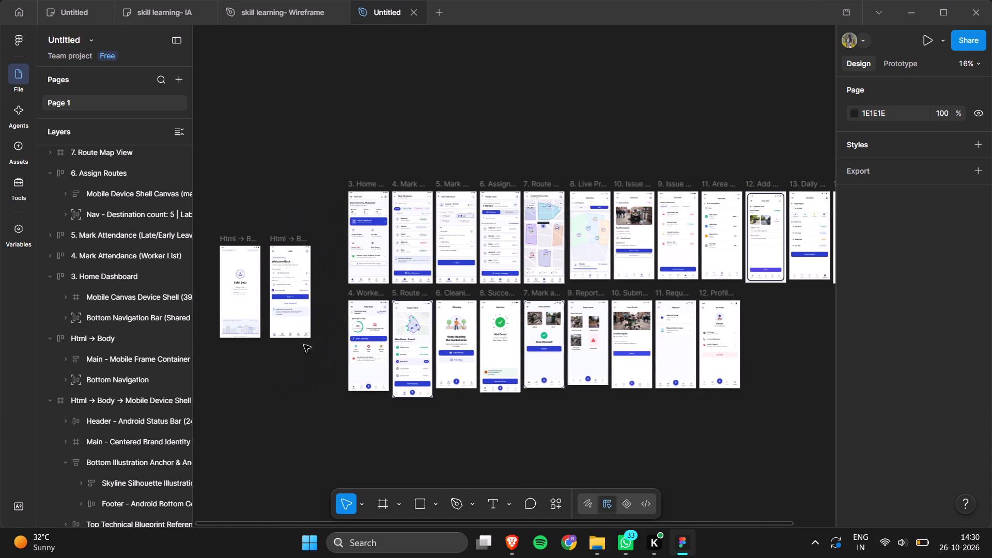
pyautogui.moveTo(290, 238); pyautogui.dragTo(281, 239)
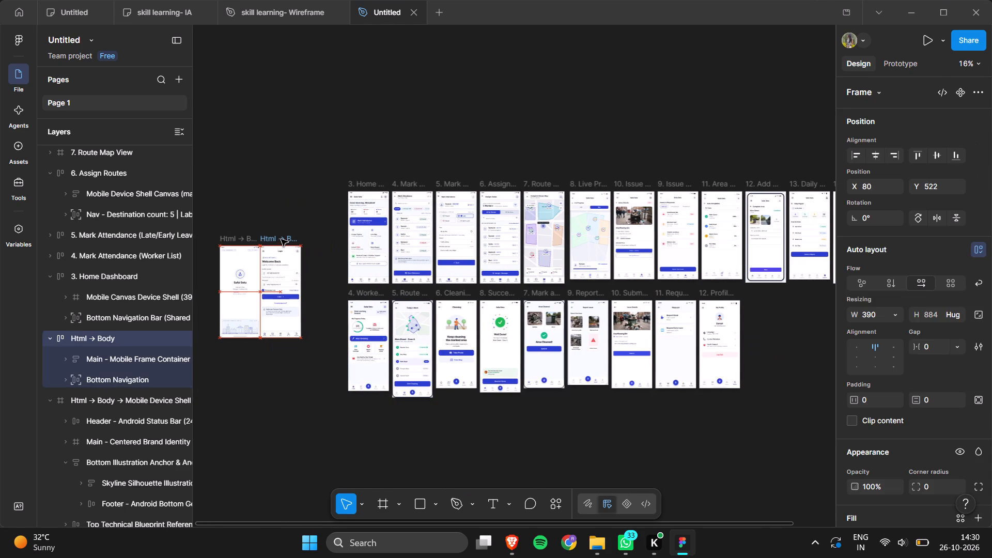
pyautogui.moveTo(281, 239); pyautogui.dragTo(285, 240)
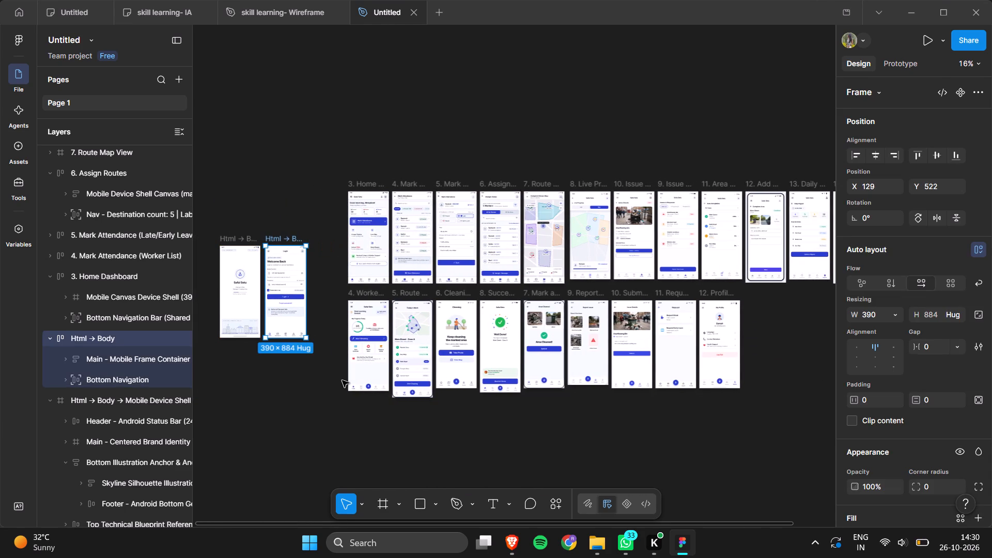
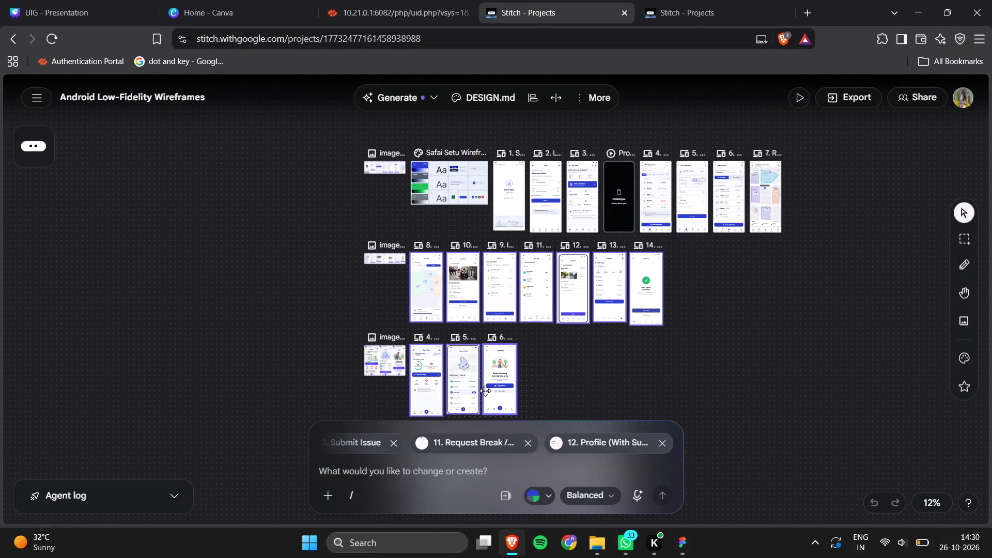
# Clear the screen selection in the Android Low-Fidelity Wireframes Stitch project and attach the copied image to the prompt.
pyautogui.scroll(-5, 485, 391)
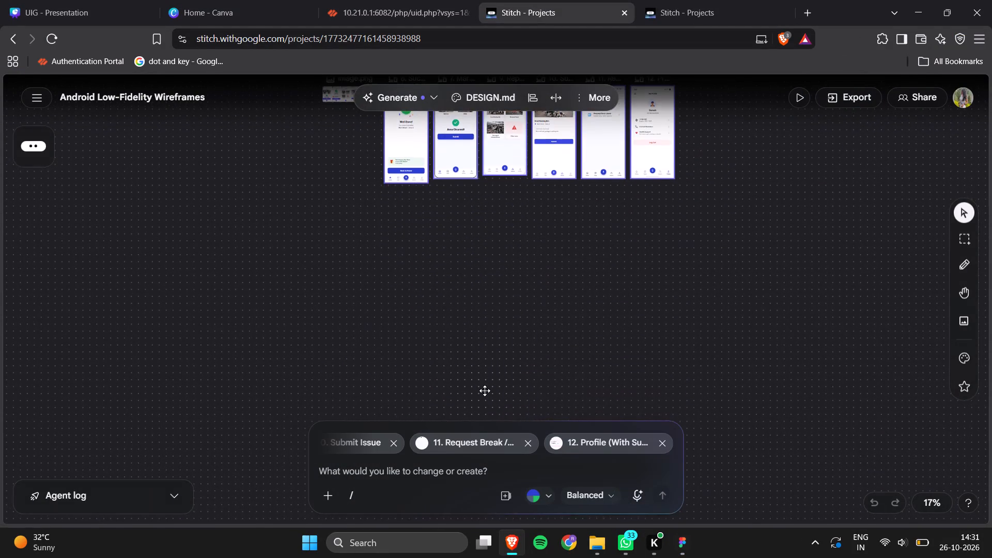
pyautogui.scroll(1, 485, 391)
pyautogui.click(449, 472)
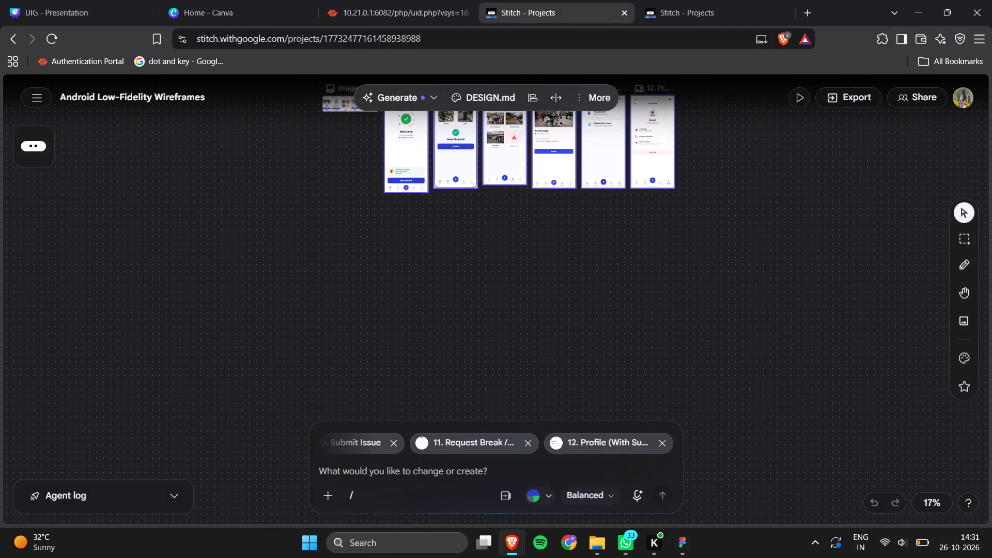
pyautogui.click(641, 327)
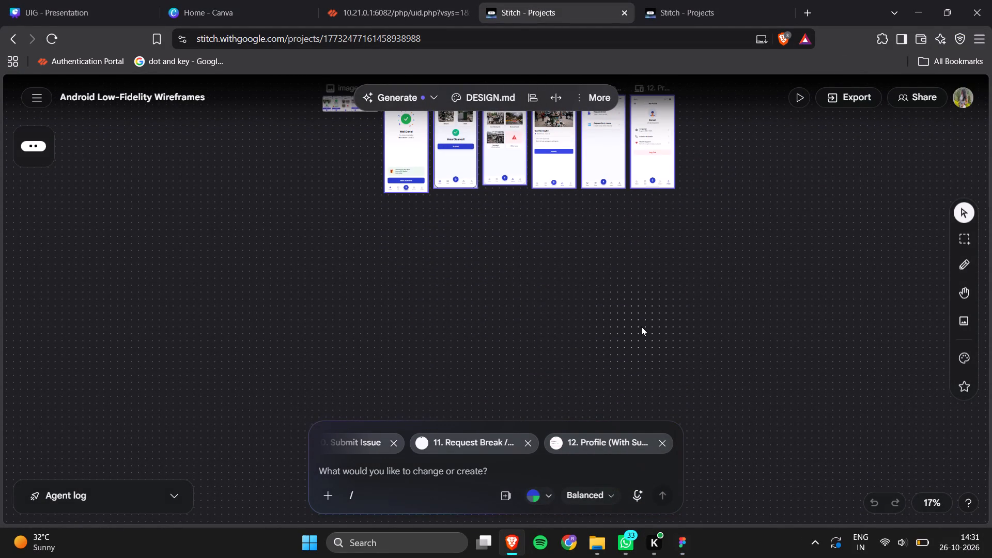
pyautogui.click(641, 327)
pyautogui.click(476, 481)
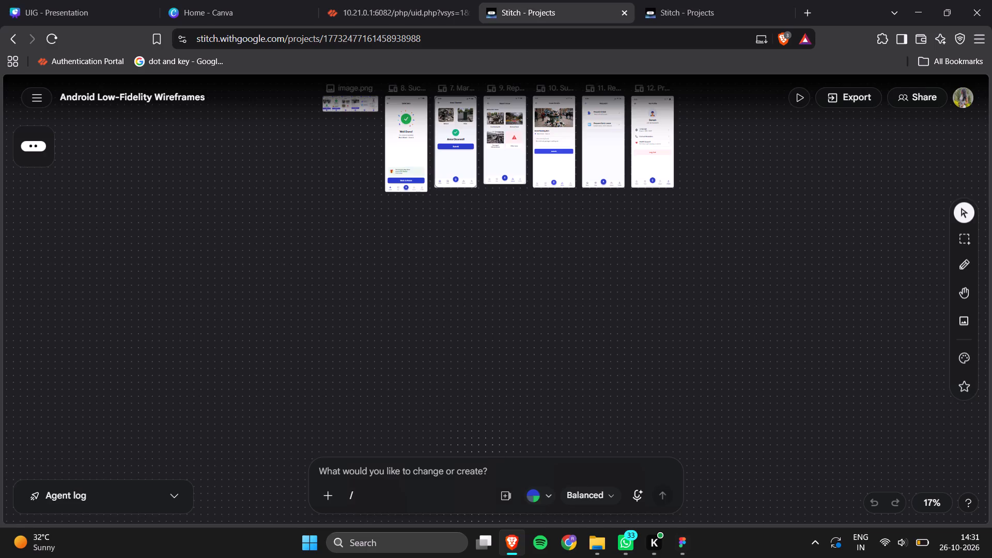
pyautogui.hotkey('ctrl', 'v')
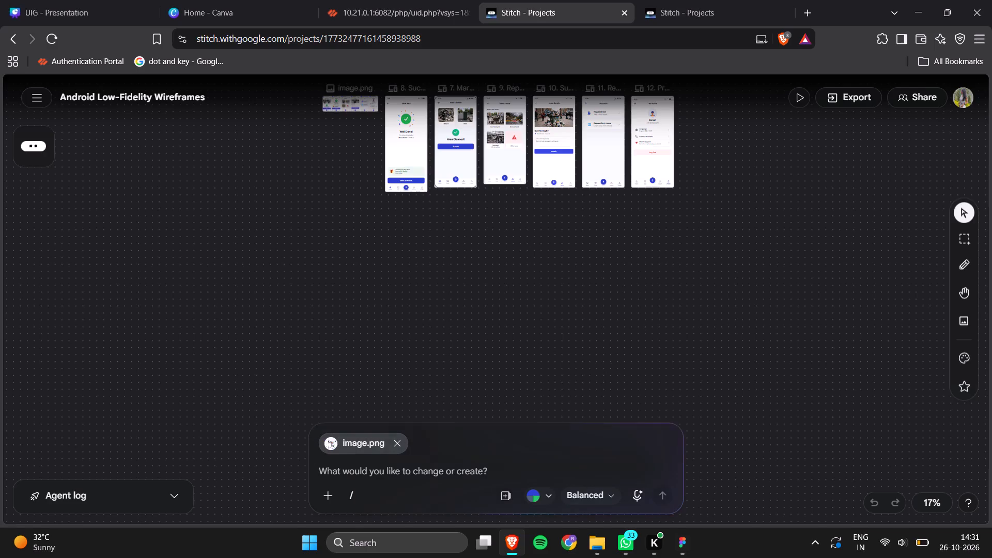
# Look through the project's agent messages and canvas for the earlier screen-generation prompt.
pyautogui.scroll(2, 431, 245)
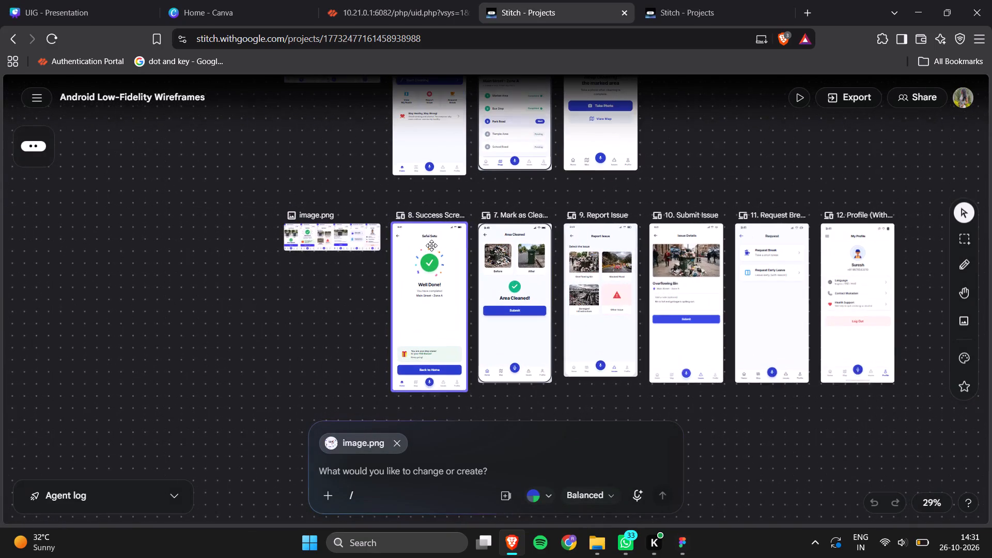
pyautogui.click(45, 145)
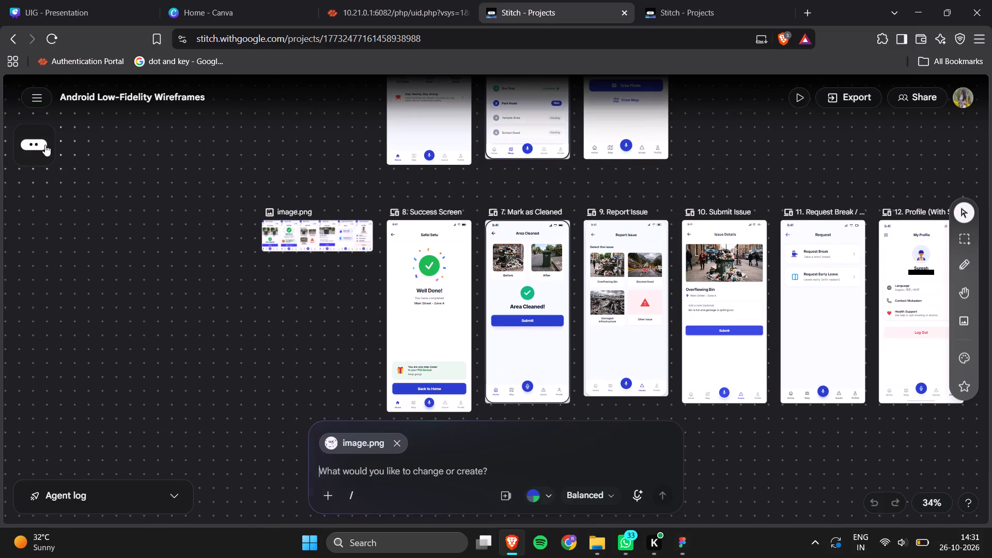
pyautogui.click(232, 121)
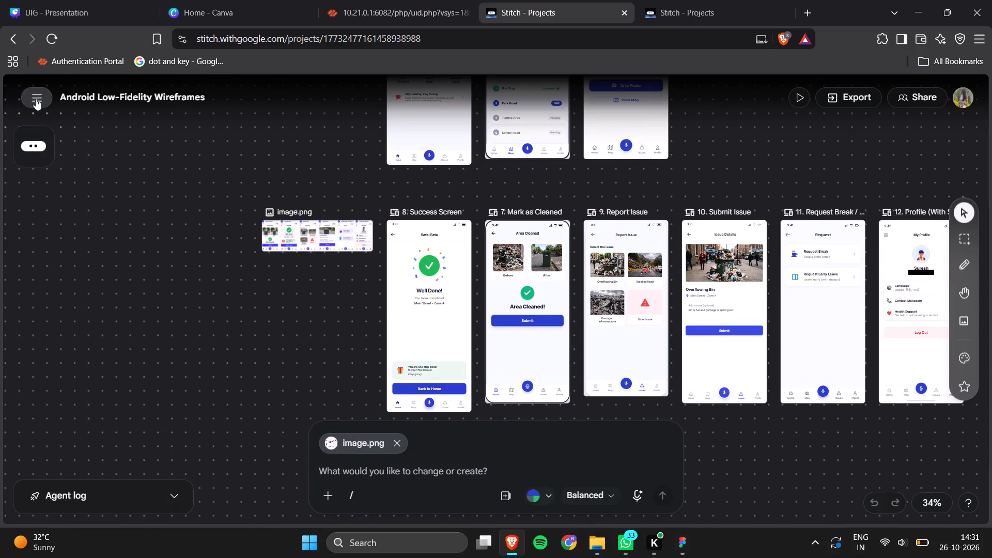
pyautogui.click(36, 99)
pyautogui.click(252, 157)
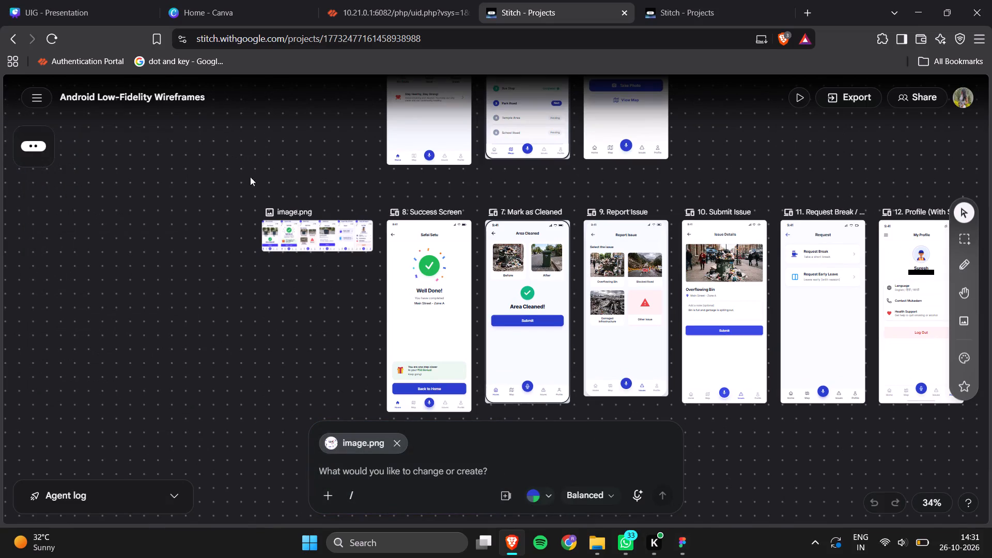
pyautogui.click(44, 159)
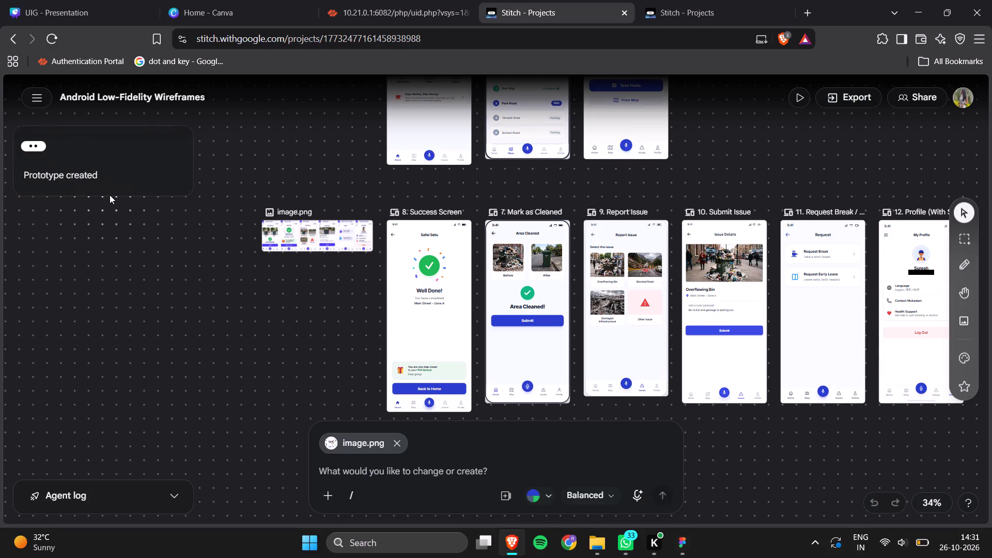
pyautogui.scroll(1, 111, 195)
pyautogui.click(275, 363)
pyautogui.scroll(4, 486, 266)
pyautogui.scroll(-1, 486, 266)
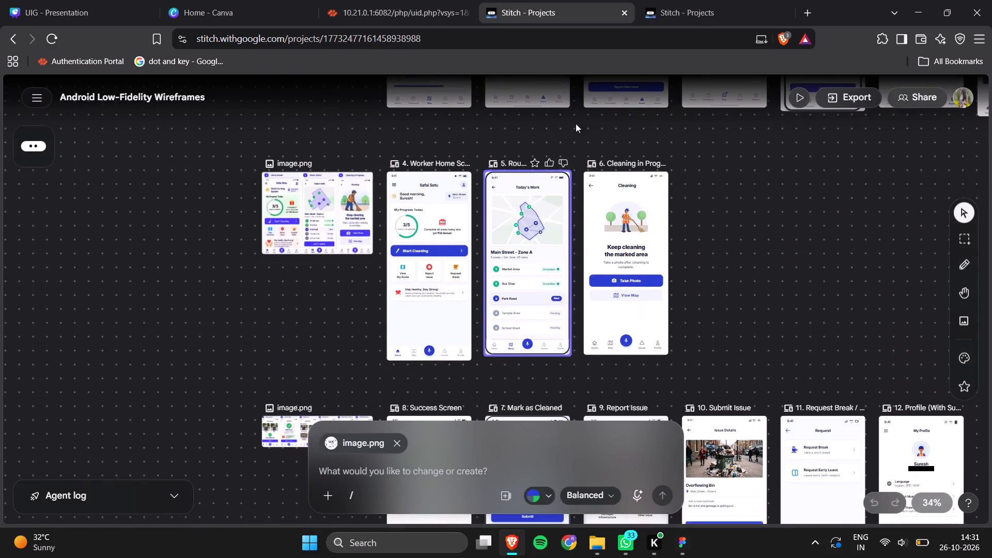
pyautogui.click(684, 13)
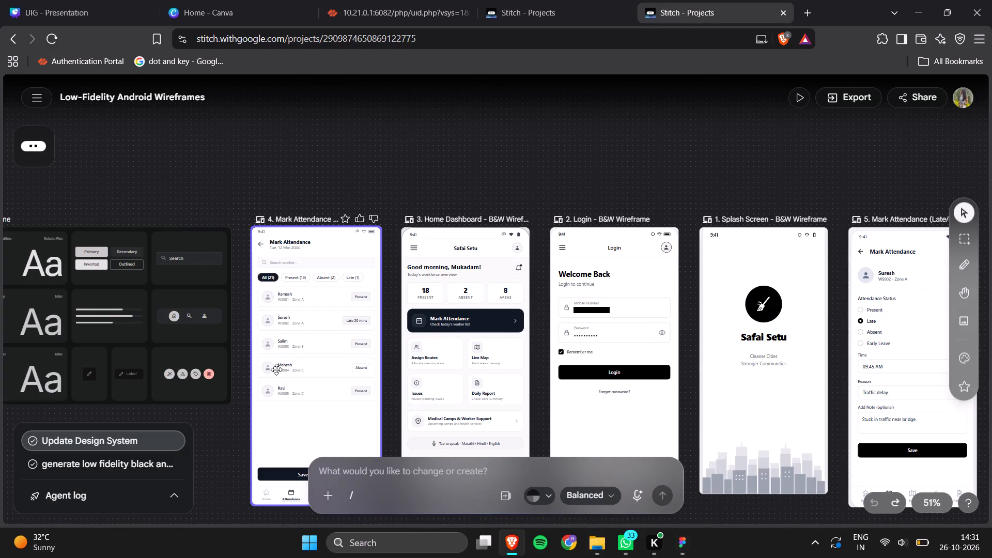
pyautogui.hscroll(4, 143, 437)
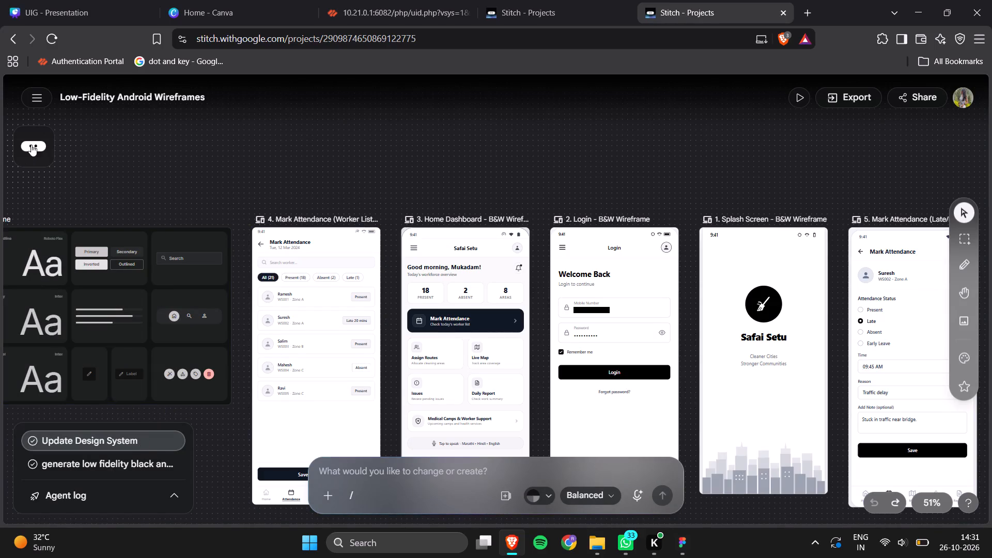
pyautogui.click(34, 149)
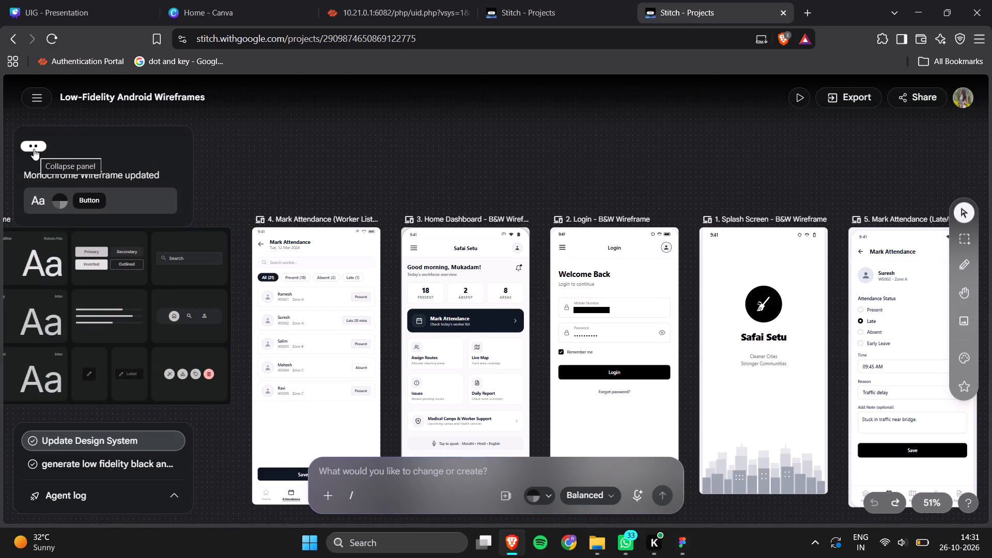
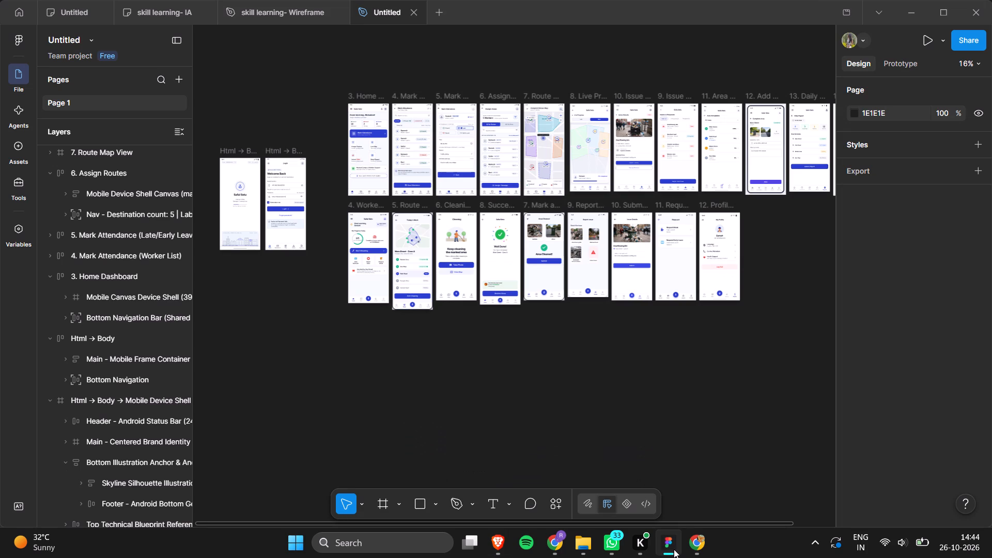
pyautogui.hotkey('ctrl', 'v')
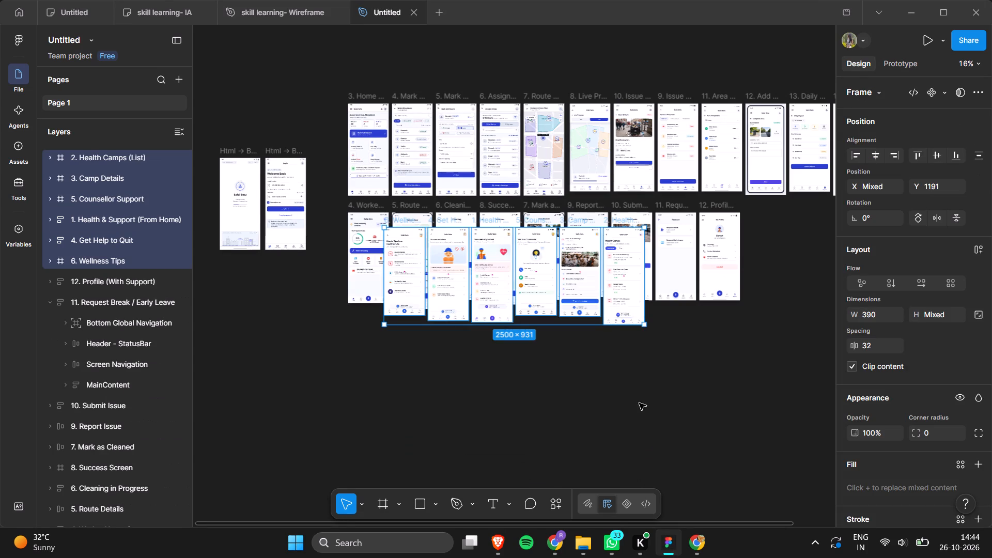
pyautogui.moveTo(617, 305); pyautogui.dragTo(578, 414)
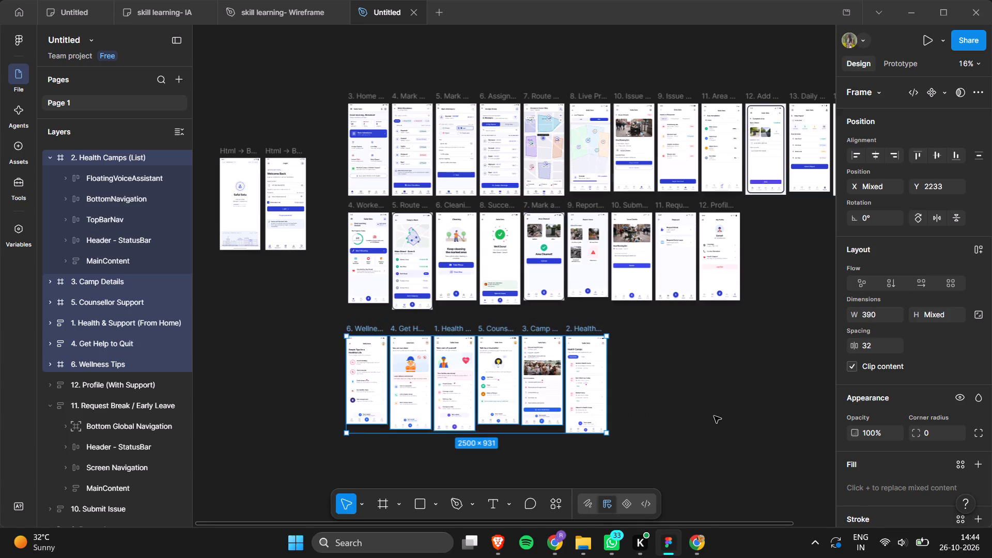
pyautogui.click(655, 369)
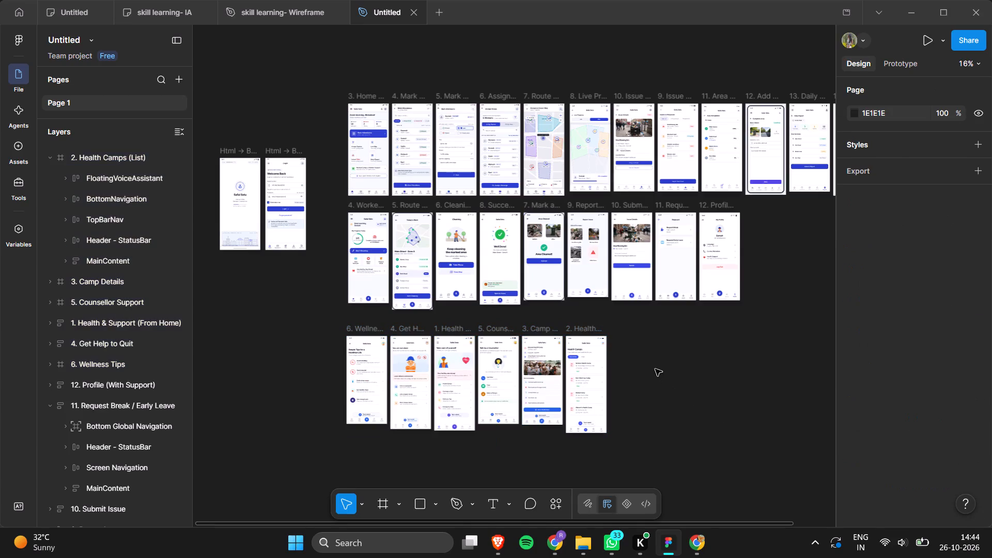
# Look over the three rows of pasted screens, examining the Home Dashboard and Worker Home Screen rows more closely.
pyautogui.scroll(4, 655, 369)
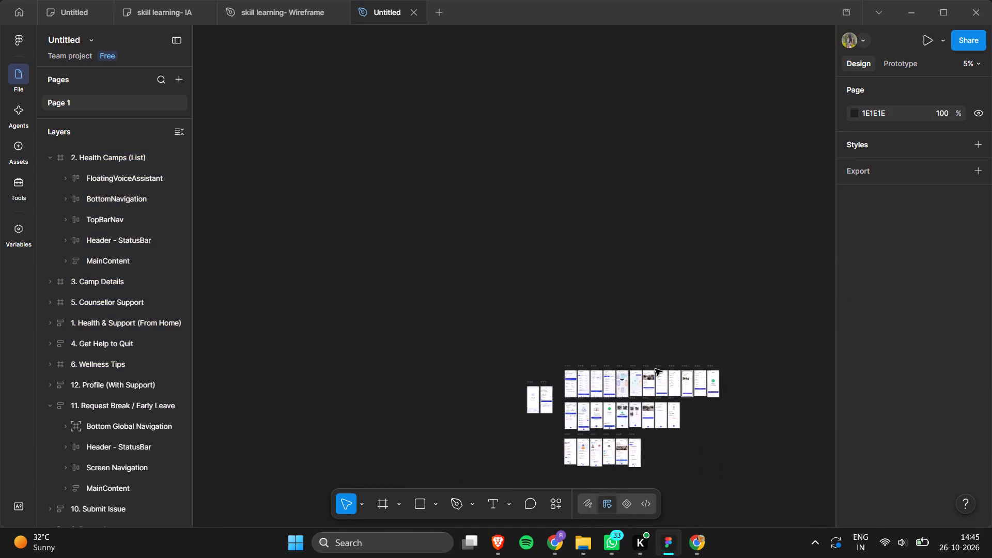
pyautogui.scroll(1, 655, 369)
pyautogui.hscroll(1, 655, 369)
pyautogui.hscroll(-1, 655, 369)
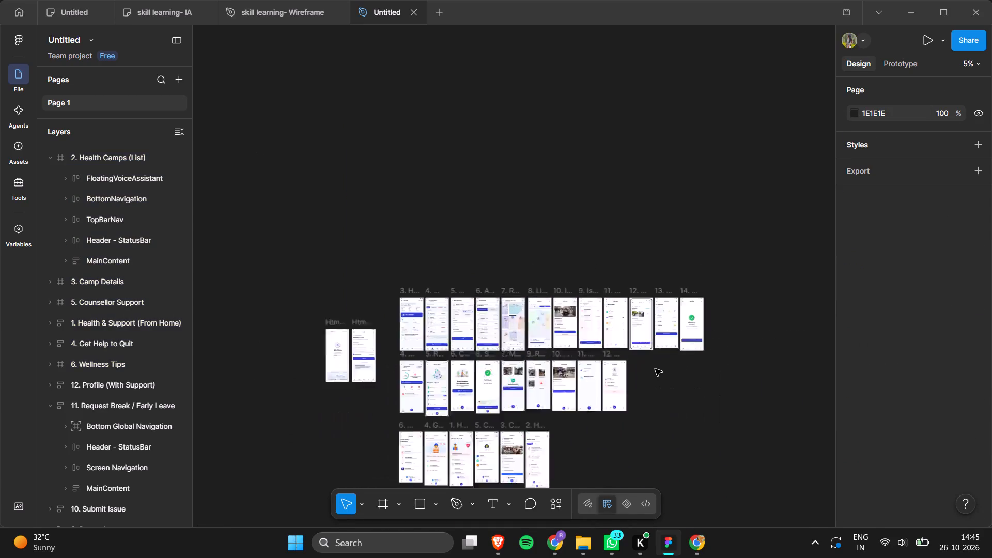
pyautogui.hscroll(7, 656, 375)
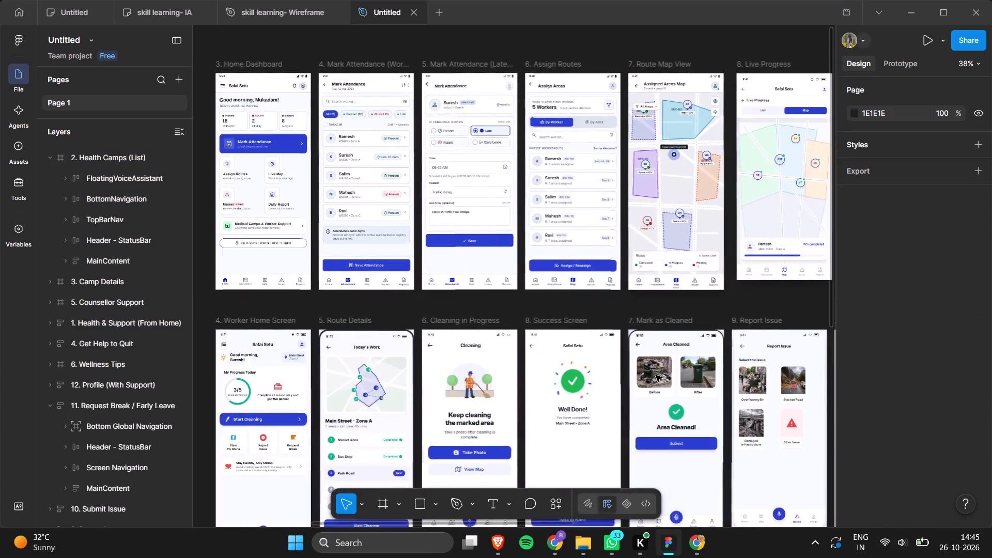
pyautogui.hscroll(2, 656, 375)
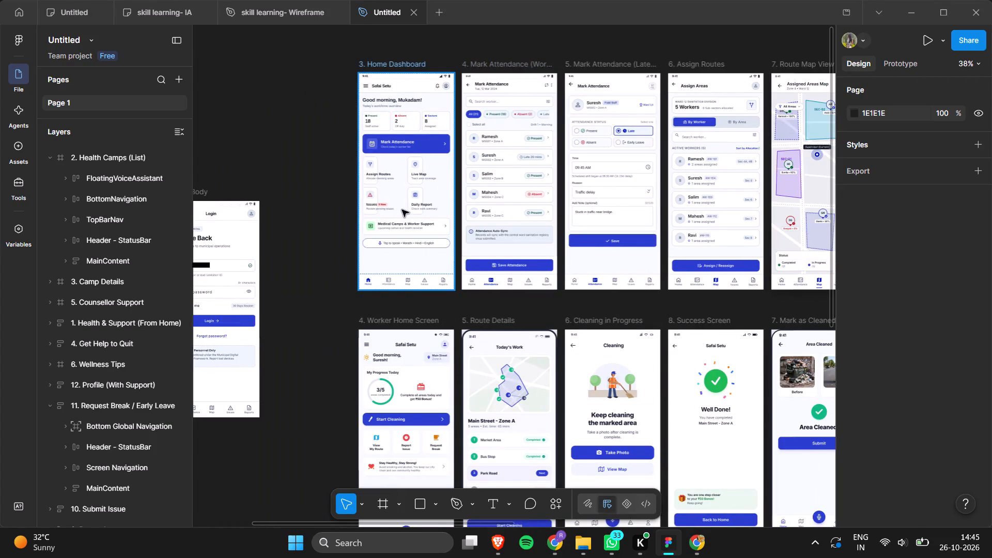
# Add a black 000000 inside stroke of weight 1 to the status bar header of the Route Details screen.
pyautogui.doubleClick(469, 335)
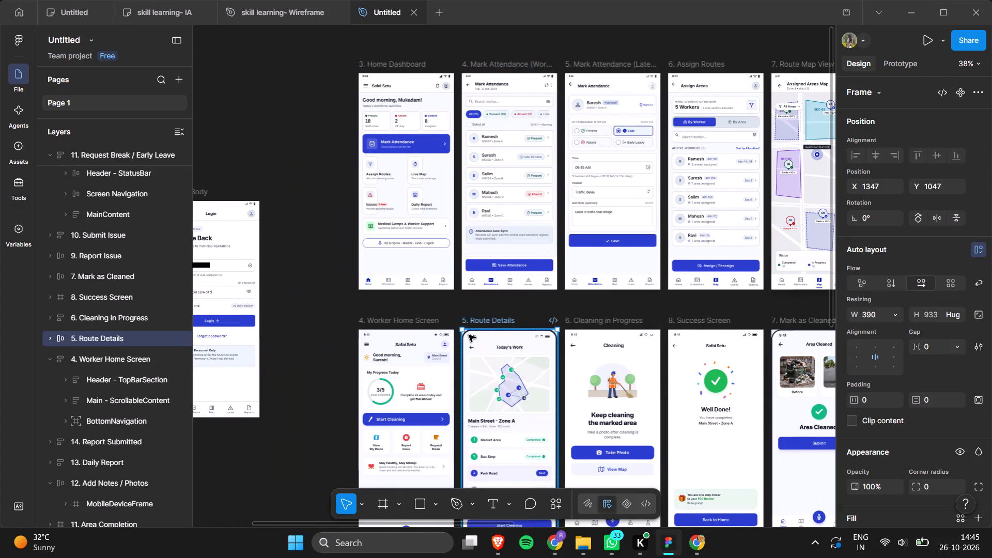
pyautogui.click(469, 335)
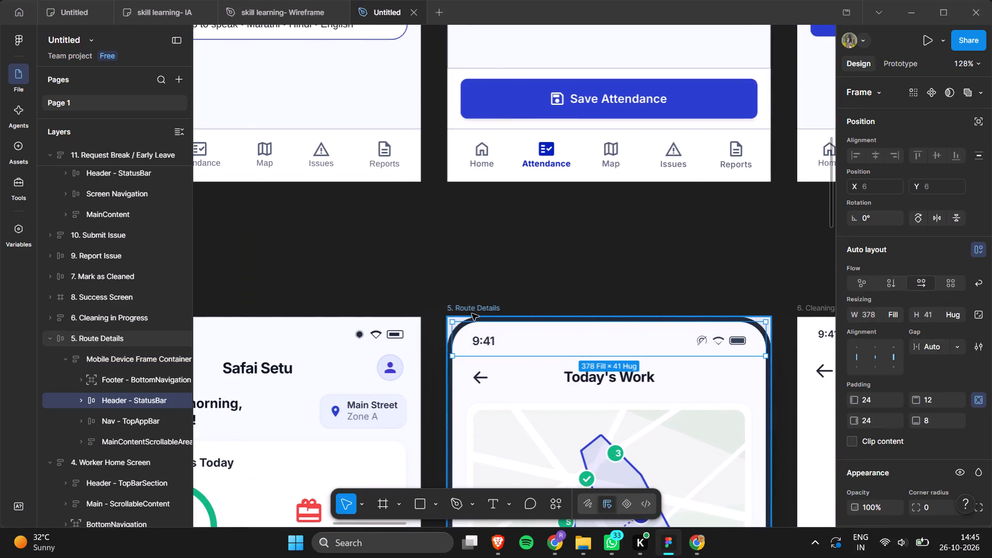
pyautogui.click(476, 319)
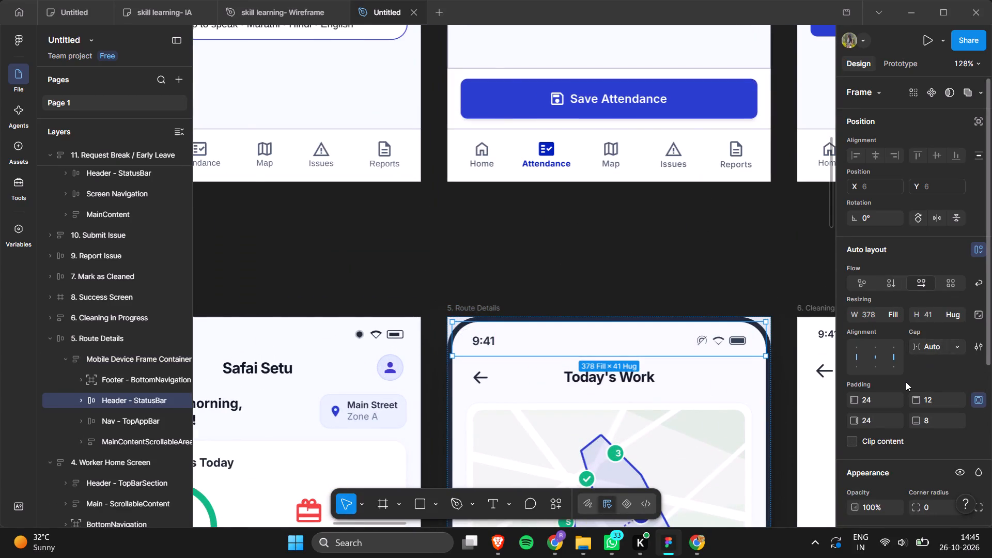
pyautogui.scroll(-3, 906, 382)
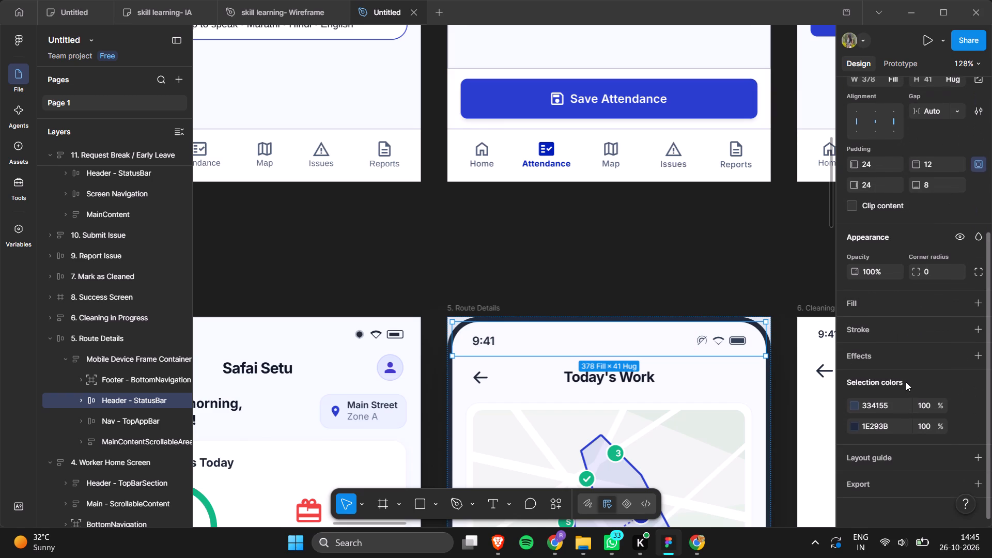
pyautogui.scroll(-1, 906, 382)
pyautogui.scroll(2, 906, 382)
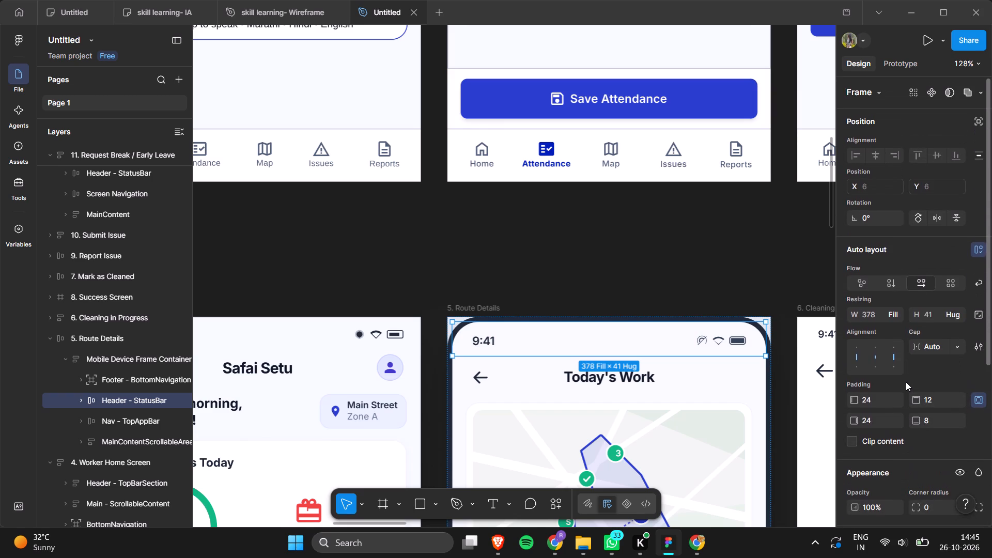
pyautogui.scroll(2, 906, 382)
pyautogui.scroll(-5, 896, 453)
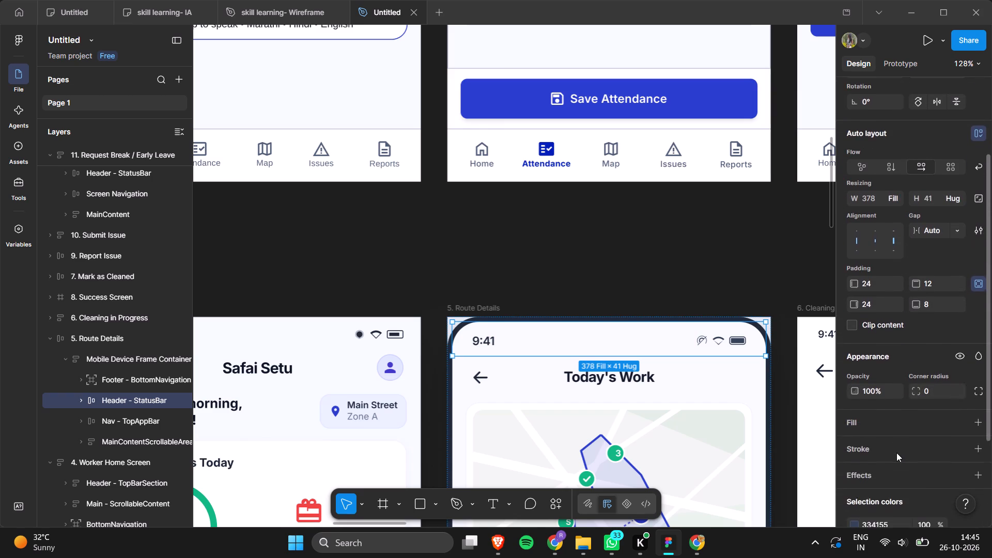
pyautogui.scroll(-4, 896, 453)
pyautogui.click(889, 326)
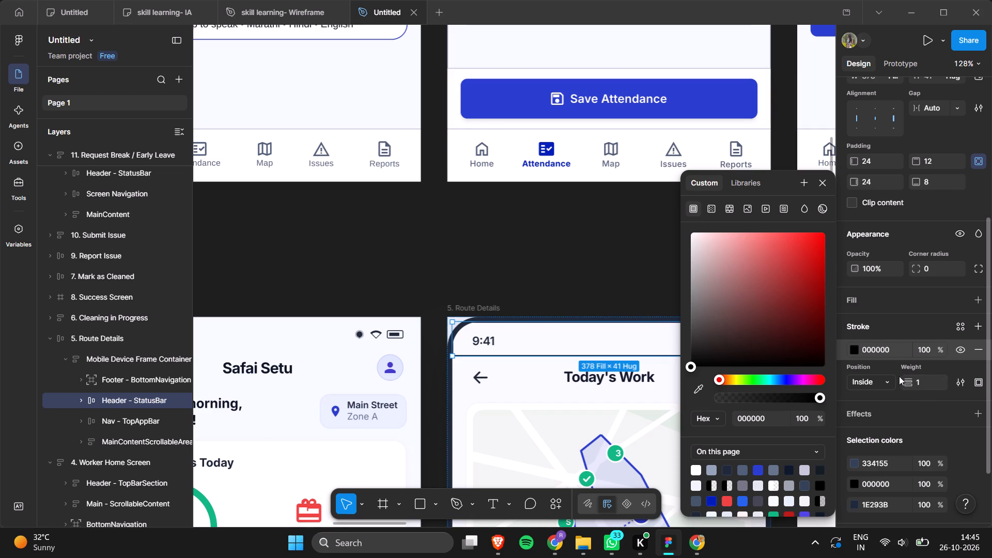
pyautogui.click(603, 238)
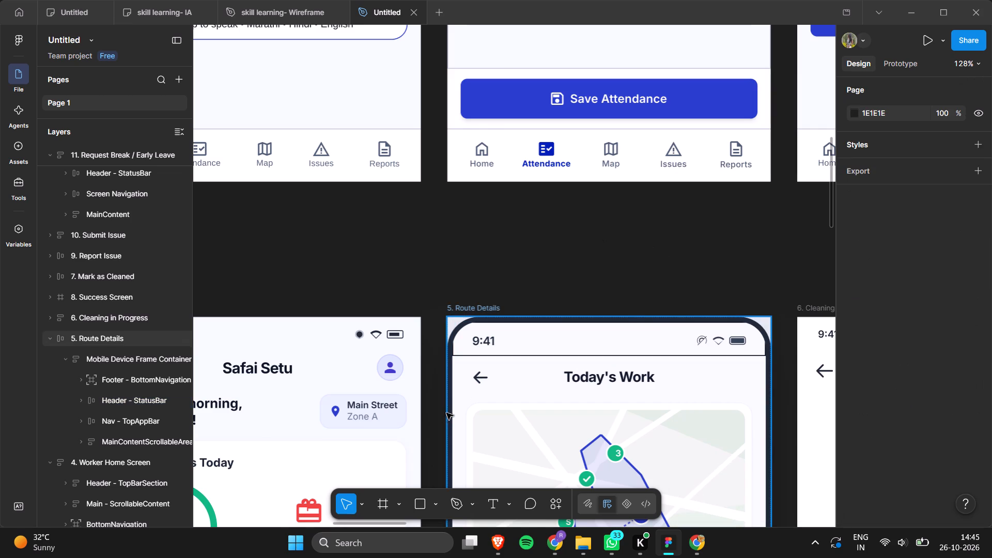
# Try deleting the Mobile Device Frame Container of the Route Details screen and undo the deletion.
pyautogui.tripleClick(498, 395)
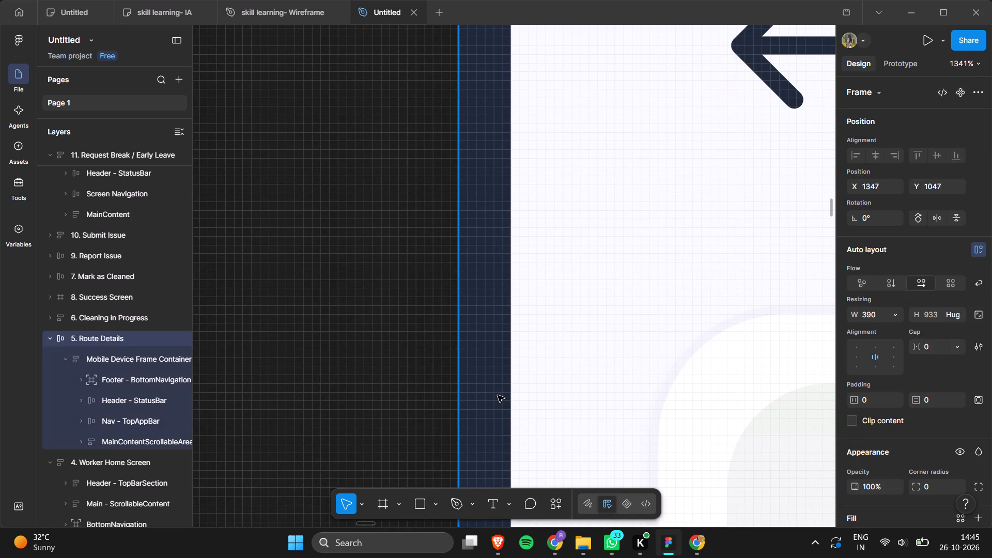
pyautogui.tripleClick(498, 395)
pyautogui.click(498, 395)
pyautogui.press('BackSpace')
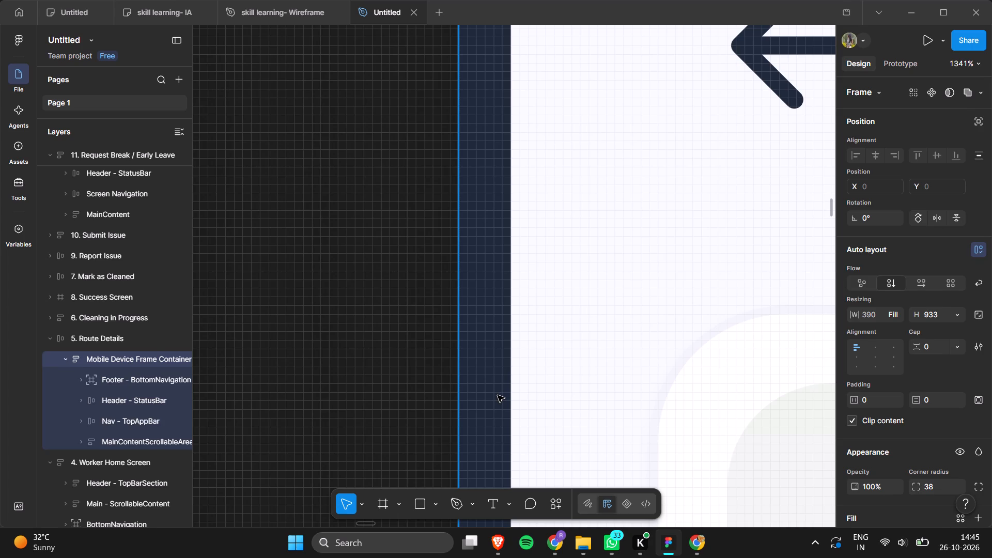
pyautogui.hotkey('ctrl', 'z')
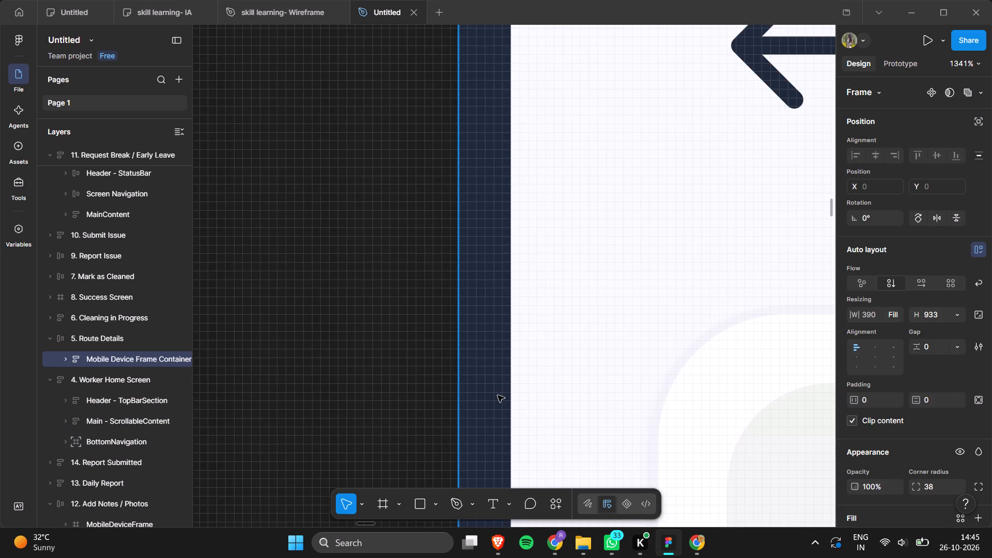
# Remove the thick 1E293B stroke from the Mobile Device Frame Container of the Route Details screen.
pyautogui.tripleClick(498, 395)
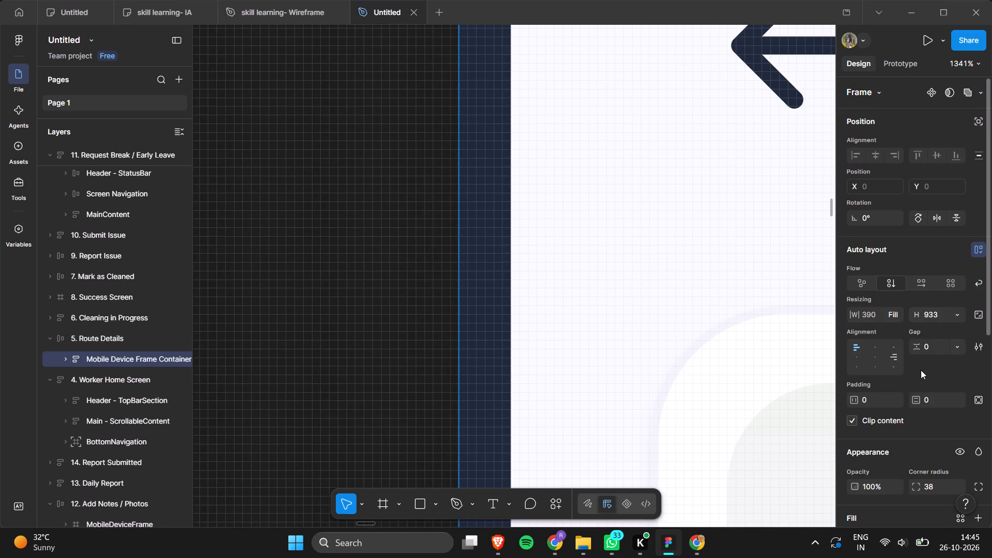
pyautogui.scroll(-8, 921, 370)
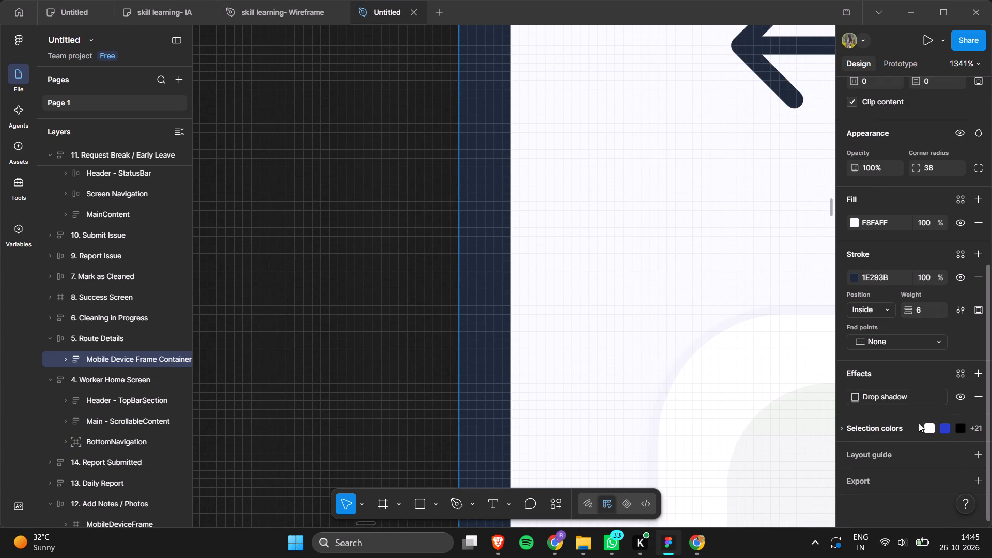
pyautogui.click(978, 281)
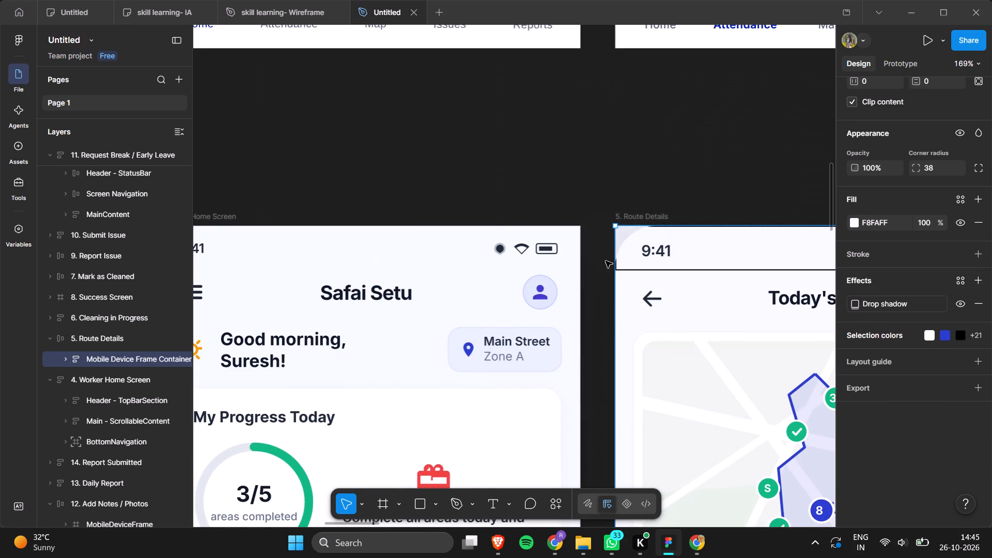
# Examine the corner, padding and stroke settings of the Route Details status bar header against its parent frame.
pyautogui.click(626, 253)
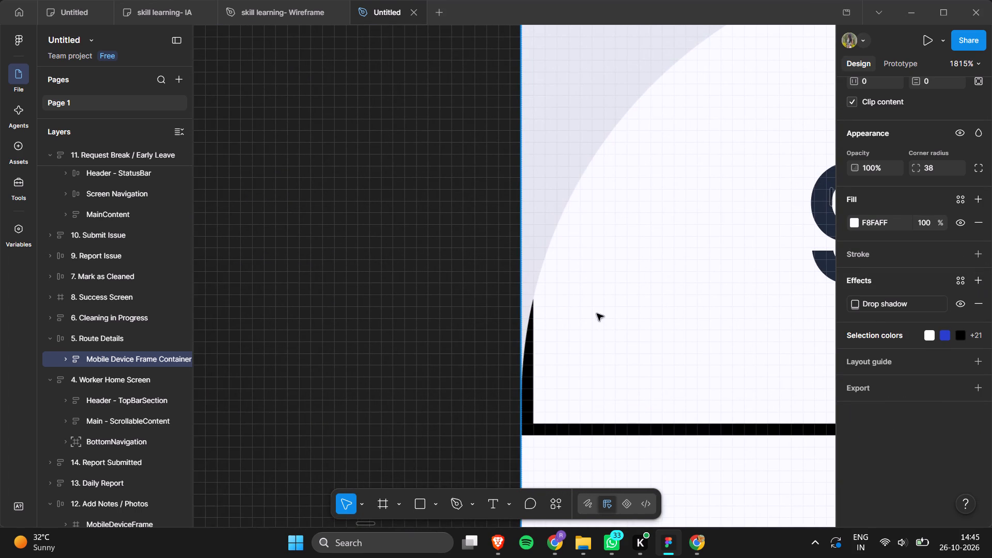
pyautogui.click(587, 322)
pyautogui.doubleClick(587, 322)
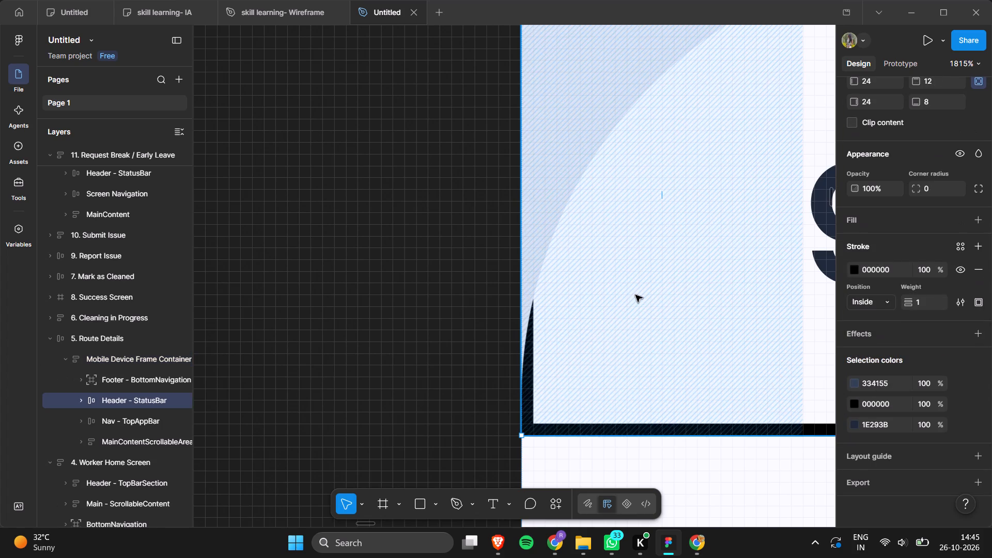
pyautogui.doubleClick(636, 295)
pyautogui.click(636, 295)
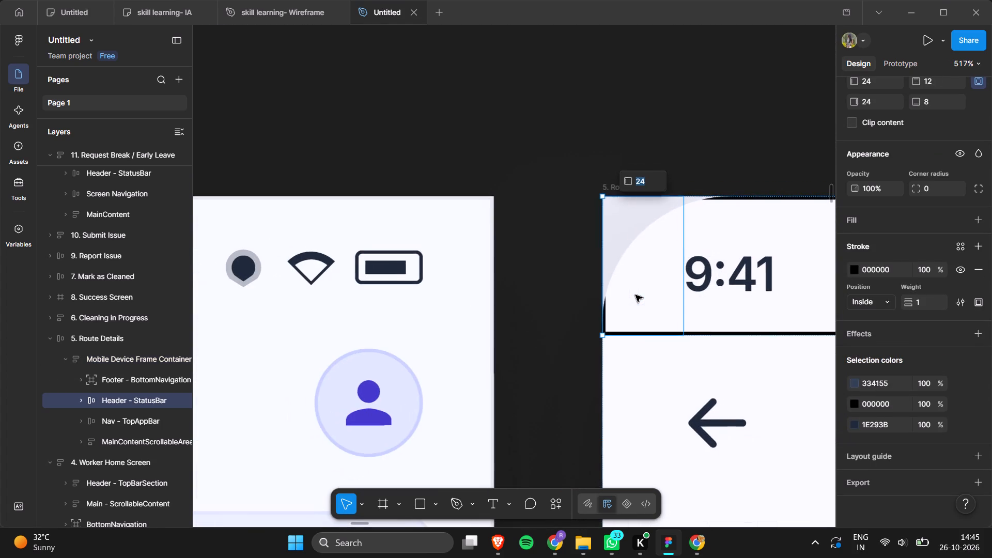
pyautogui.click(650, 282)
pyautogui.click(650, 282)
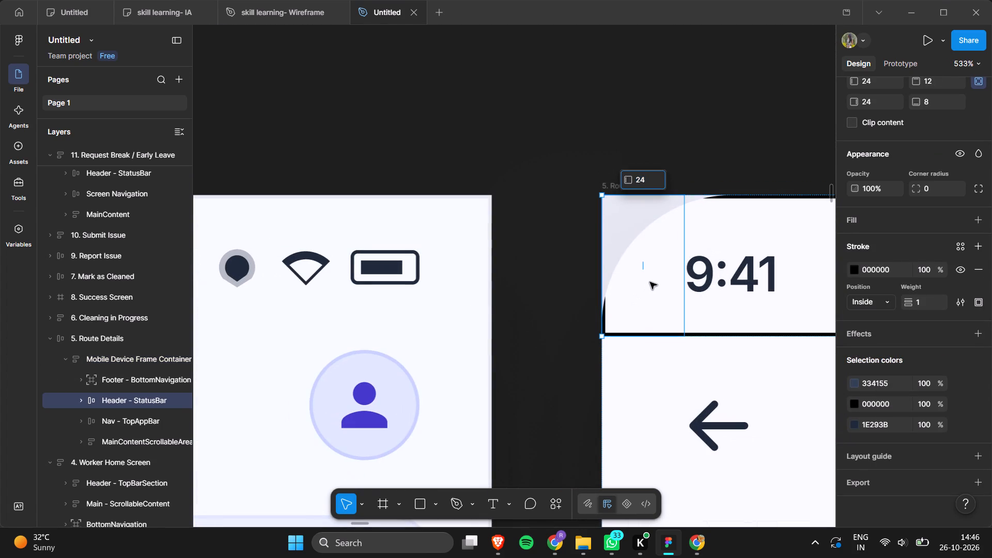
pyautogui.click(732, 122)
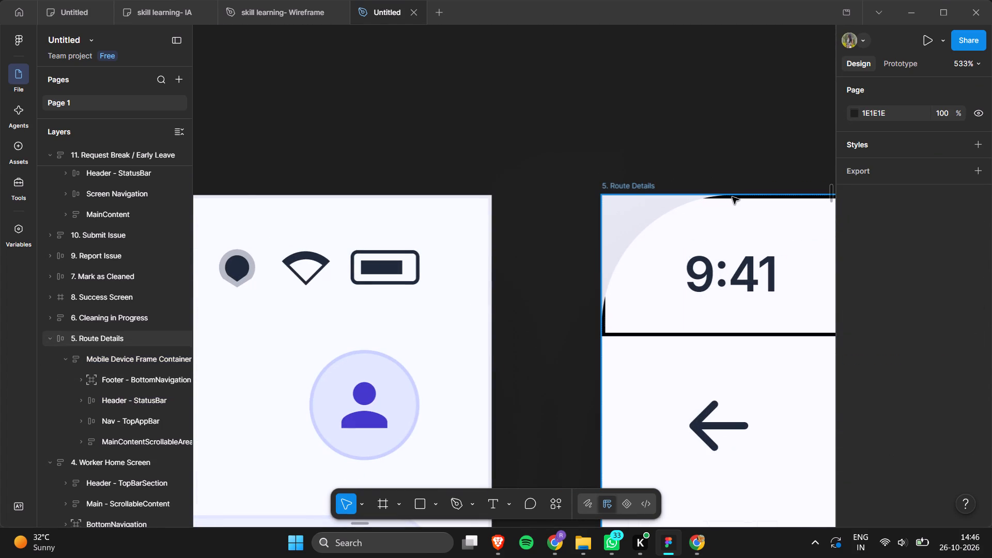
pyautogui.click(732, 197)
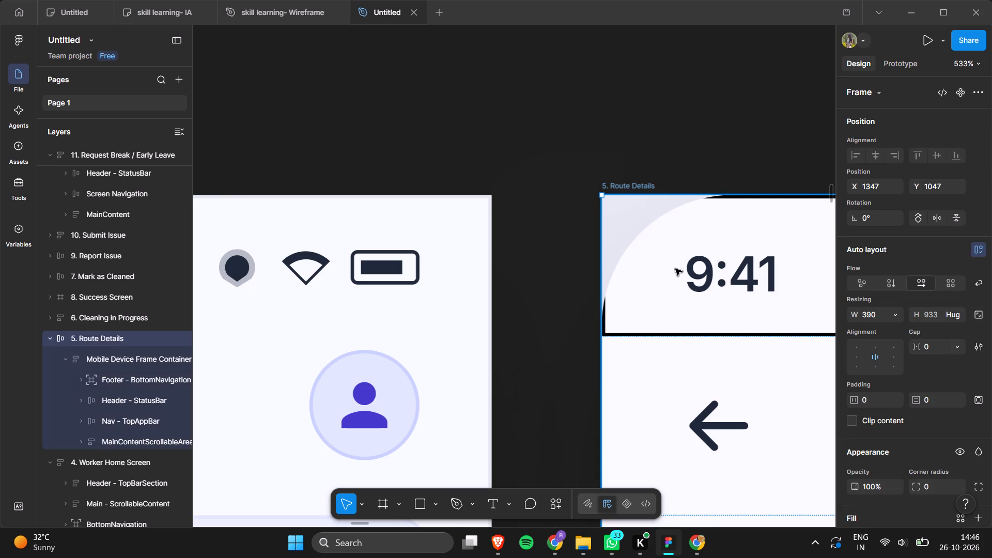
pyautogui.tripleClick(769, 233)
pyautogui.click(769, 233)
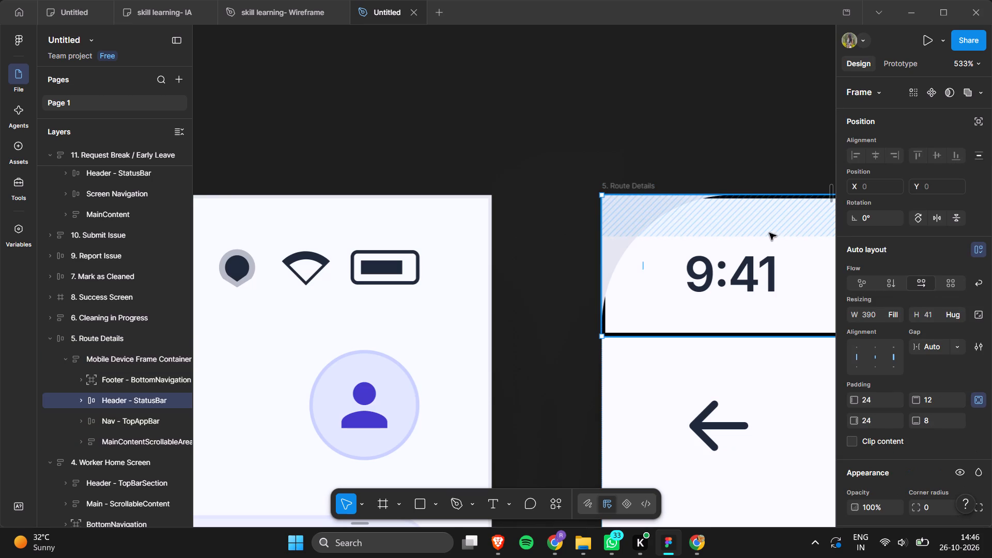
pyautogui.scroll(-2, 932, 318)
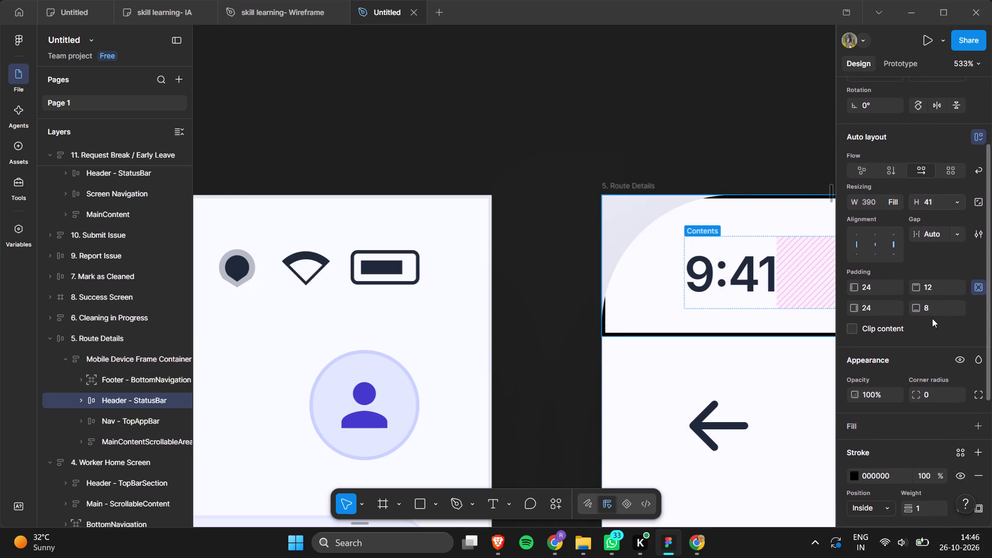
pyautogui.scroll(-4, 932, 318)
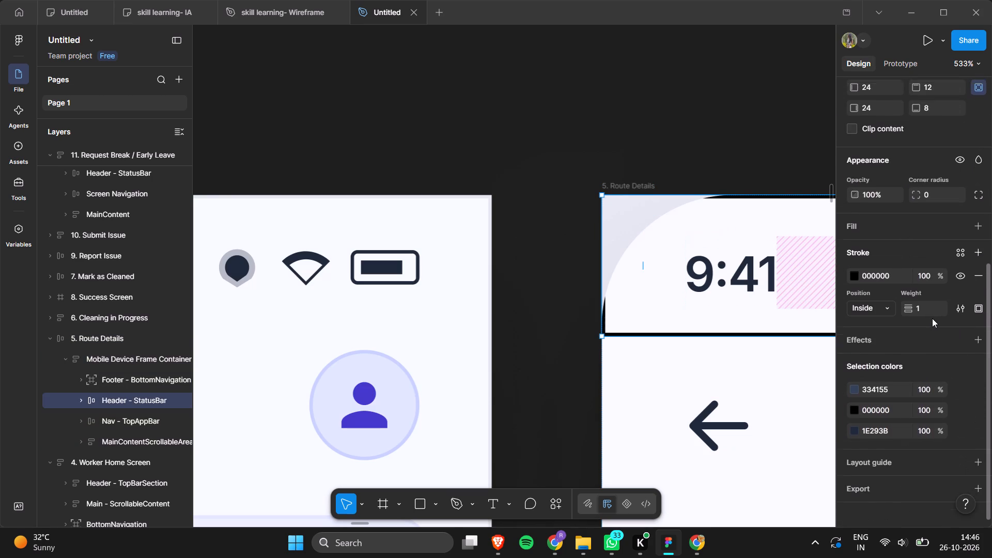
pyautogui.scroll(7, 932, 318)
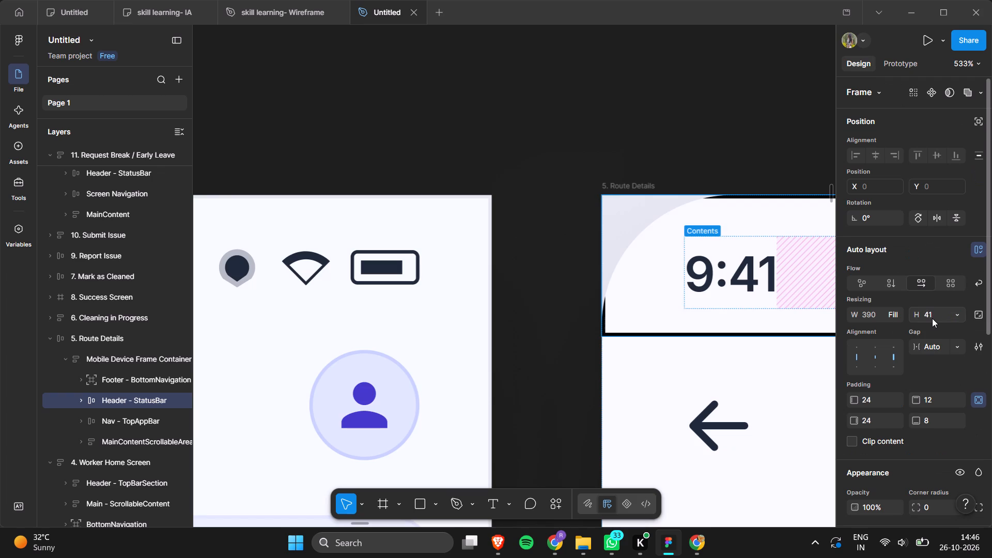
pyautogui.click(642, 84)
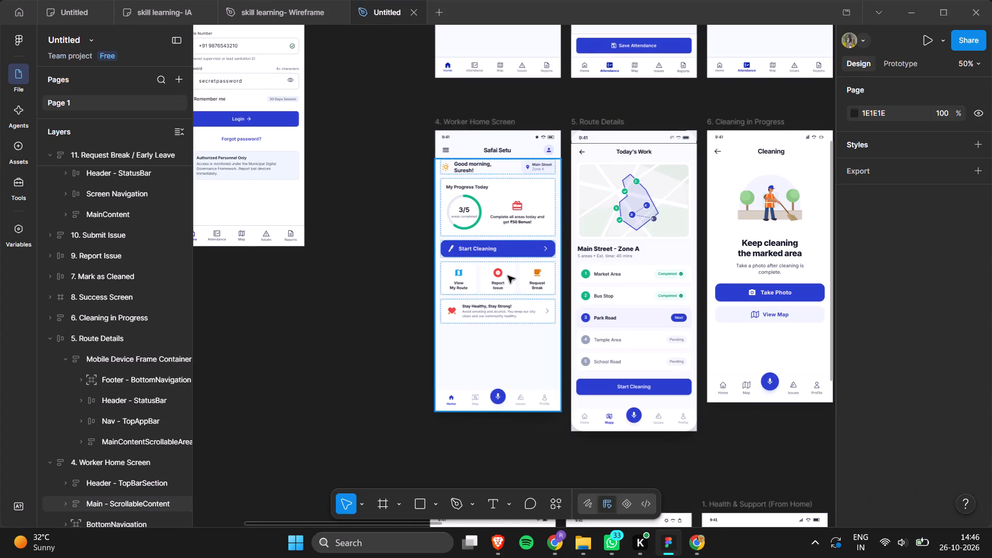
pyautogui.hscroll(-1, 612, 320)
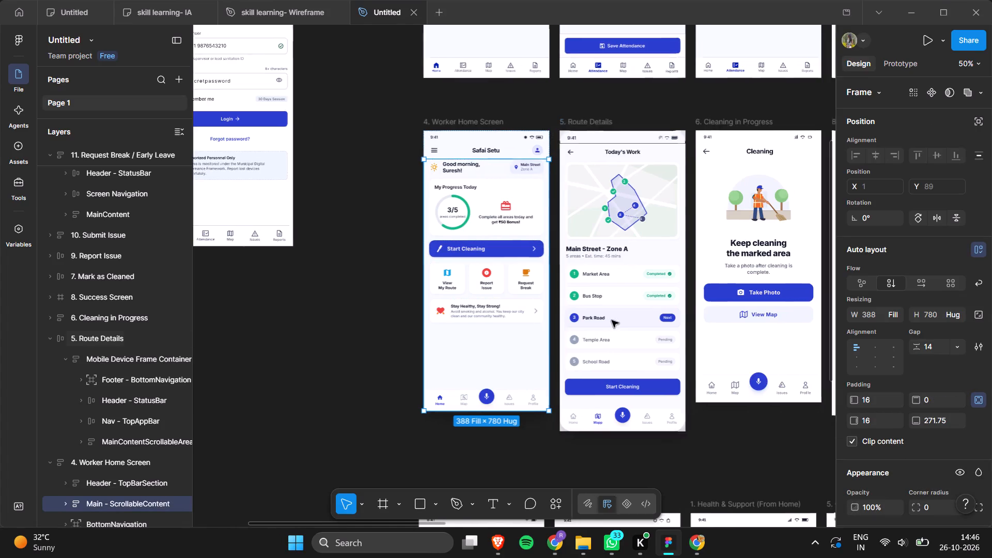
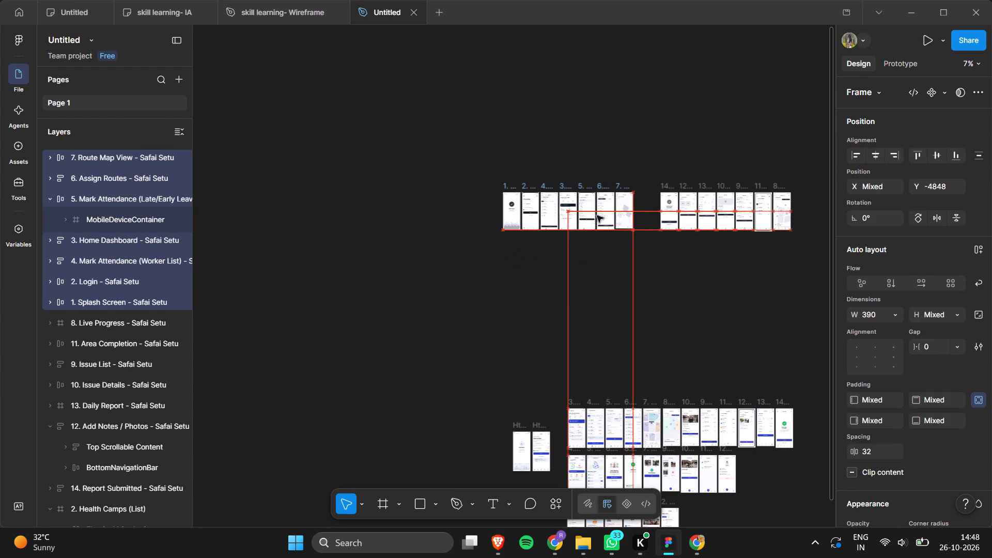
pyautogui.moveTo(597, 215); pyautogui.dragTo(610, 221)
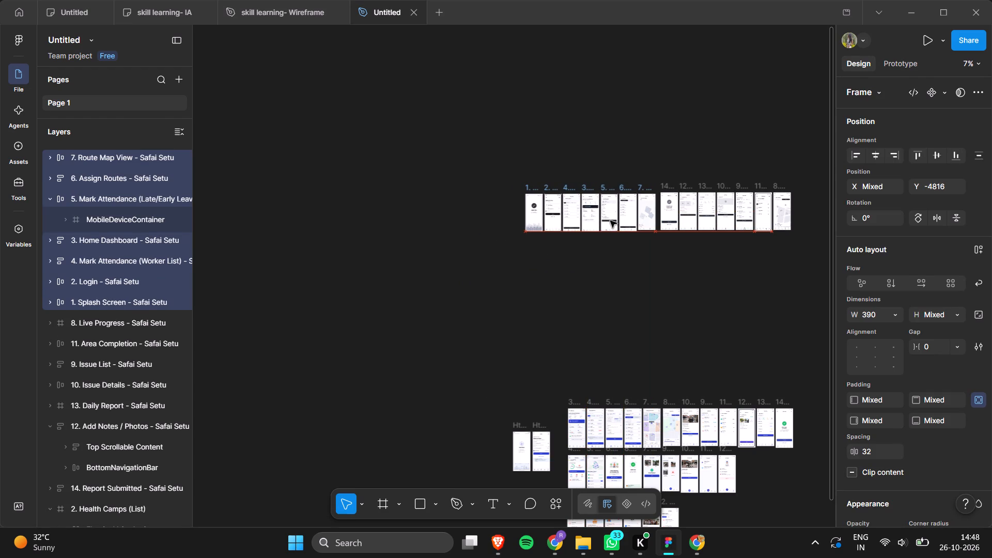
pyautogui.moveTo(610, 221); pyautogui.dragTo(611, 219)
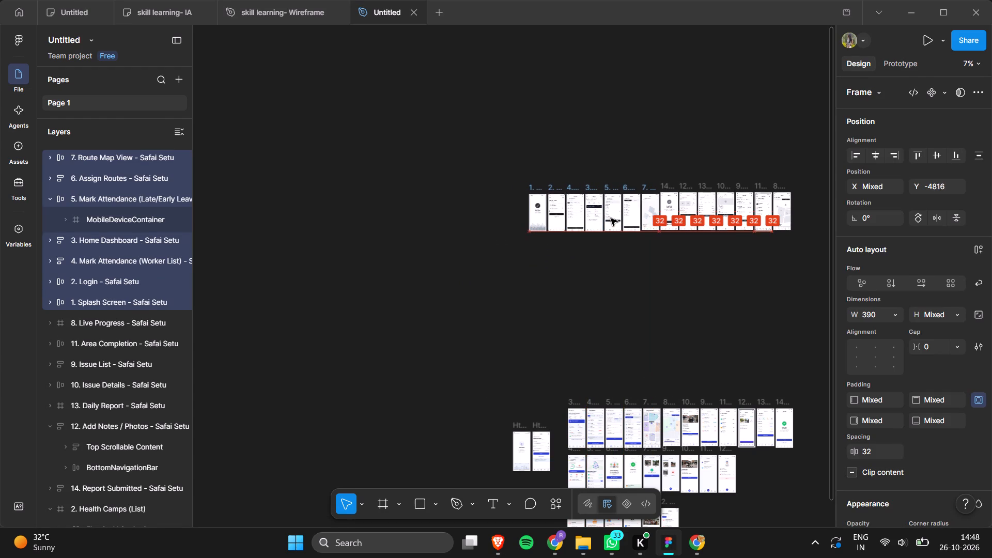
pyautogui.moveTo(611, 219); pyautogui.dragTo(611, 221)
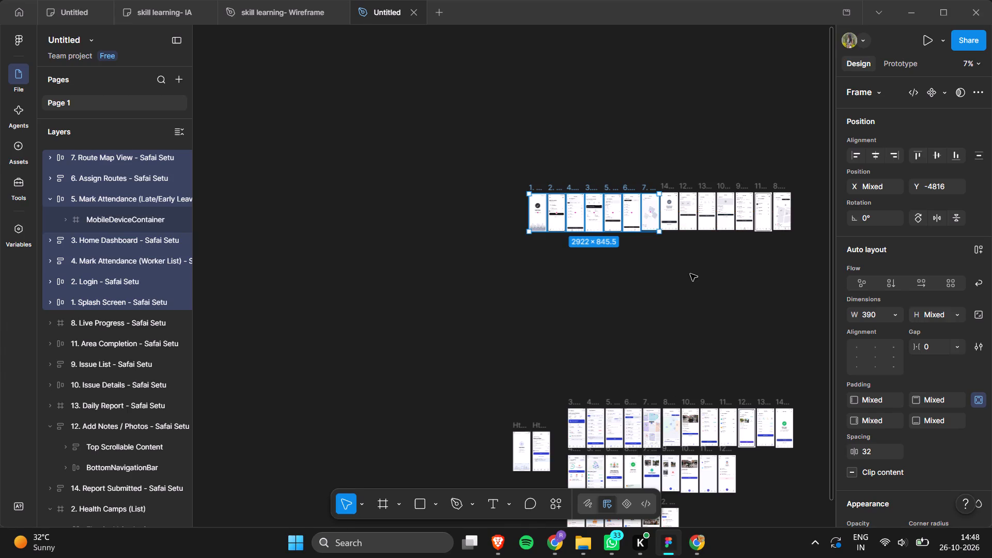
pyautogui.doubleClick(598, 145)
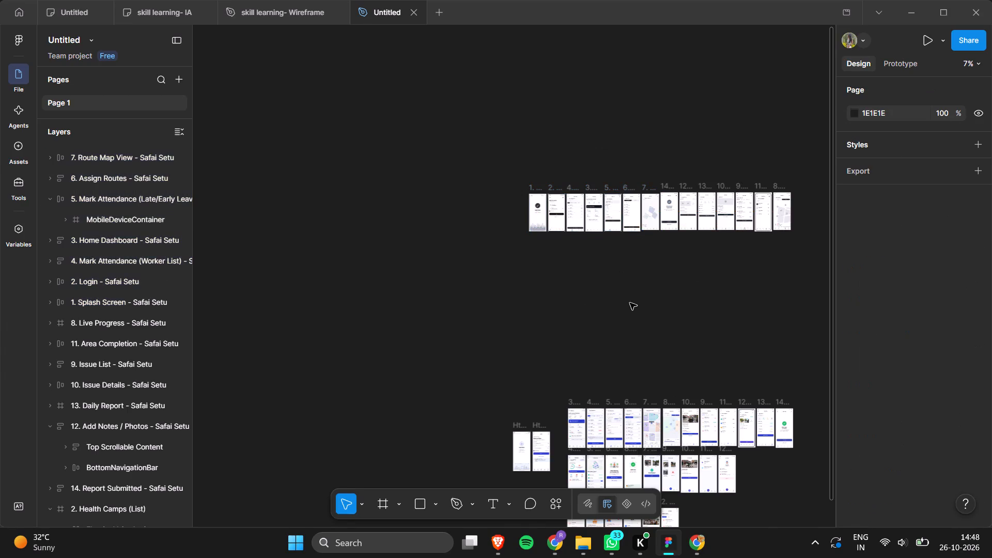
pyautogui.scroll(3, 630, 303)
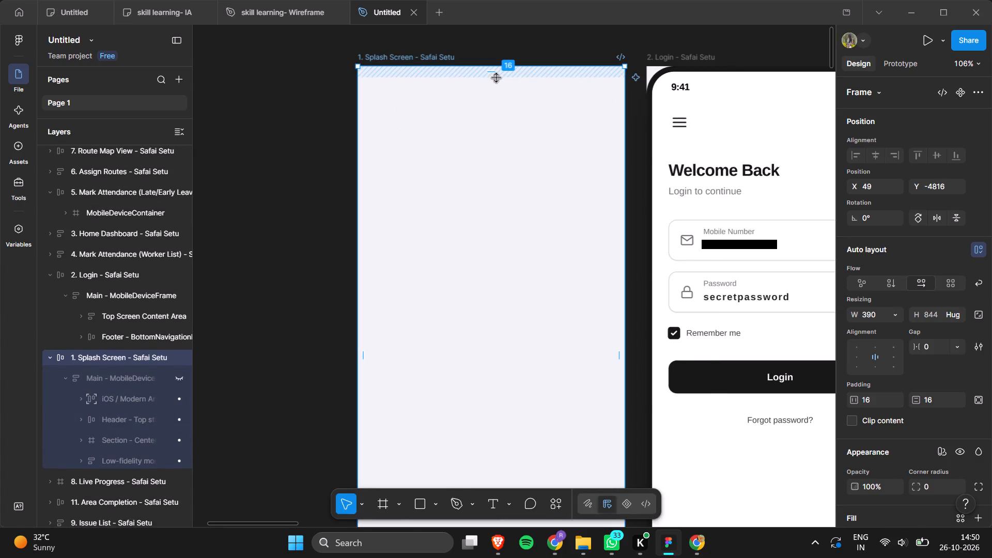
# Set the Splash Screen frame's top, left and right padding to 0, and extend its left edge for a width of 399.
pyautogui.moveTo(496, 78); pyautogui.dragTo(495, 65)
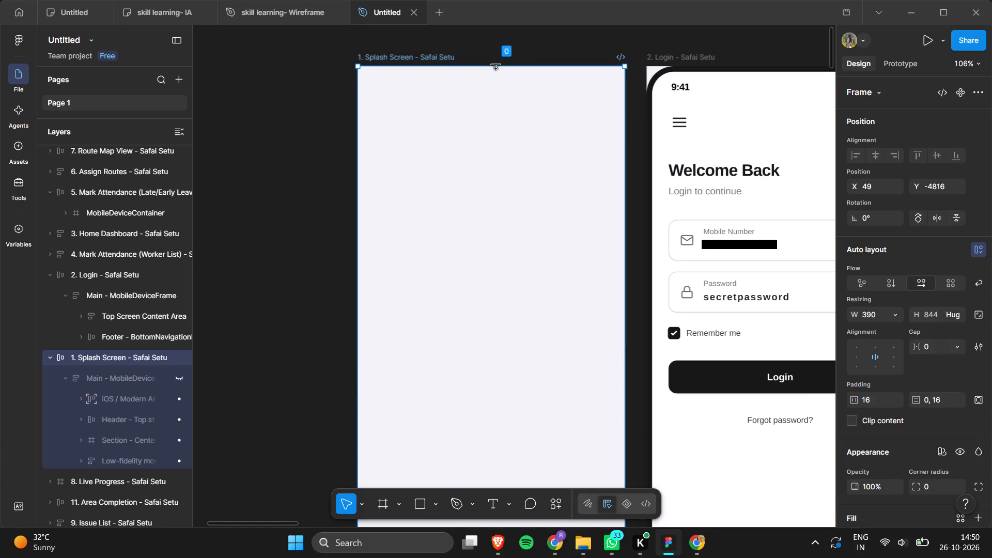
pyautogui.moveTo(495, 65); pyautogui.dragTo(495, 67)
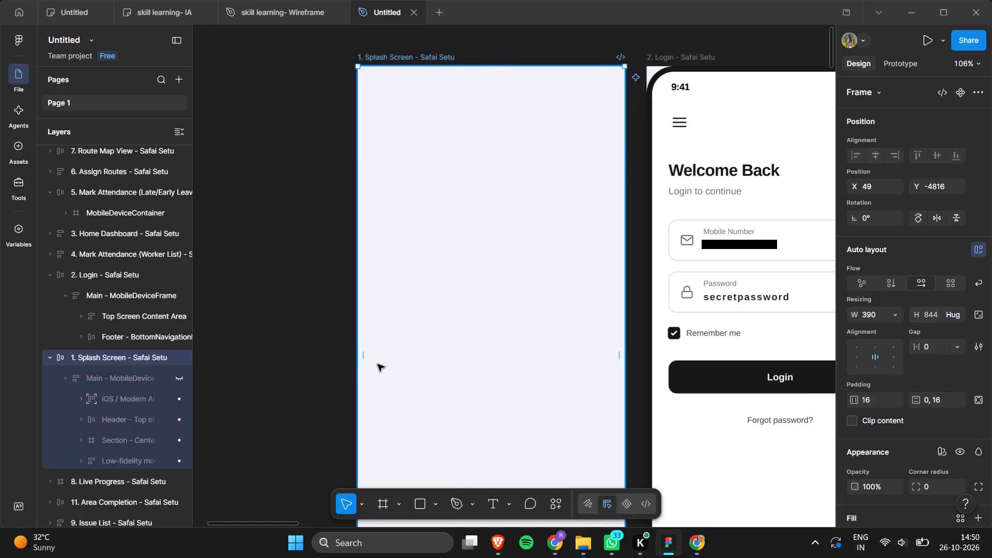
pyautogui.moveTo(362, 357); pyautogui.dragTo(351, 360)
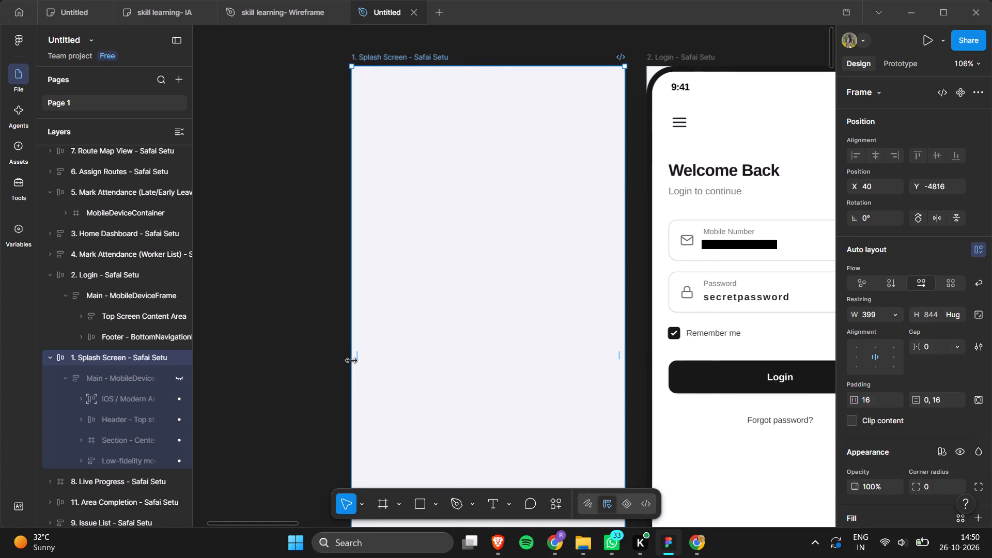
pyautogui.press('z')
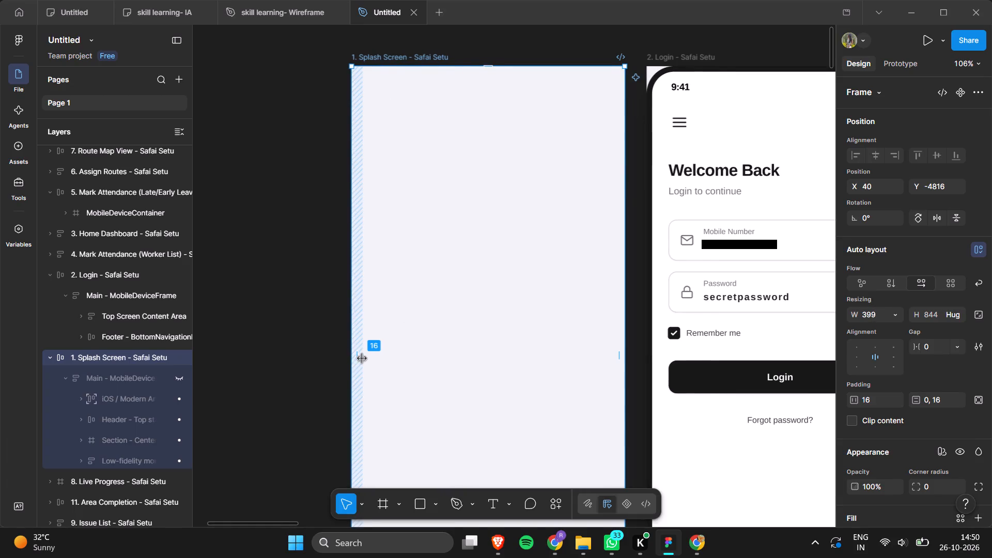
pyautogui.moveTo(362, 359); pyautogui.dragTo(351, 358)
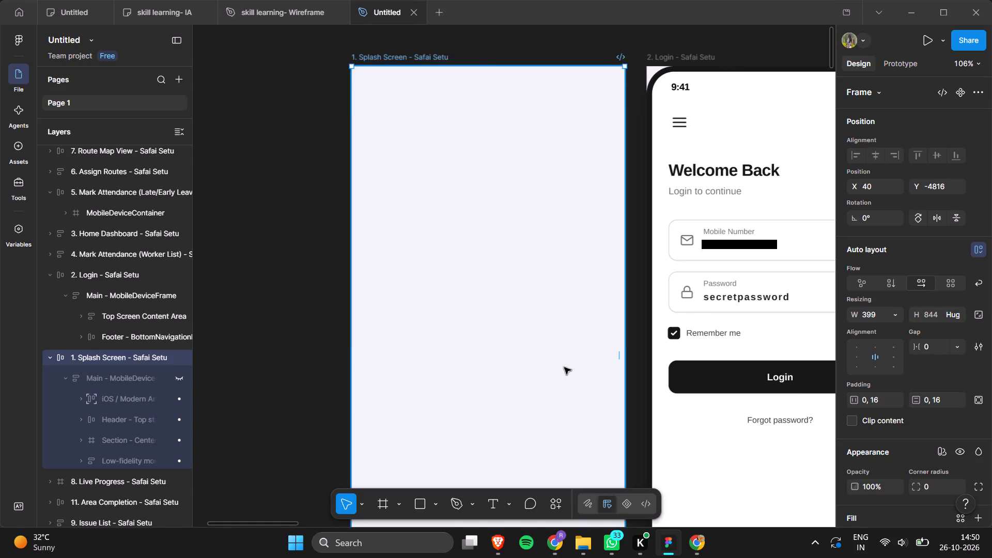
pyautogui.moveTo(617, 357); pyautogui.dragTo(630, 361)
# Set the Splash Screen frame's bottom padding to 0.
pyautogui.scroll(-4, 630, 361)
pyautogui.scroll(1, 609, 340)
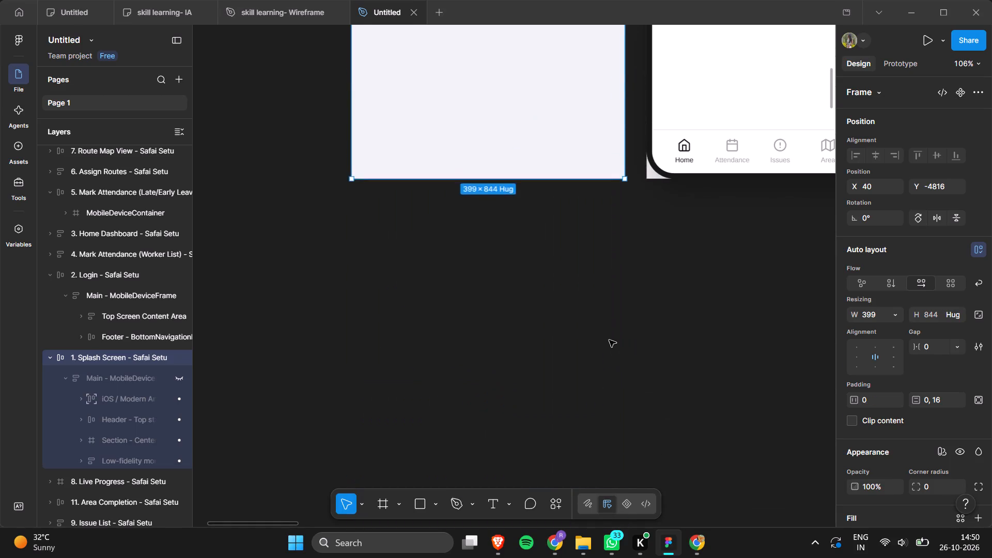
pyautogui.scroll(1, 609, 340)
pyautogui.moveTo(487, 218); pyautogui.dragTo(494, 226)
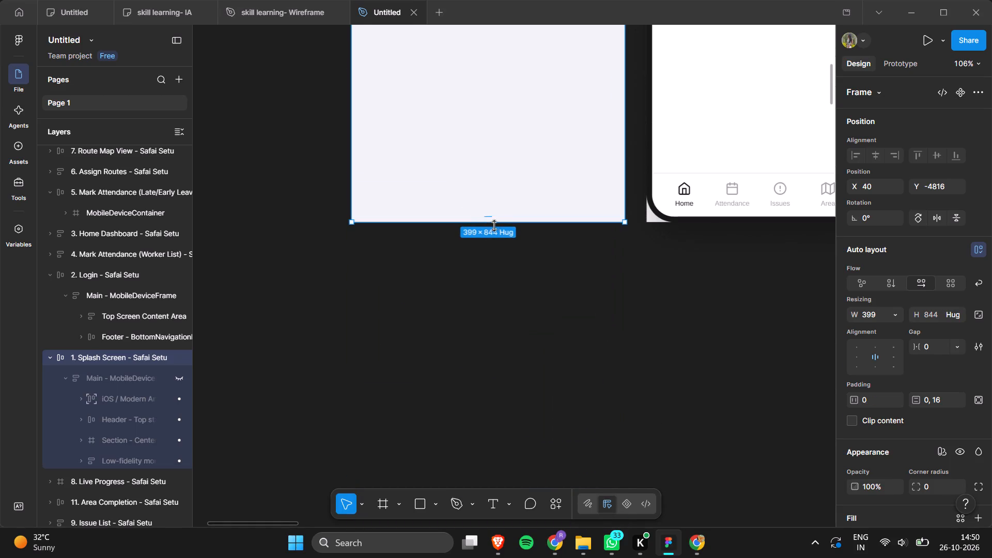
pyautogui.moveTo(494, 226); pyautogui.dragTo(494, 227)
pyautogui.hotkey('ctrl', 'z')
pyautogui.moveTo(491, 214); pyautogui.dragTo(494, 225)
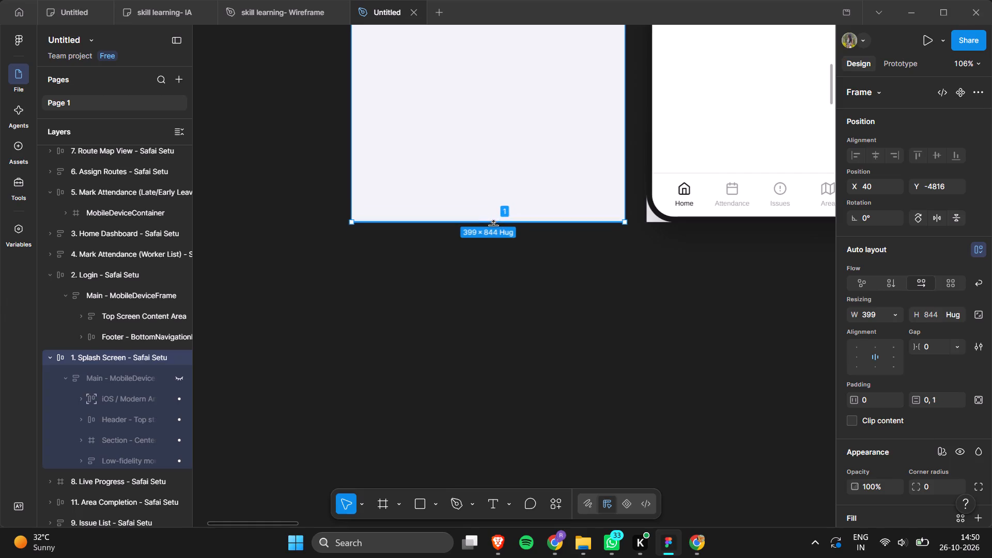
pyautogui.moveTo(494, 225); pyautogui.dragTo(494, 227)
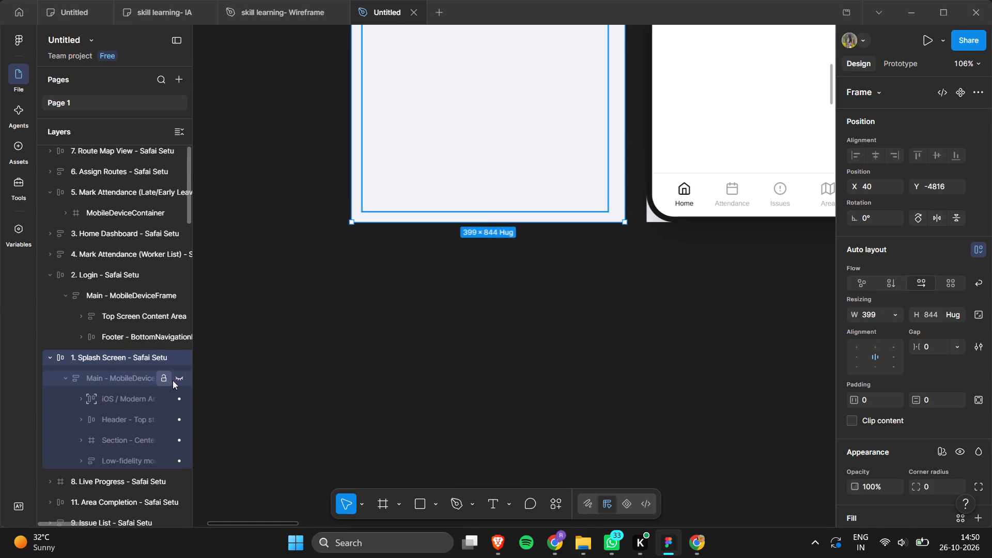
# Show the Splash Screen's Main - MobileDeviceFrame layer again.
pyautogui.click(180, 379)
pyautogui.scroll(2, 354, 310)
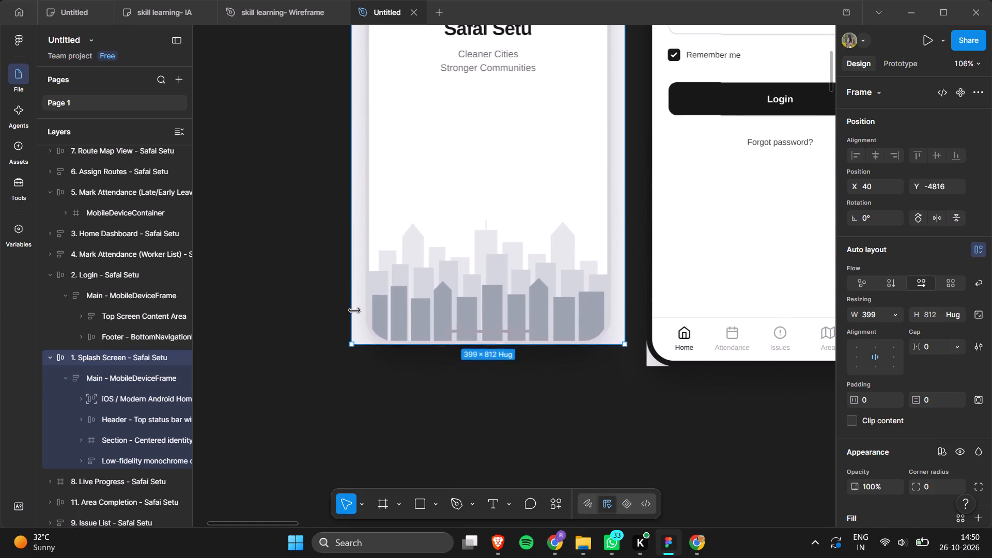
pyautogui.scroll(4, 354, 310)
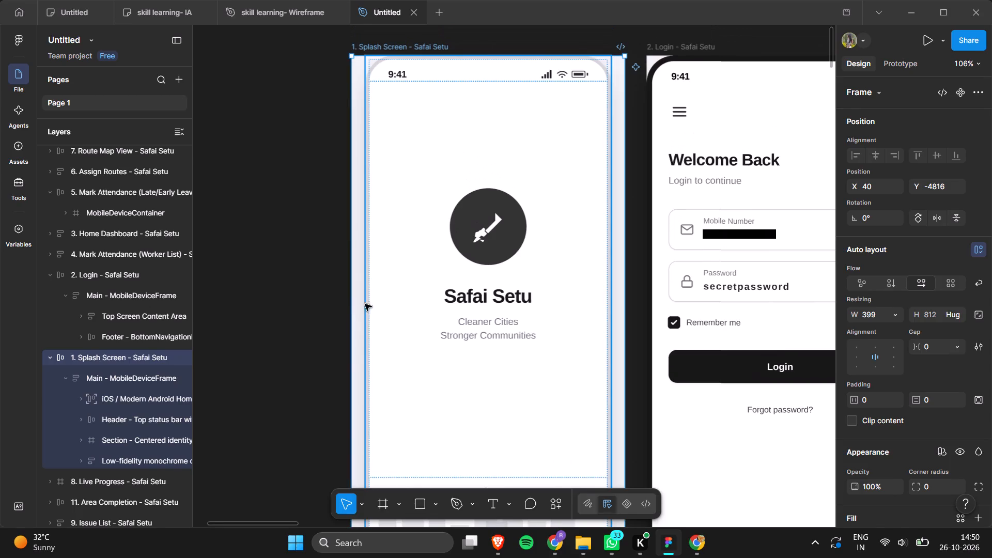
# Check what the Splash Screen's header, centered identity and low-fidelity monochrome layers contain by hiding and reshowing each one.
pyautogui.click(373, 307)
pyautogui.click(373, 307)
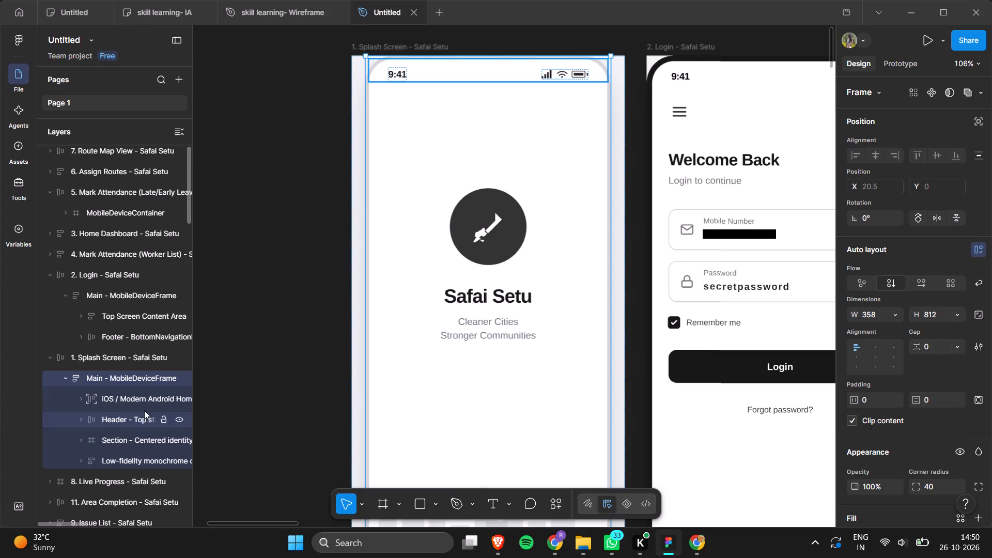
pyautogui.click(179, 419)
pyautogui.click(179, 419)
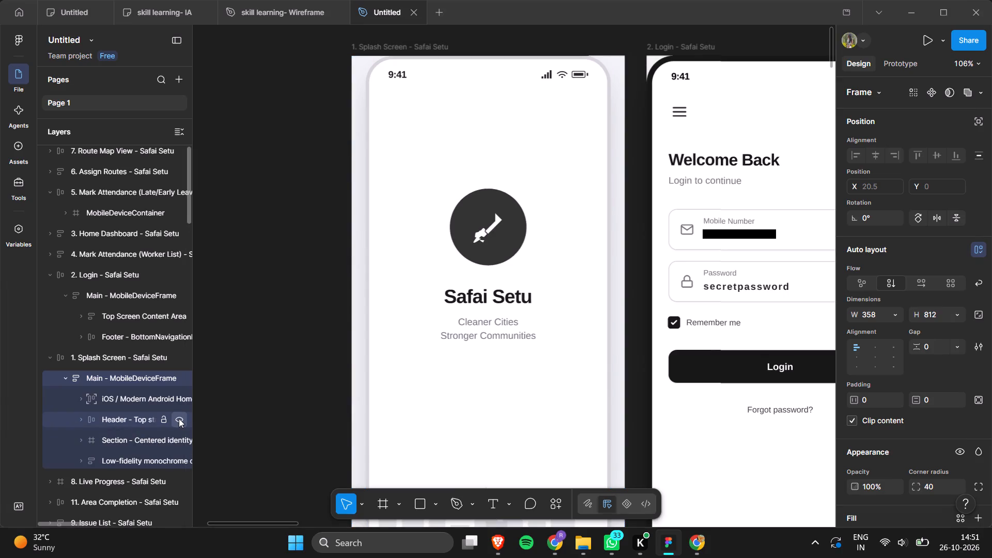
pyautogui.click(179, 419)
pyautogui.click(179, 419)
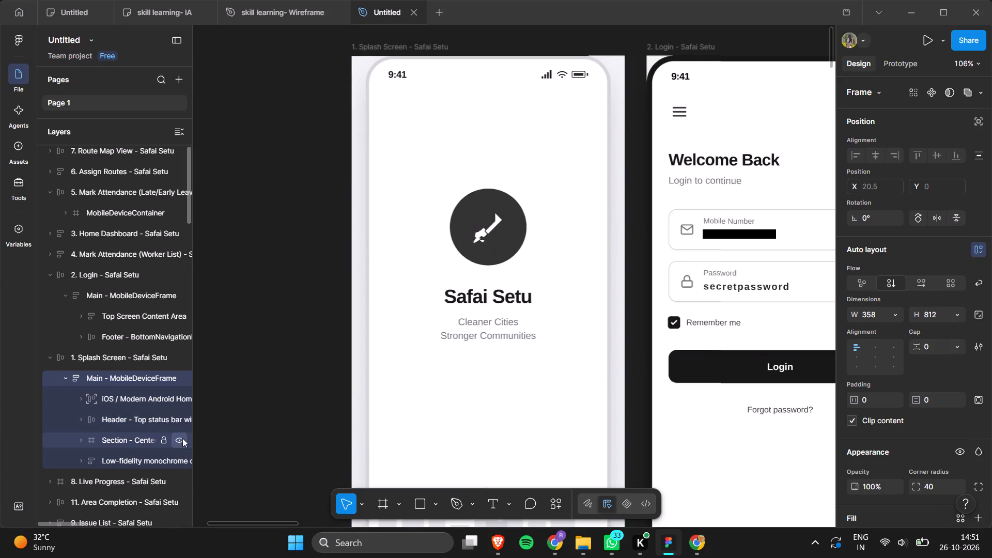
pyautogui.click(182, 439)
pyautogui.click(182, 439)
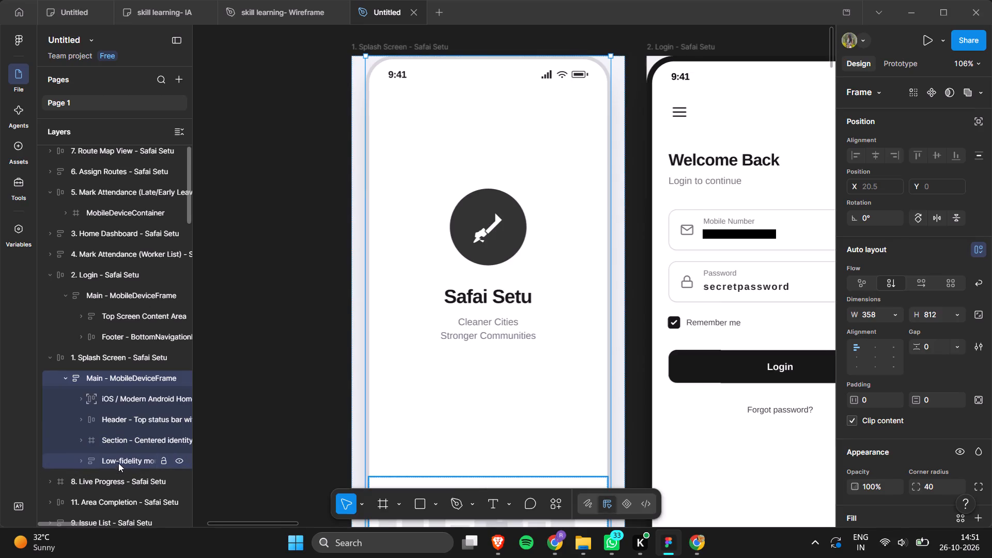
pyautogui.click(179, 459)
pyautogui.click(179, 459)
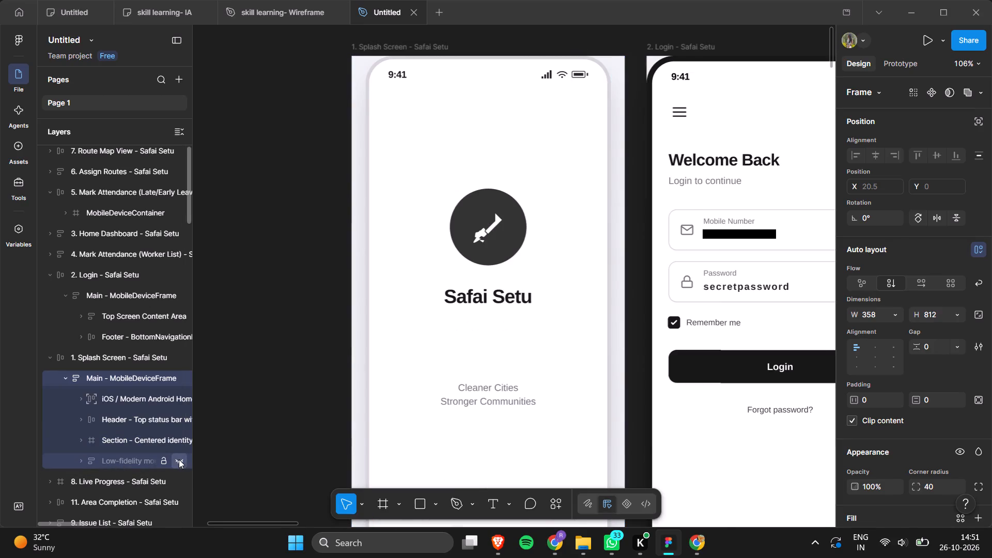
pyautogui.click(179, 459)
pyautogui.click(179, 459)
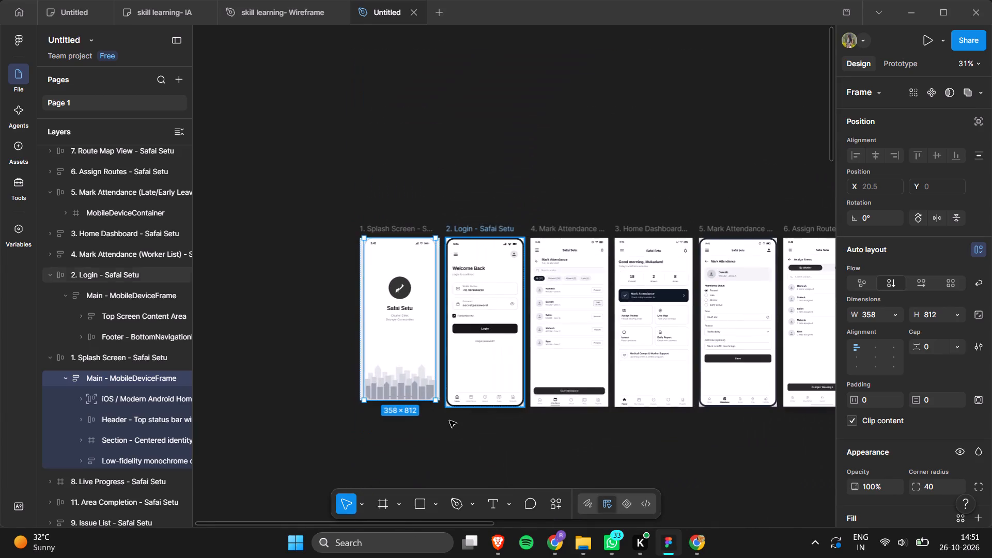
# Look over the low-fidelity row and the coloured flow rows to compare how their screens are framed.
pyautogui.click(450, 423)
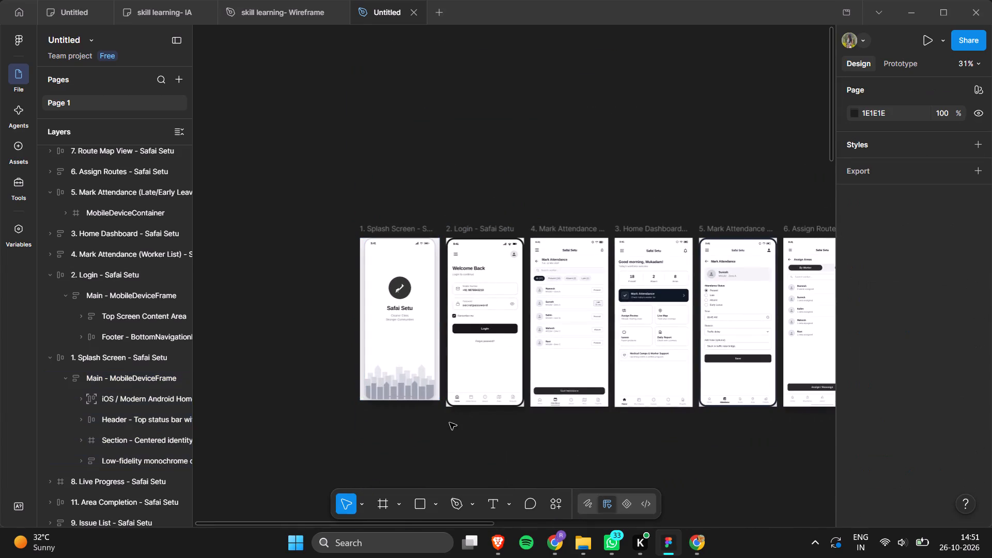
pyautogui.scroll(-8, 450, 423)
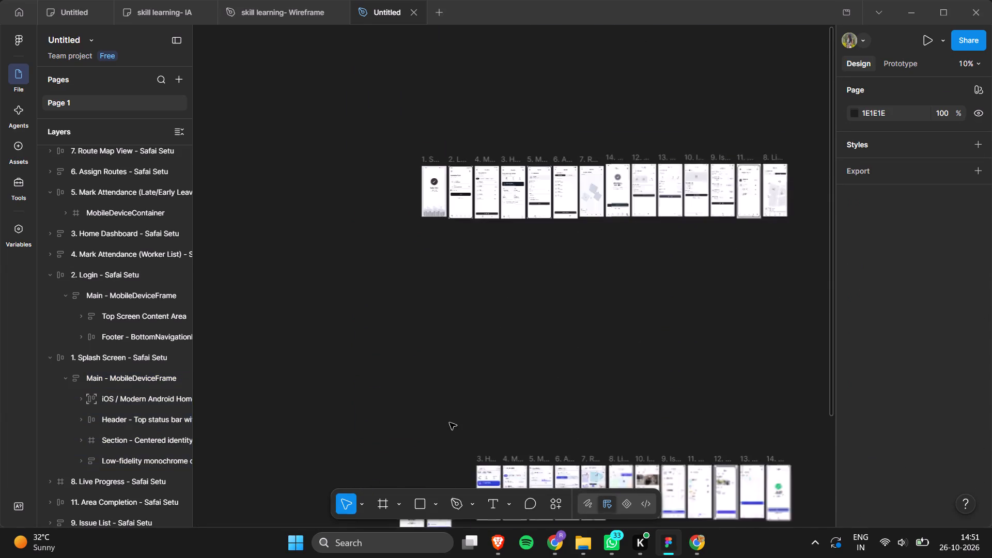
pyautogui.scroll(-2, 450, 423)
pyautogui.scroll(2, 450, 423)
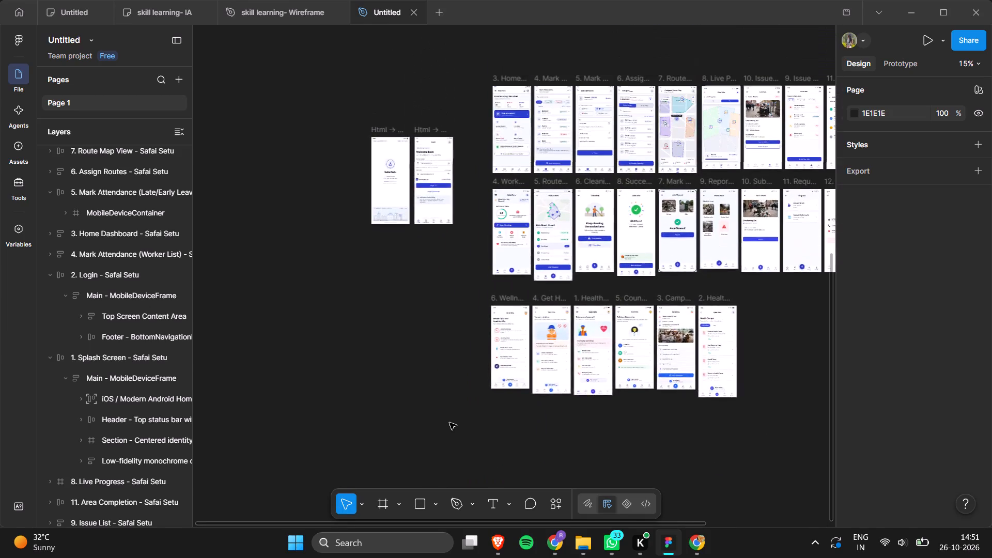
pyautogui.scroll(5, 450, 423)
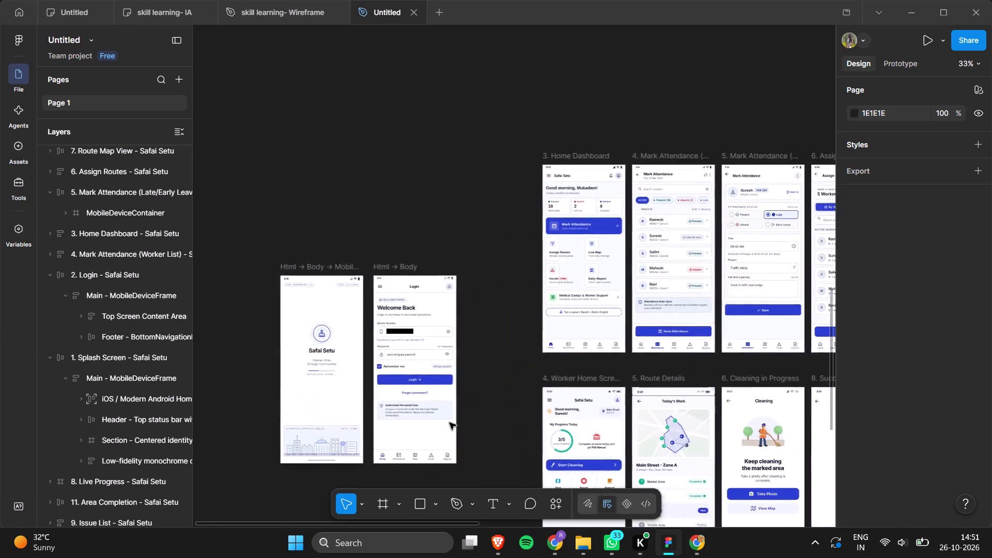
pyautogui.scroll(7, 450, 423)
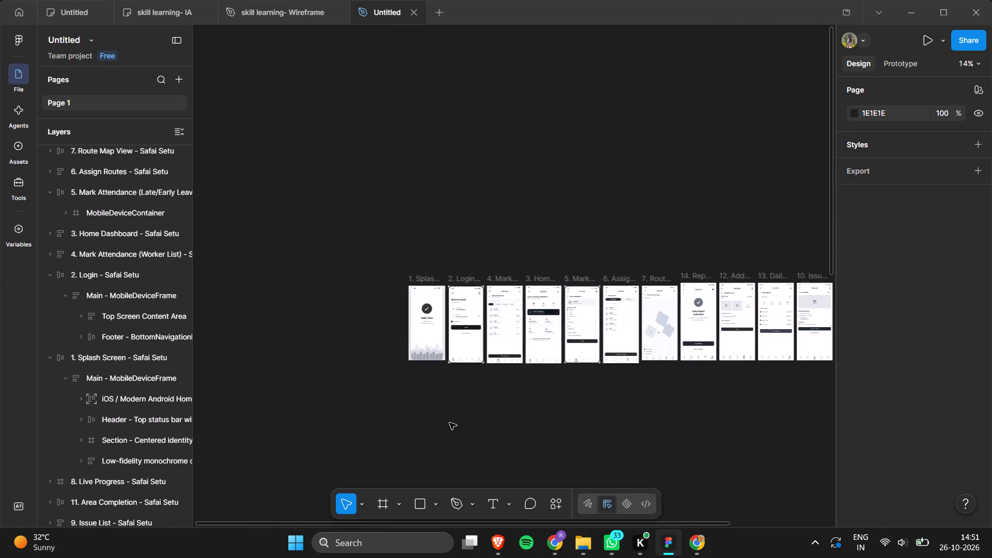
pyautogui.scroll(-1, 450, 423)
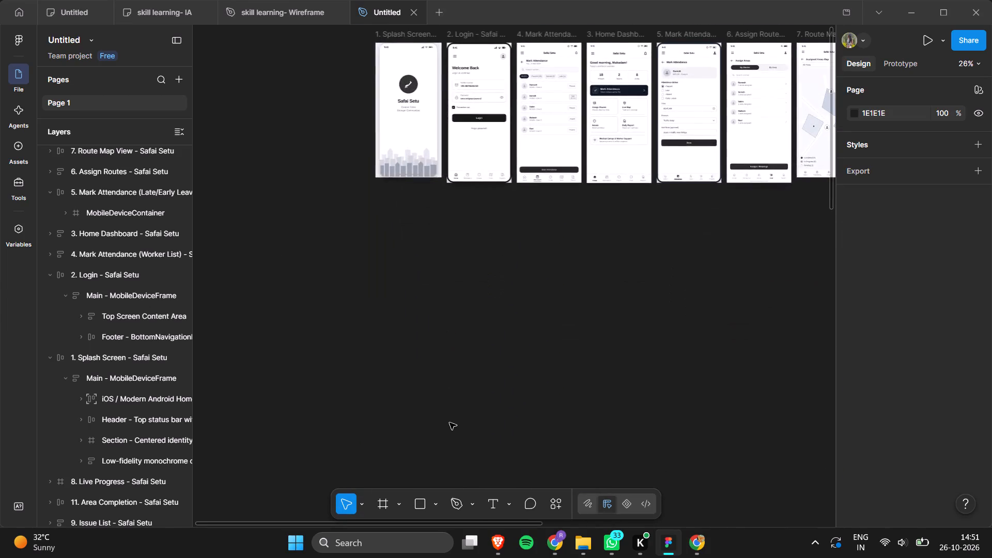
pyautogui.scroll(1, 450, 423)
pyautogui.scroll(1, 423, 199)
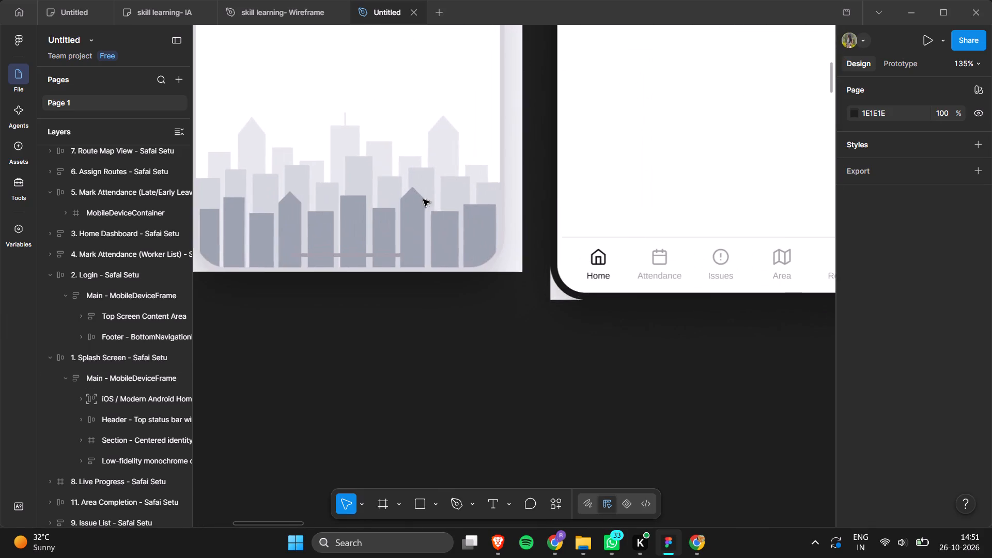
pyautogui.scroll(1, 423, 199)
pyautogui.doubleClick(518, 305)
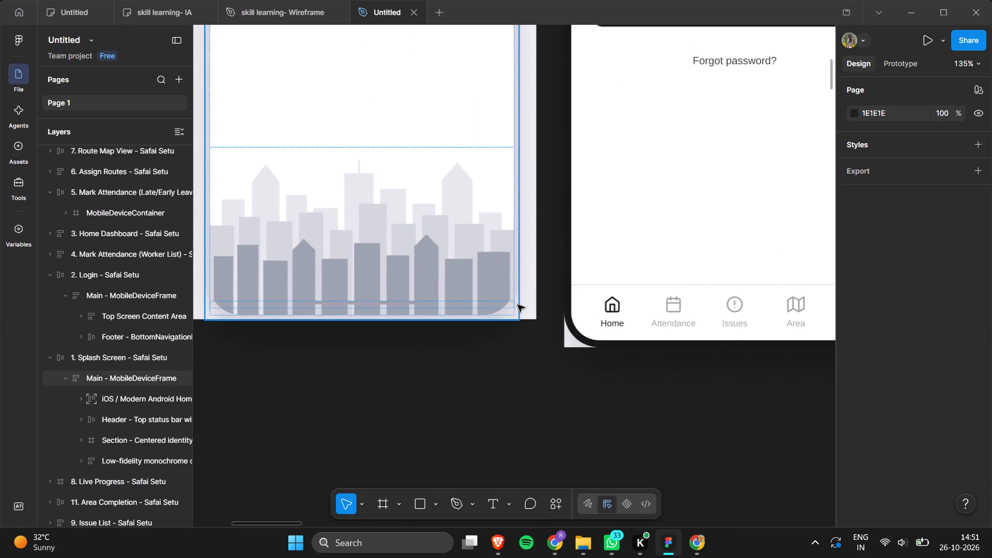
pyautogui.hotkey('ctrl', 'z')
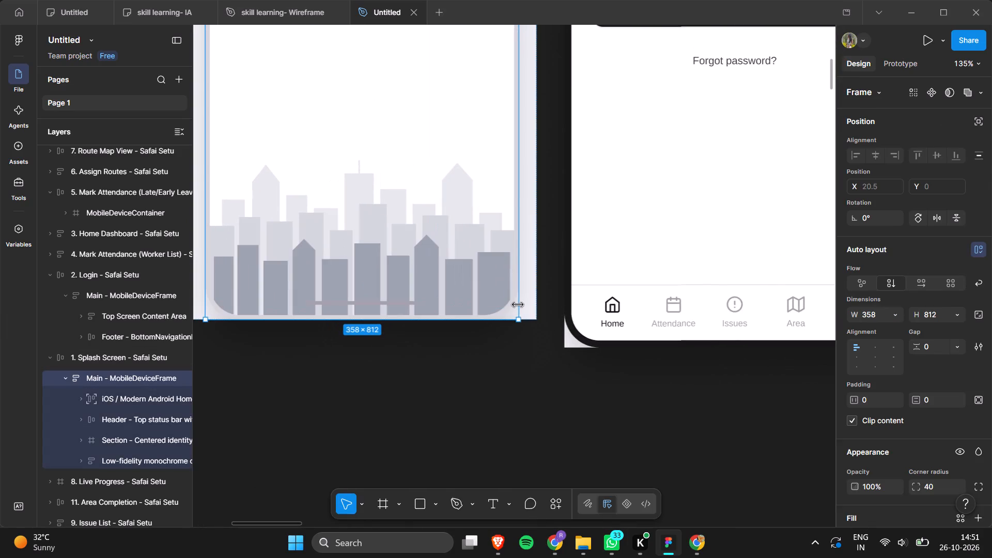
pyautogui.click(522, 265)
# Look through the layer list, hiding and reshowing frames such as 11. Request Break / Early Leave to identify them.
pyautogui.click(79, 461)
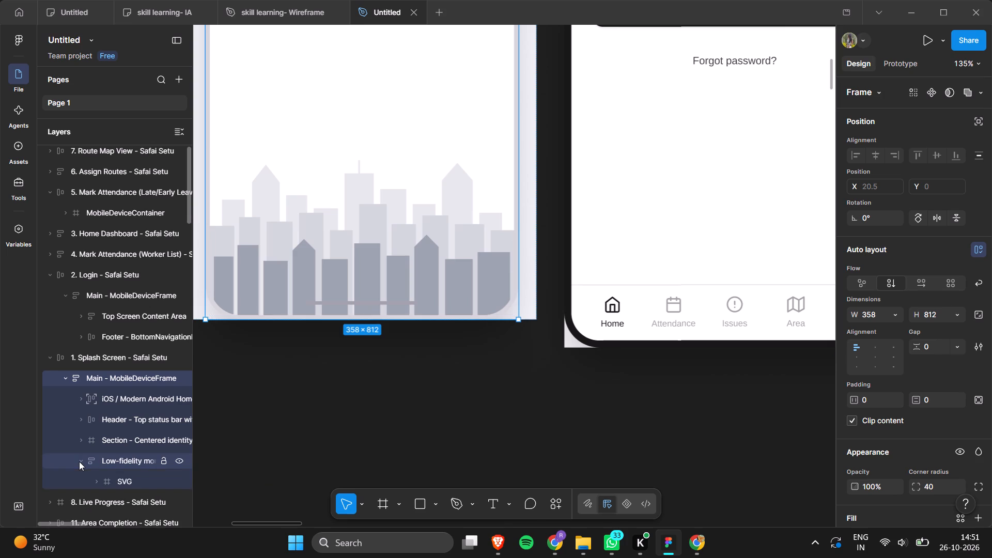
pyautogui.click(47, 359)
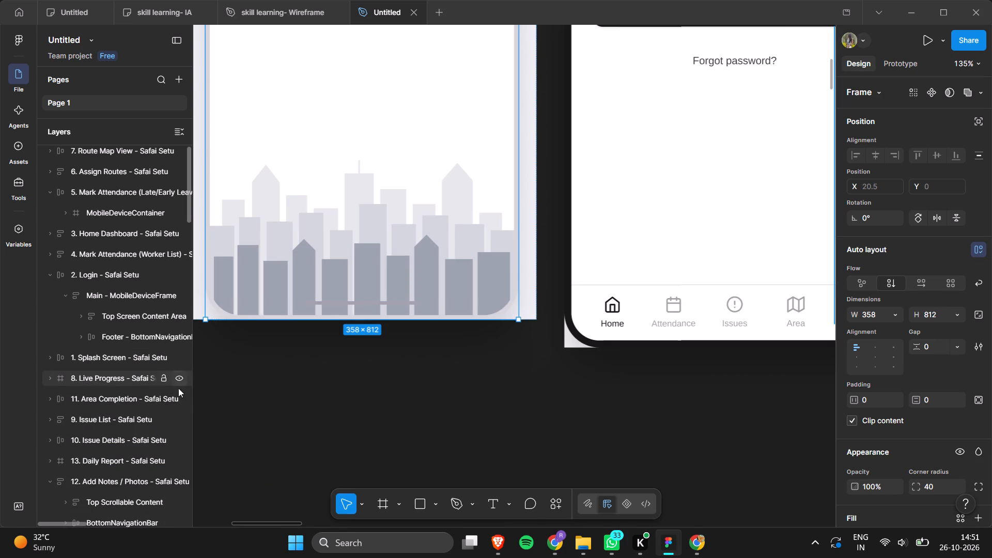
pyautogui.scroll(-2, 152, 470)
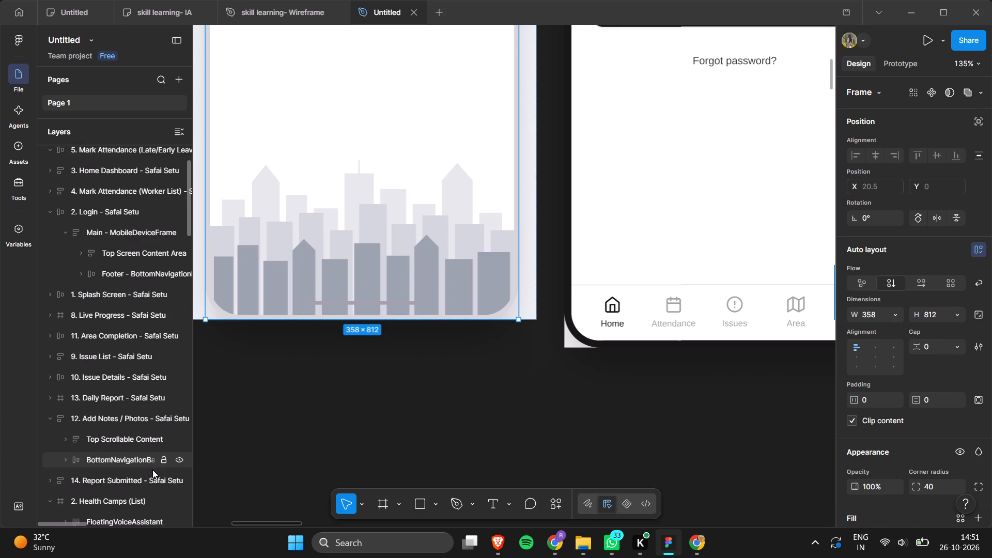
pyautogui.scroll(-1, 152, 470)
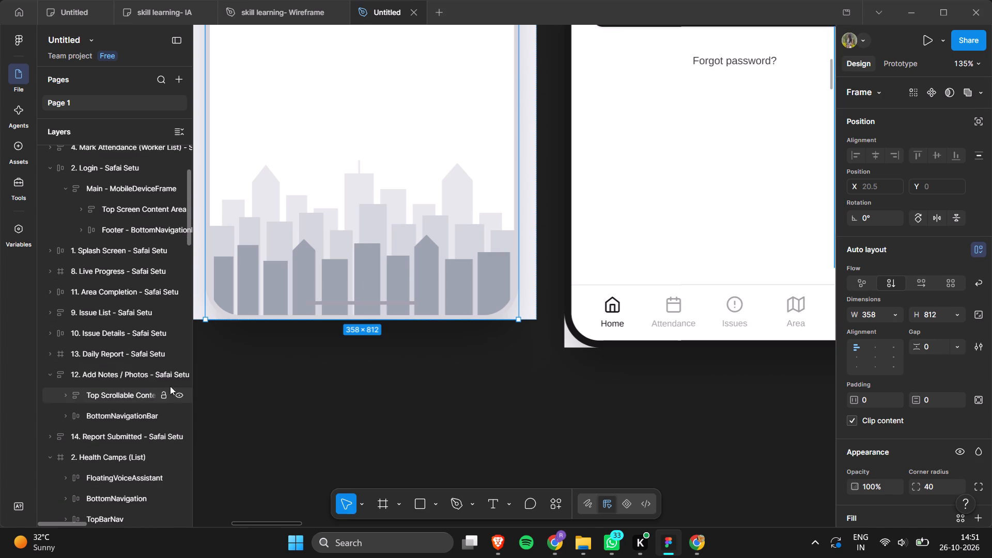
pyautogui.doubleClick(175, 380)
pyautogui.click(175, 380)
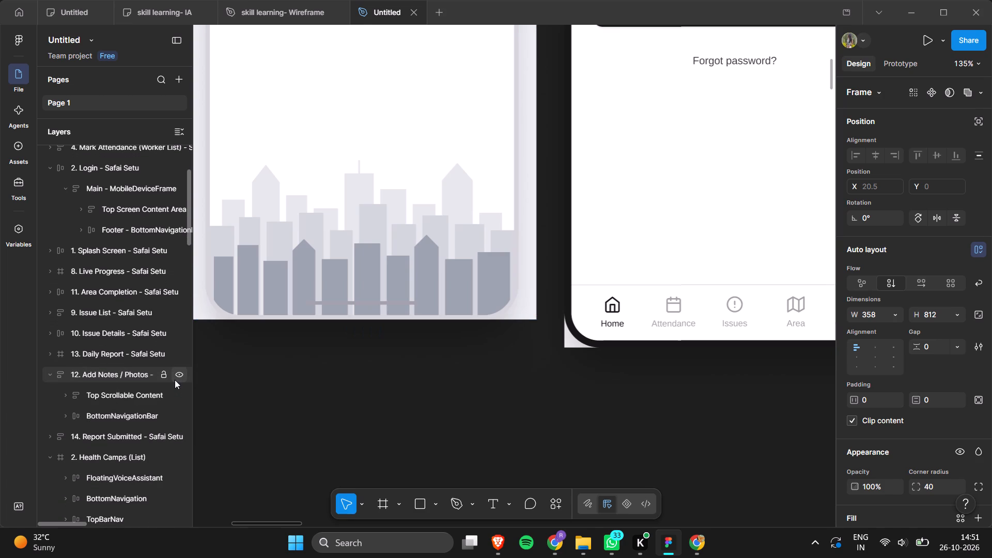
pyautogui.click(175, 380)
pyautogui.scroll(-1, 145, 442)
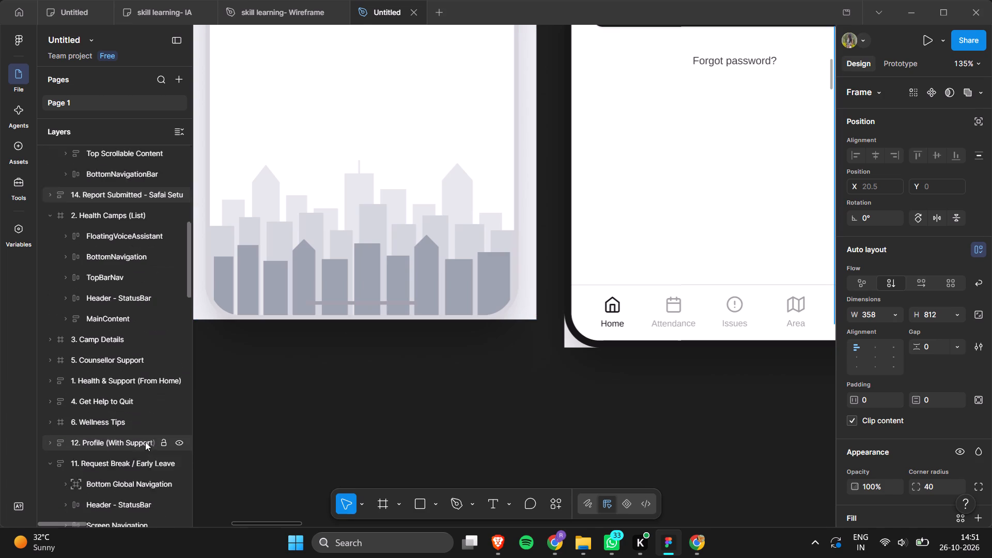
pyautogui.scroll(-2, 145, 442)
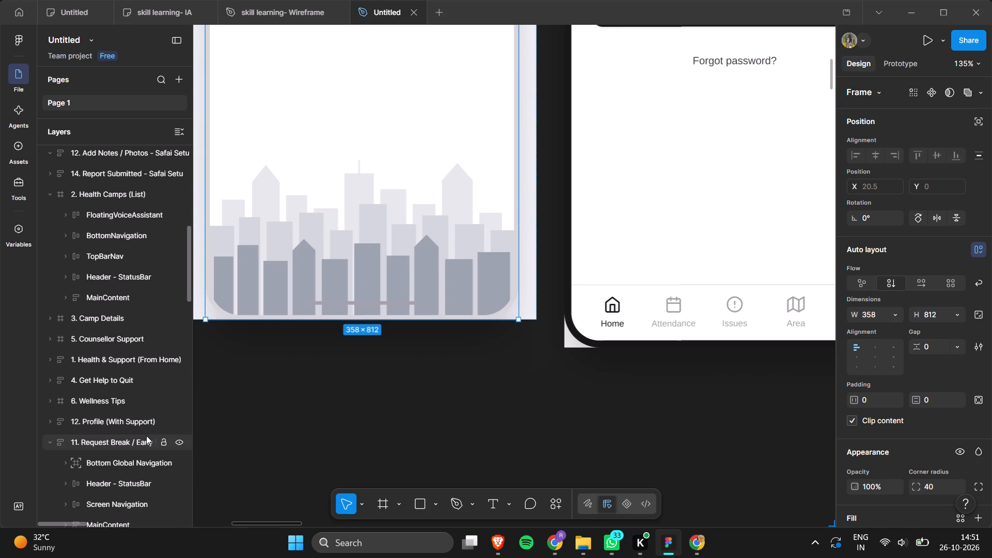
pyautogui.click(142, 438)
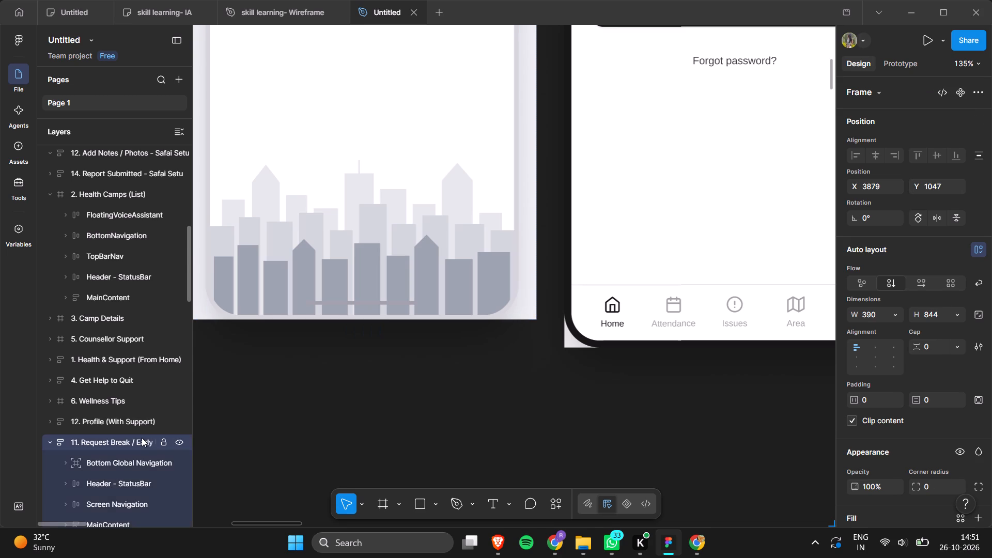
pyautogui.click(178, 440)
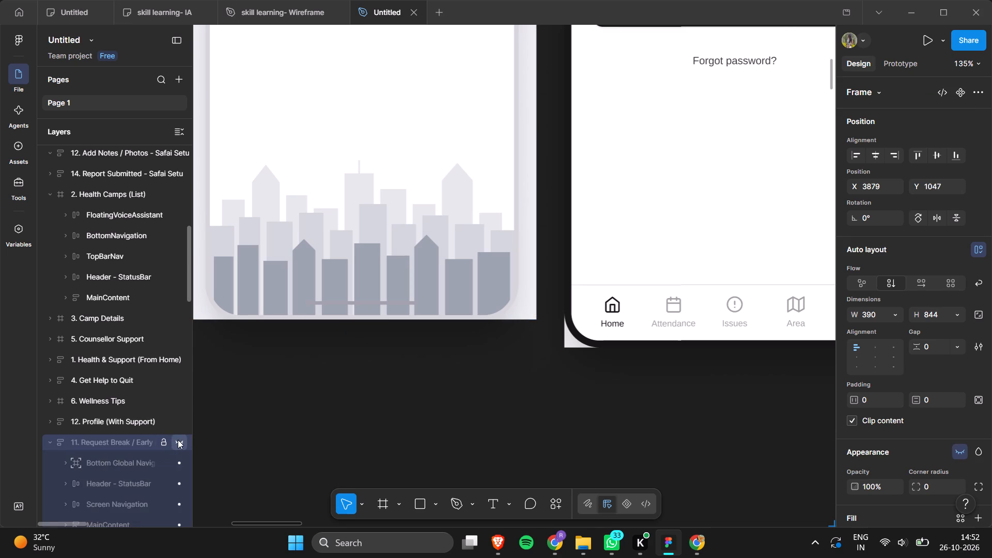
pyautogui.click(178, 440)
pyautogui.scroll(-3, 149, 420)
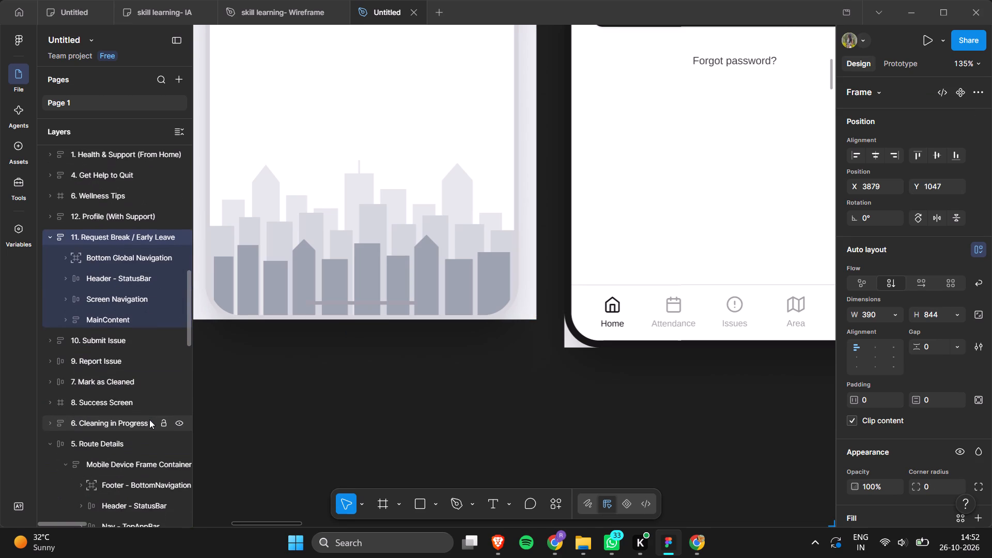
pyautogui.click(263, 401)
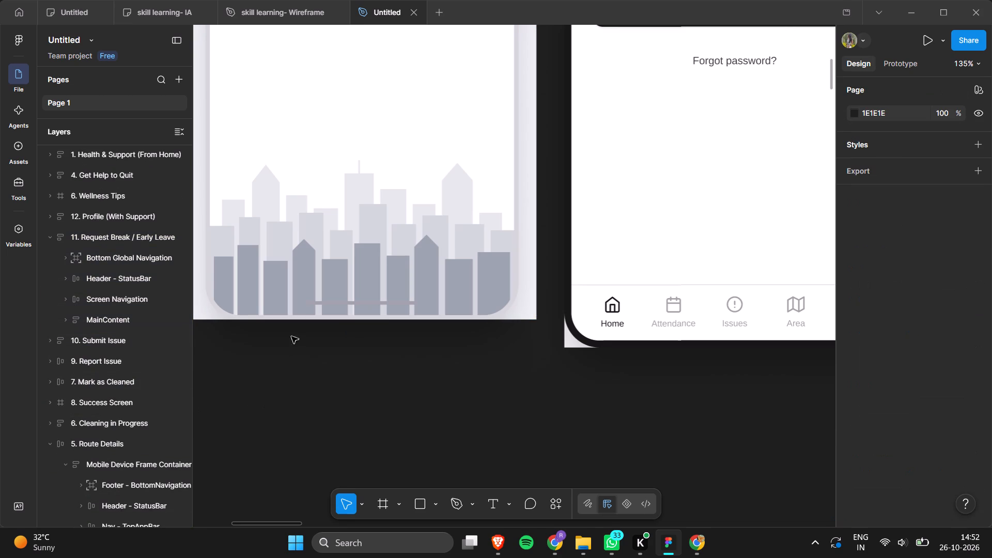
# Widen the Splash Screen's Main - MobileDeviceFrame to 401 so it covers the outer frame's side margins.
pyautogui.click(329, 241)
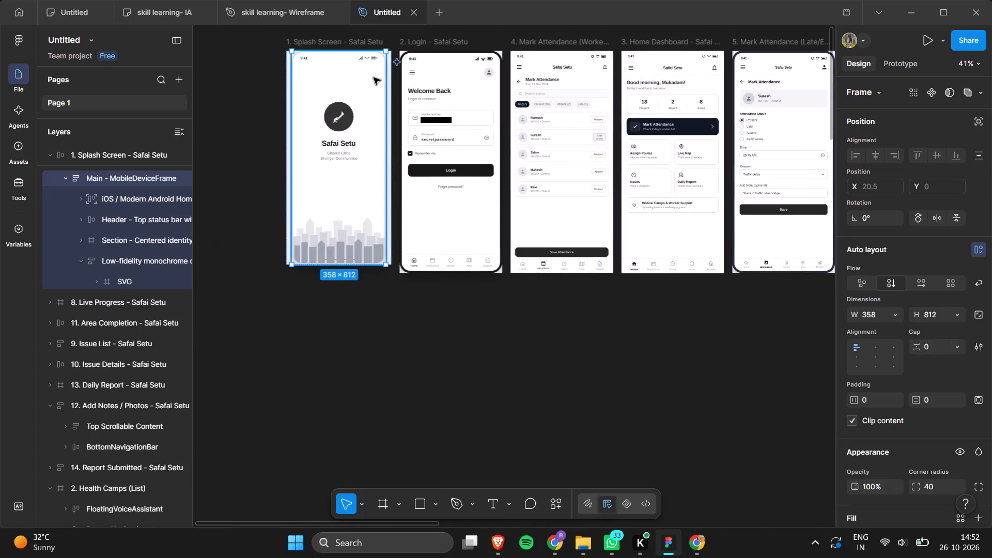
pyautogui.moveTo(389, 121); pyautogui.dragTo(402, 125)
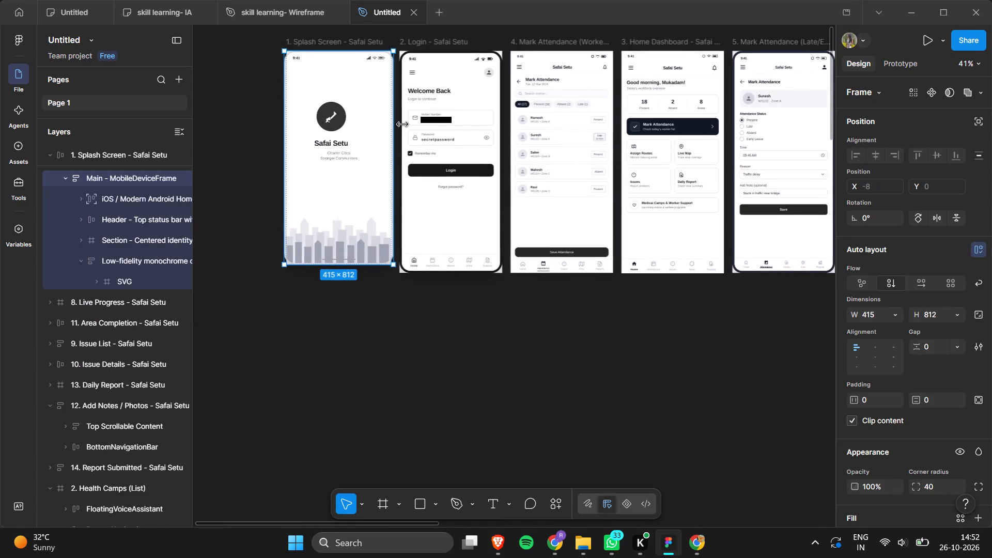
pyautogui.moveTo(402, 125); pyautogui.dragTo(397, 123)
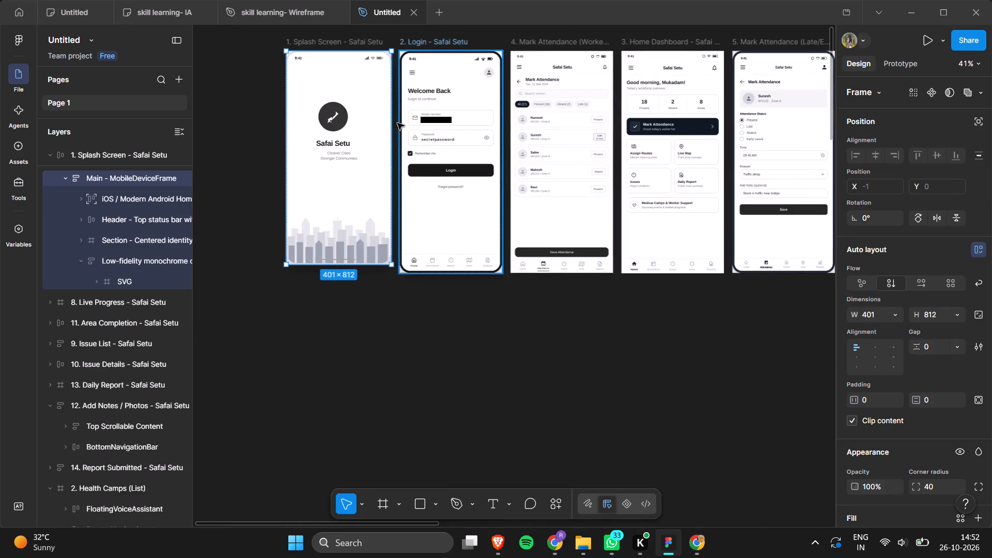
pyautogui.click(394, 331)
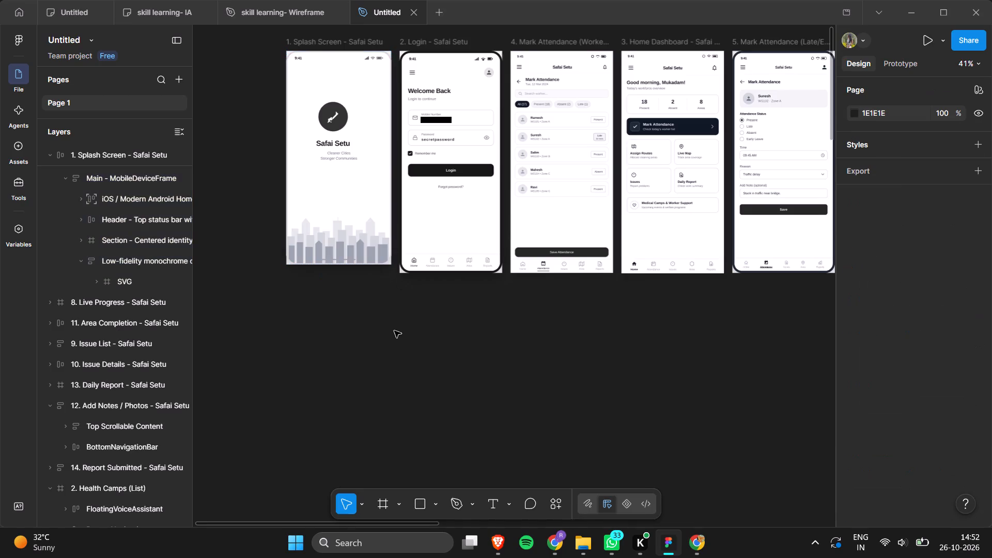
# Select the Login screen's Main - MobileDeviceFrame, which carries the thick dark outline, and bring up its stroke settings.
pyautogui.tripleClick(404, 56)
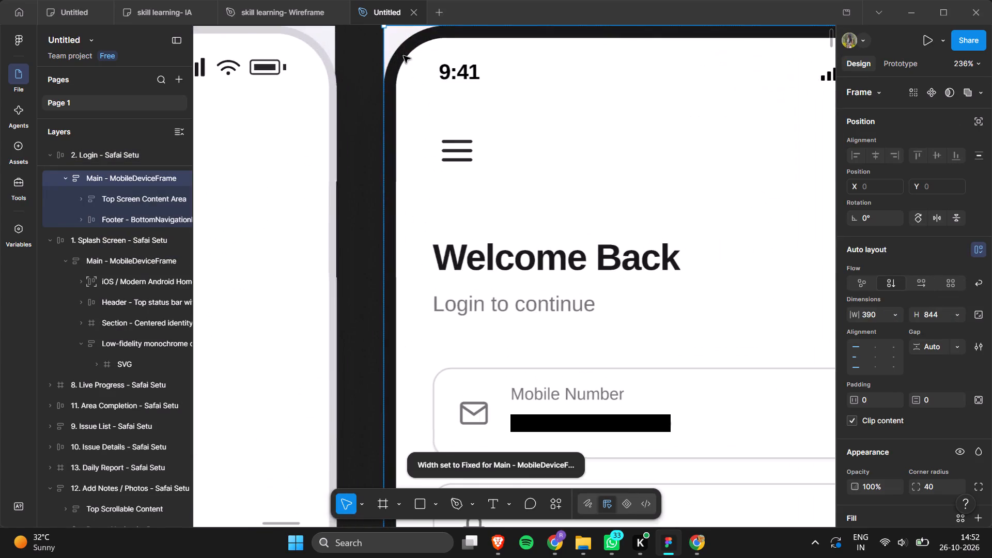
pyautogui.tripleClick(404, 56)
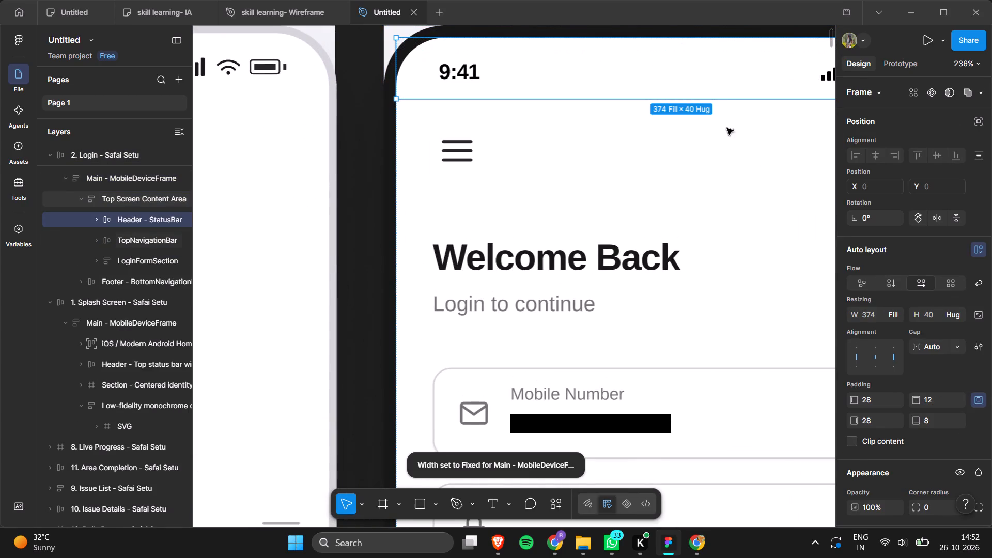
pyautogui.scroll(-4, 891, 270)
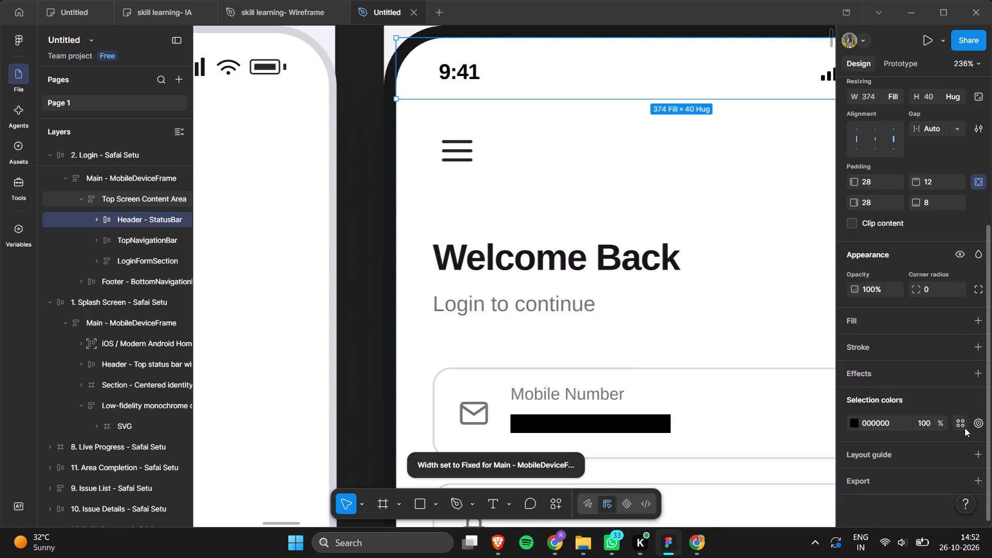
pyautogui.scroll(12, 939, 358)
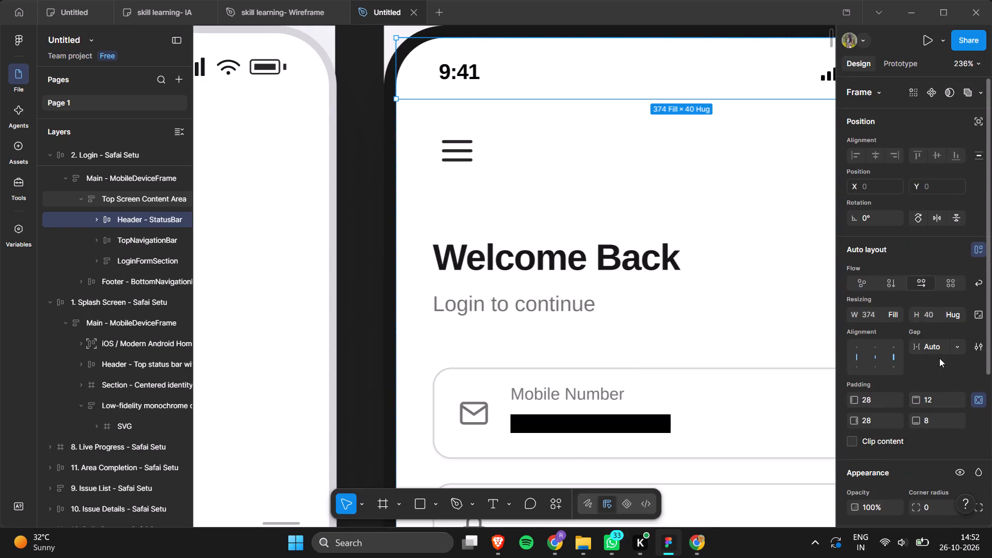
pyautogui.scroll(-4, 939, 358)
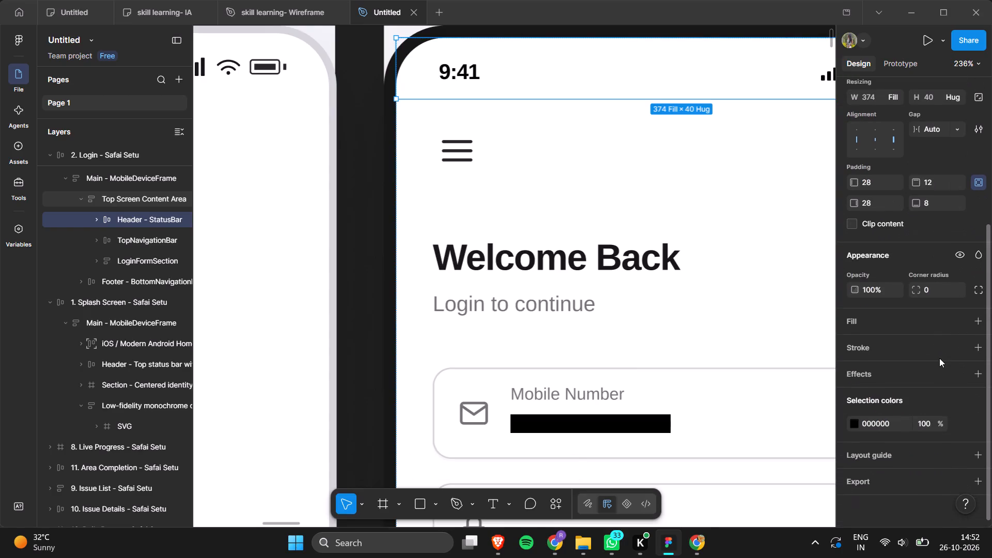
pyautogui.doubleClick(390, 339)
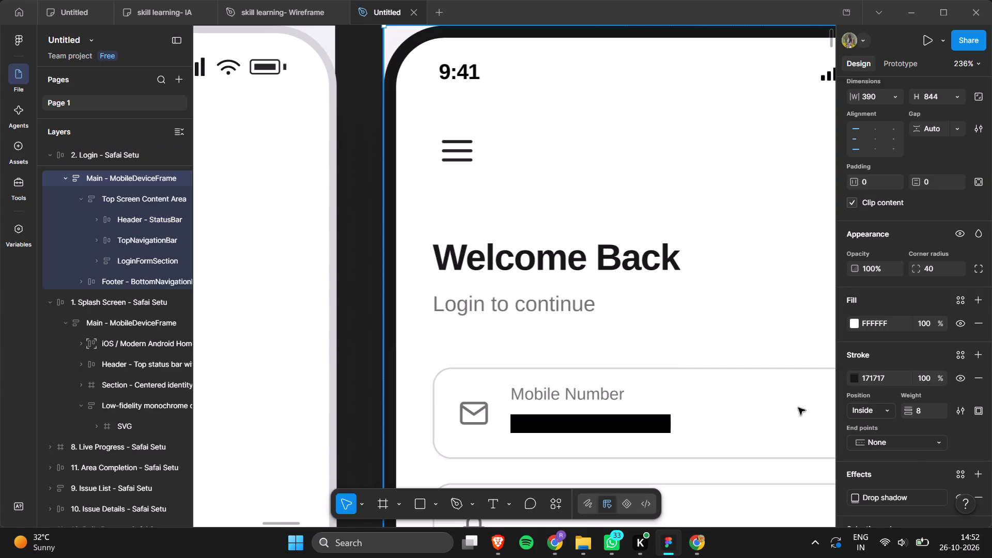
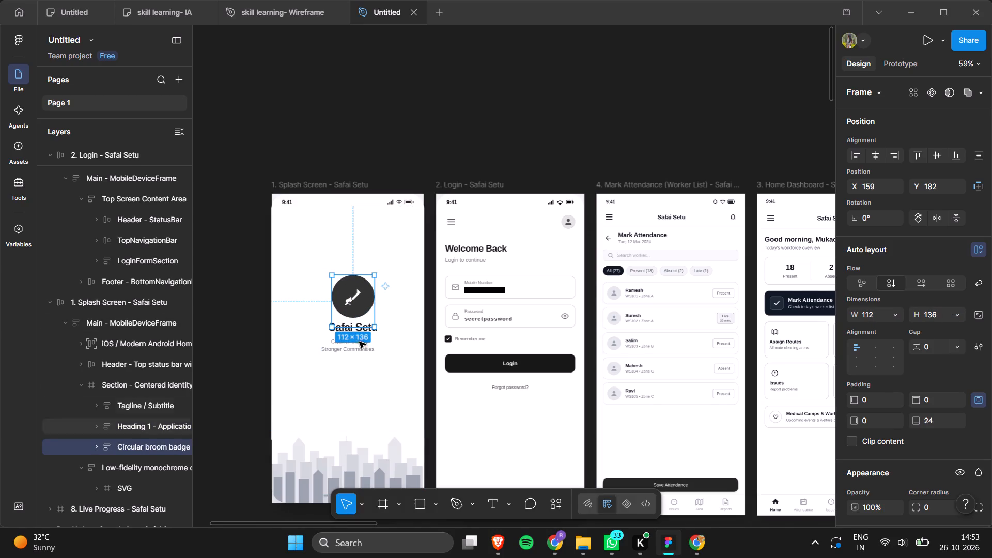
pyautogui.click(348, 343)
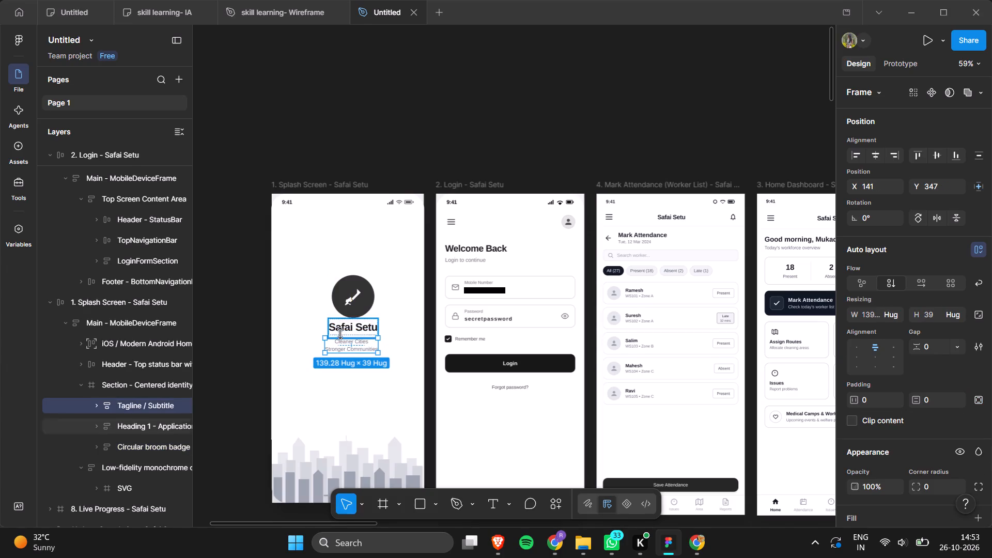
pyautogui.click(340, 326)
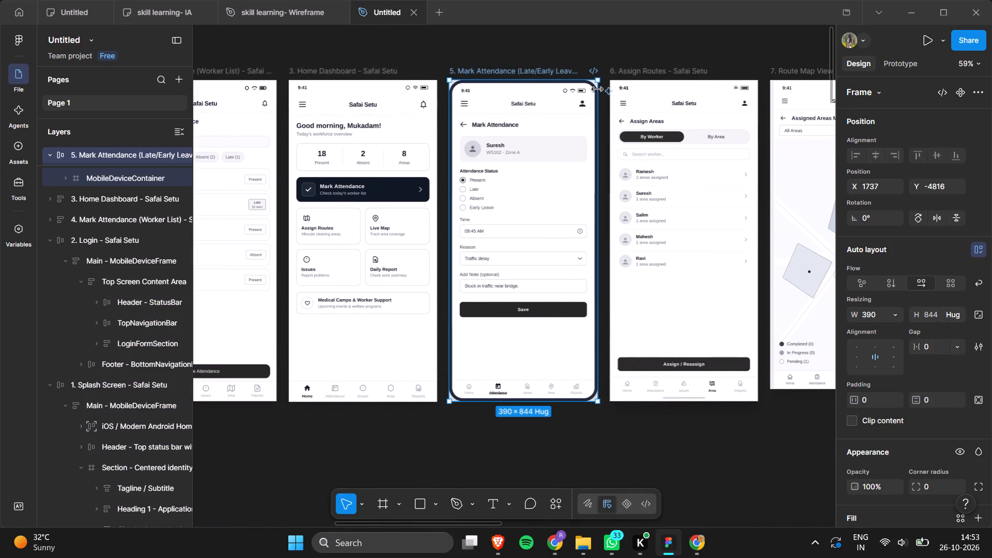
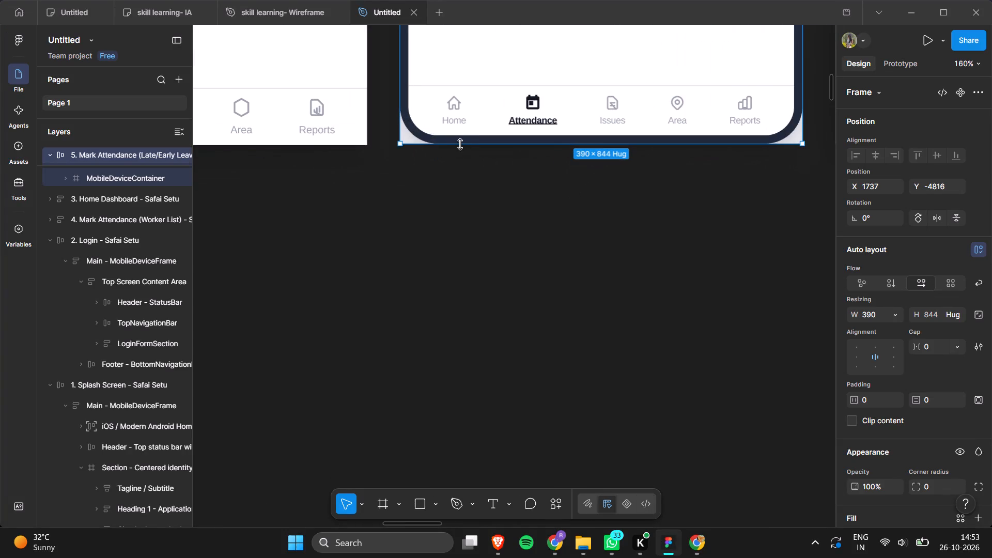
pyautogui.click(457, 132)
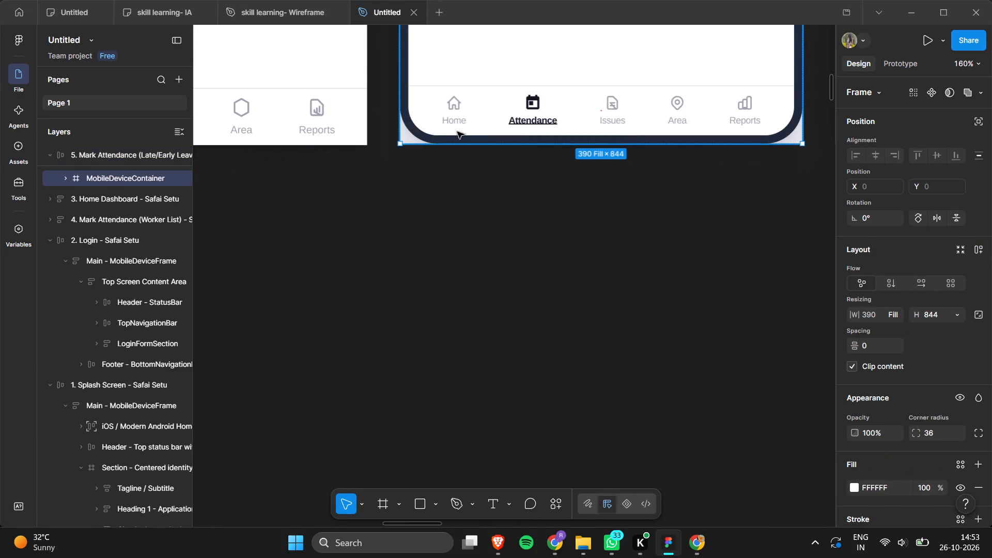
pyautogui.doubleClick(457, 132)
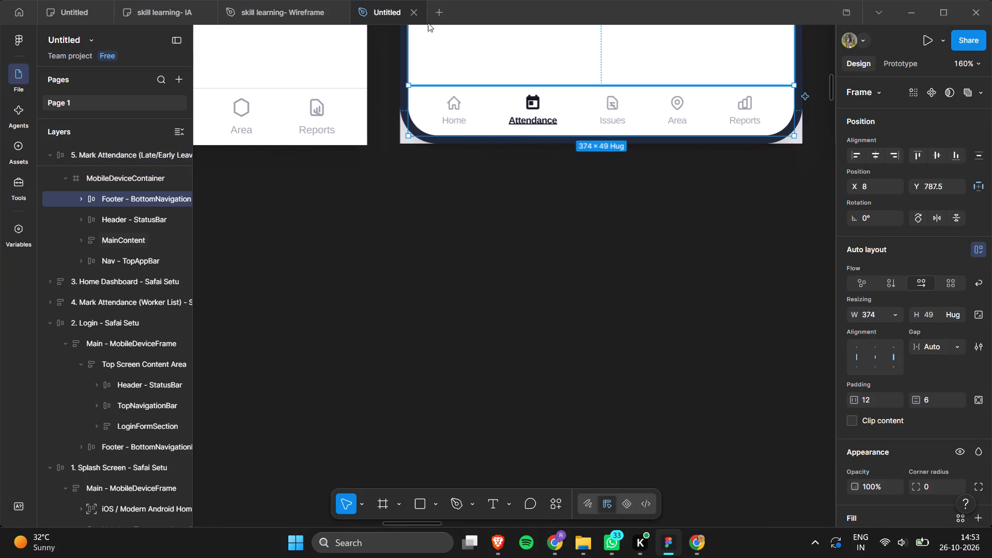
pyautogui.click(417, 48)
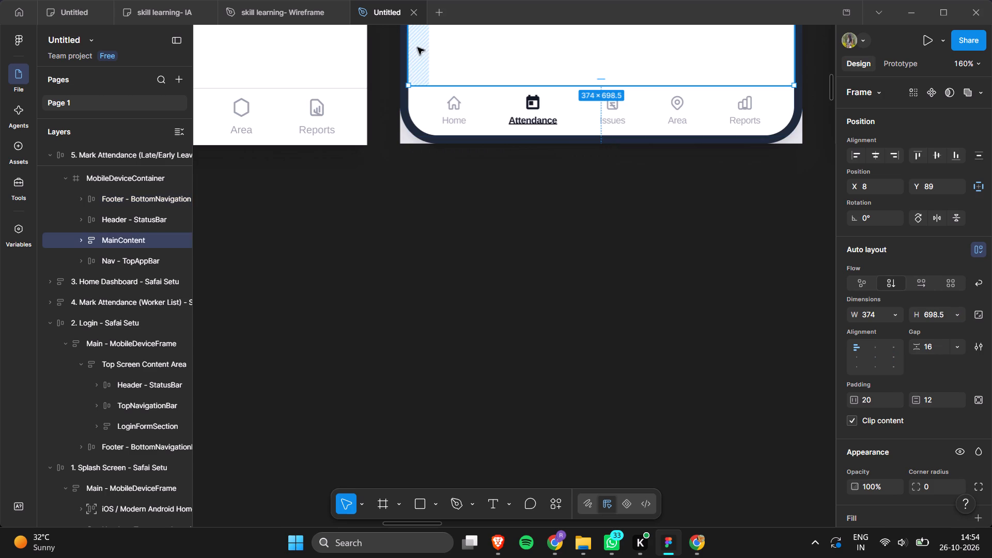
pyautogui.scroll(-2, 974, 369)
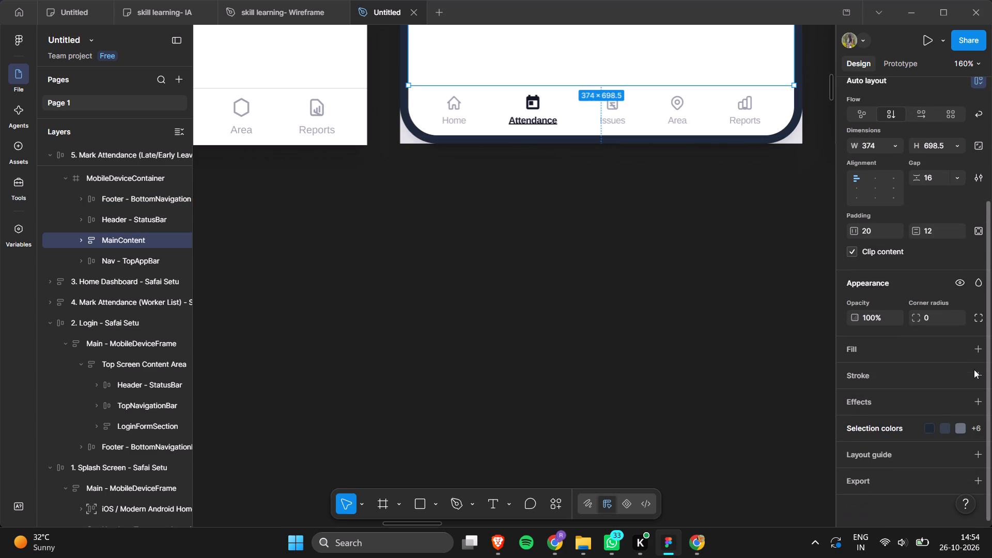
pyautogui.scroll(-2, 974, 369)
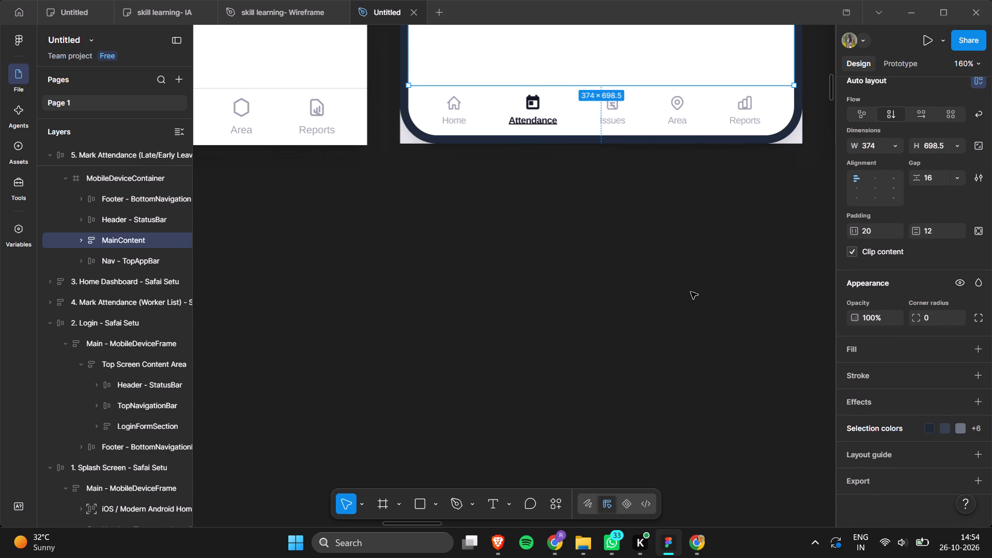
pyautogui.scroll(10, 691, 292)
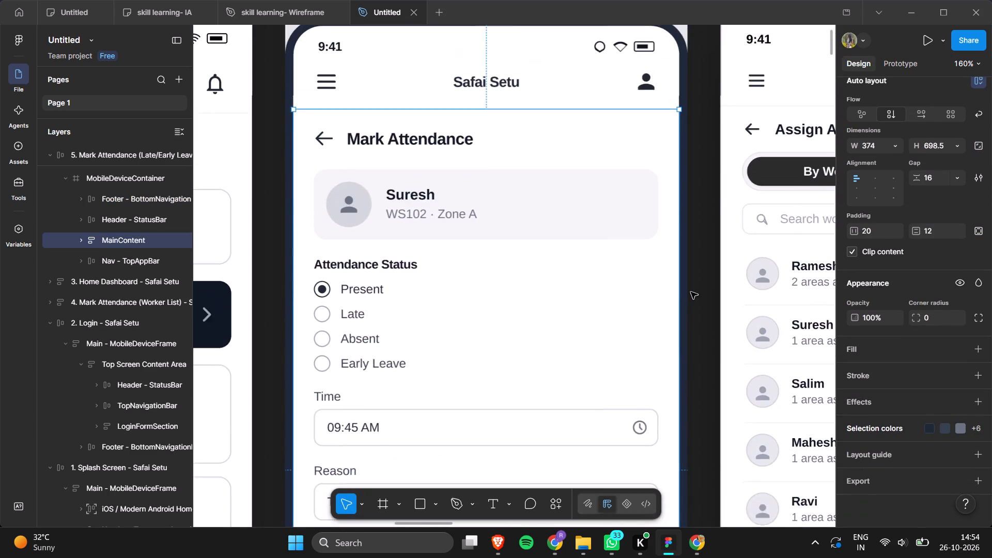
pyautogui.scroll(2, 691, 292)
pyautogui.click(685, 204)
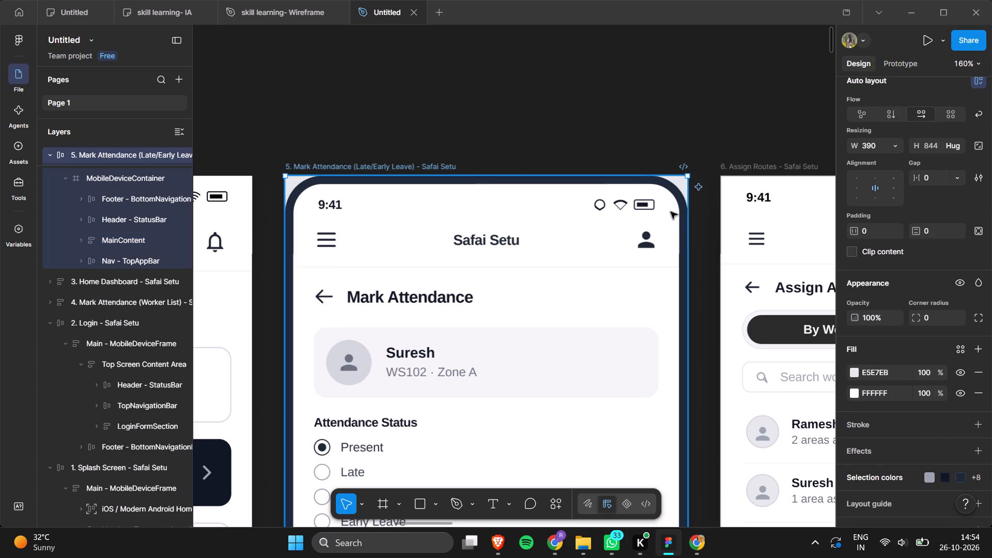
pyautogui.click(699, 168)
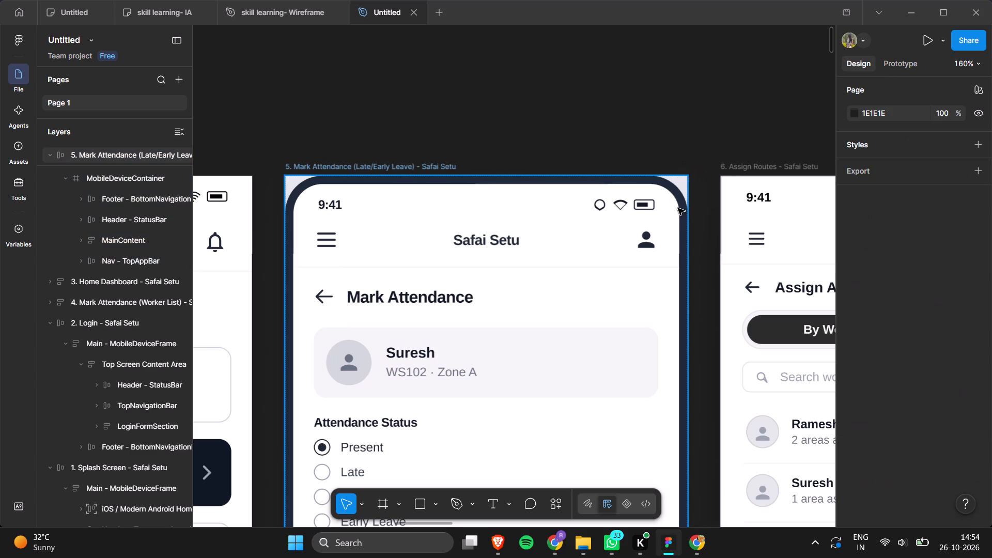
pyautogui.click(678, 208)
pyautogui.doubleClick(675, 208)
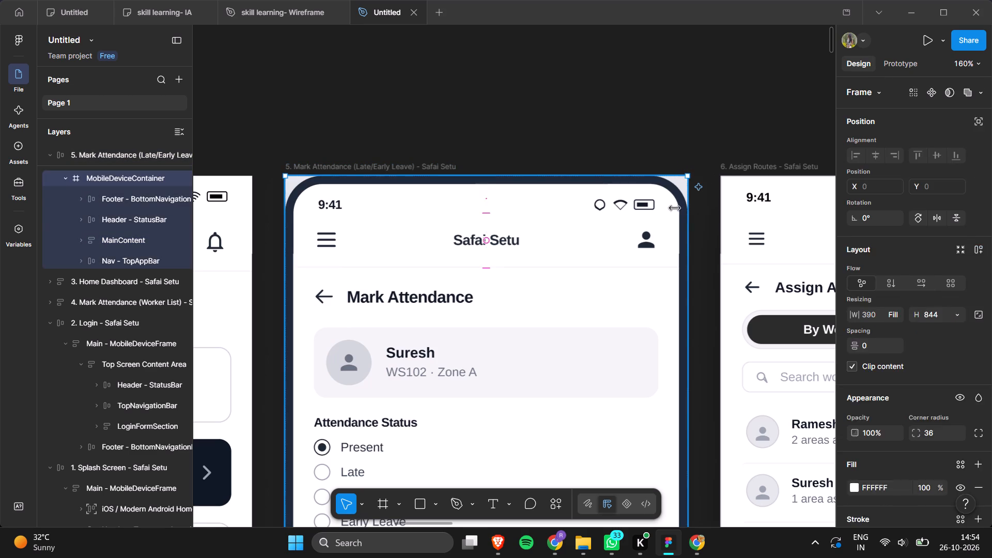
pyautogui.doubleClick(675, 208)
pyautogui.click(677, 230)
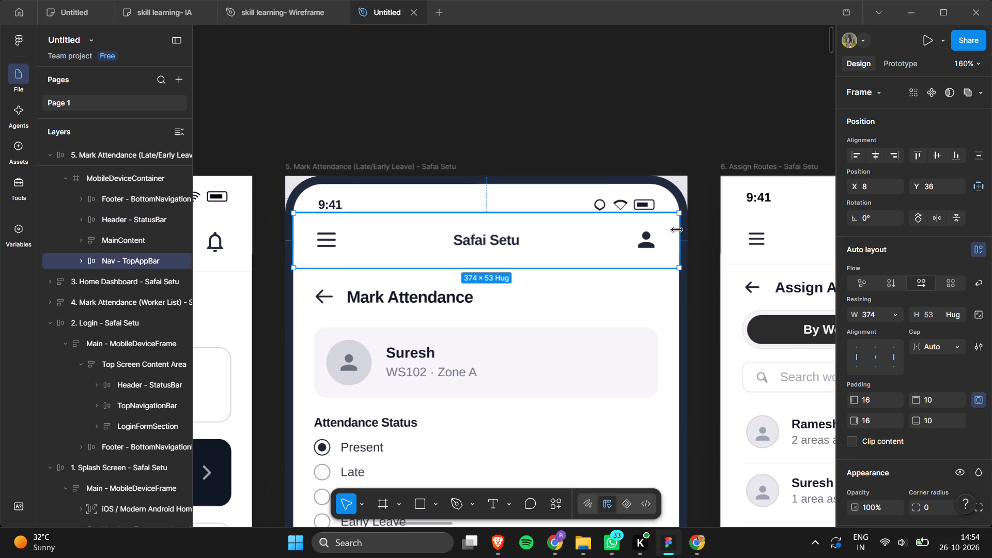
pyautogui.click(727, 71)
pyautogui.click(727, 71)
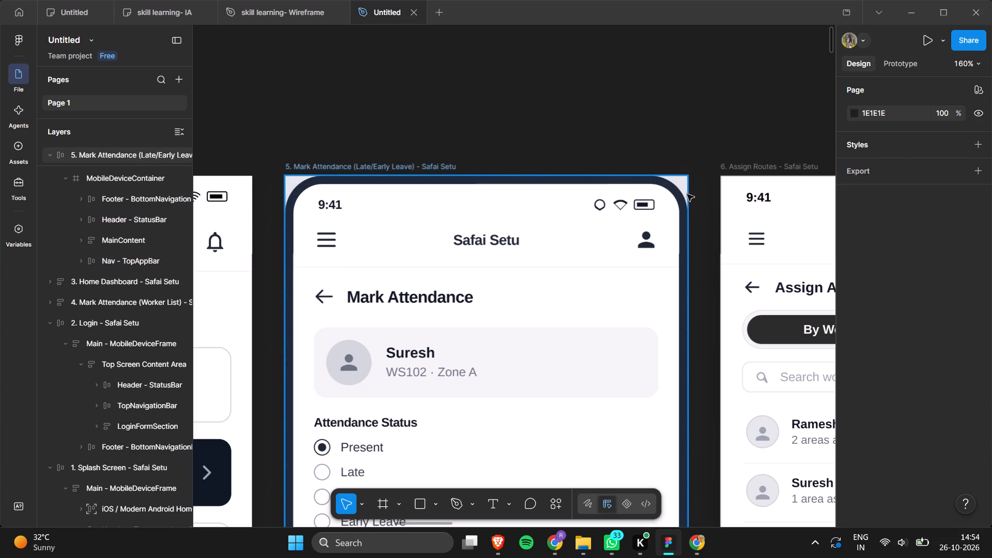
pyautogui.click(683, 208)
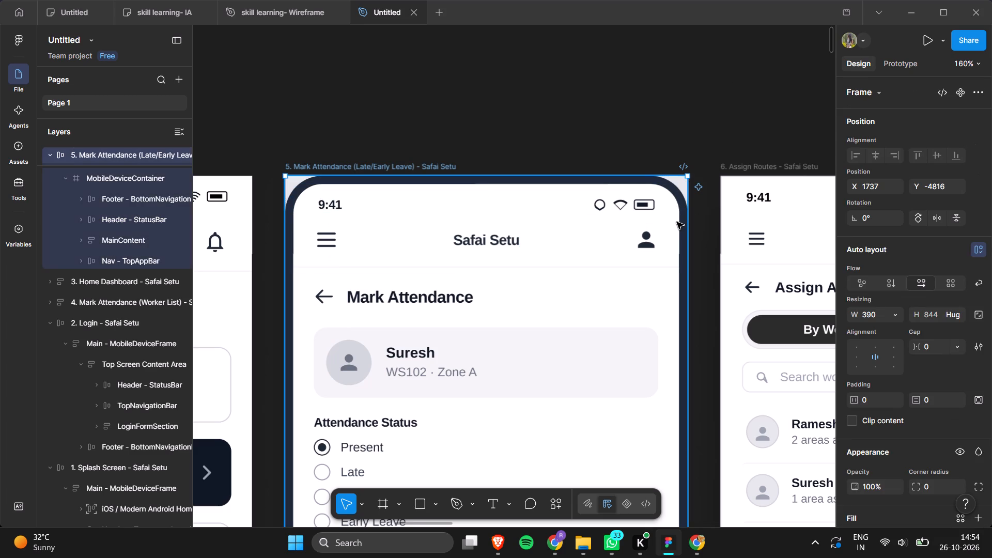
pyautogui.click(679, 222)
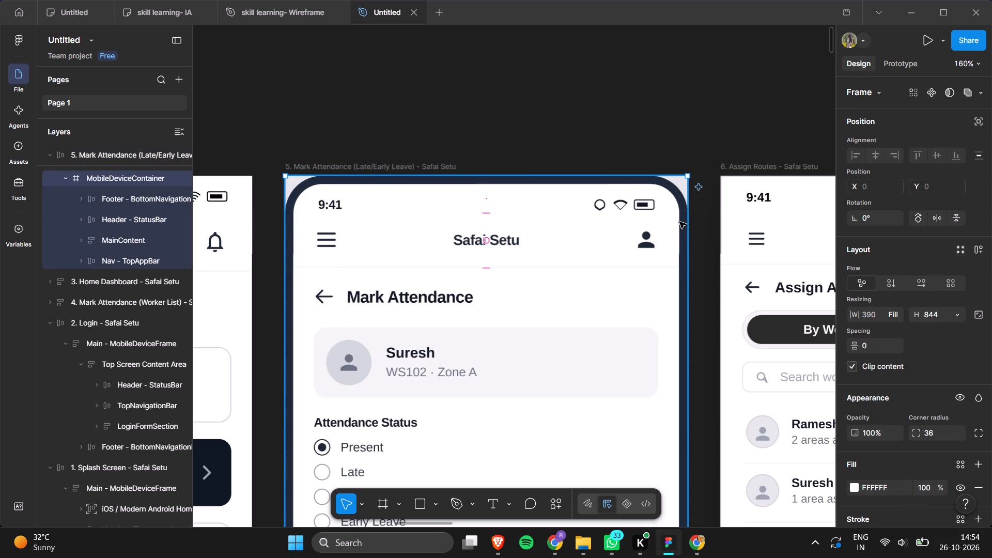
pyautogui.scroll(-2, 915, 385)
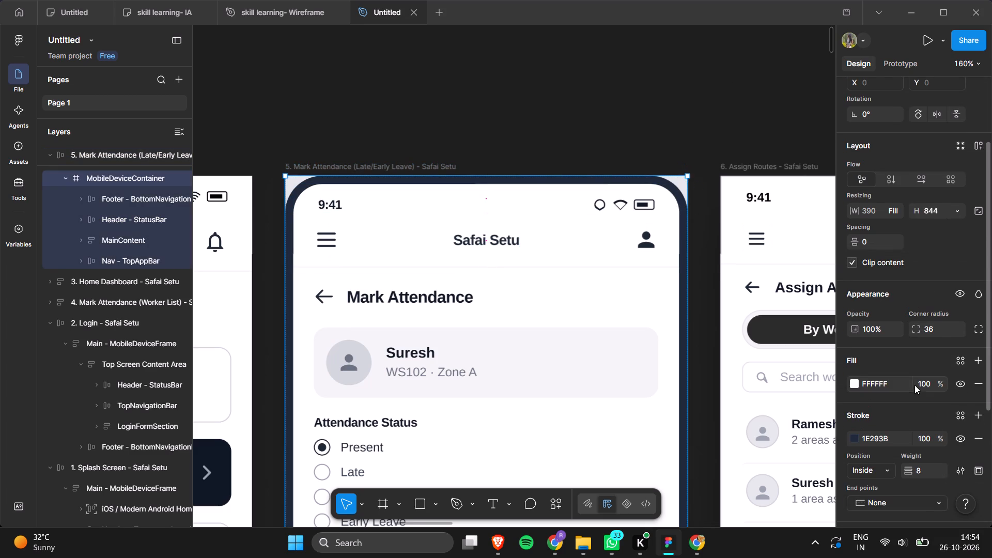
pyautogui.click(978, 439)
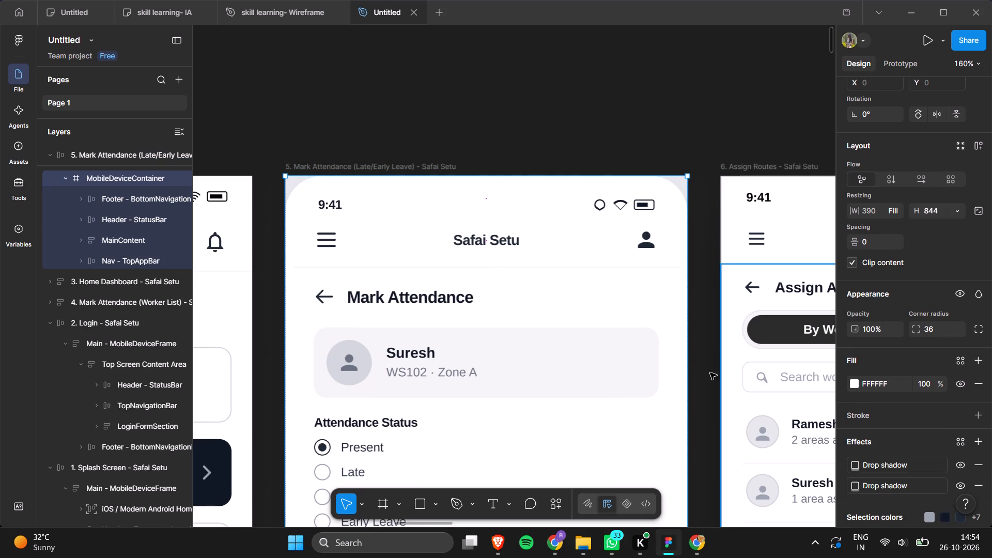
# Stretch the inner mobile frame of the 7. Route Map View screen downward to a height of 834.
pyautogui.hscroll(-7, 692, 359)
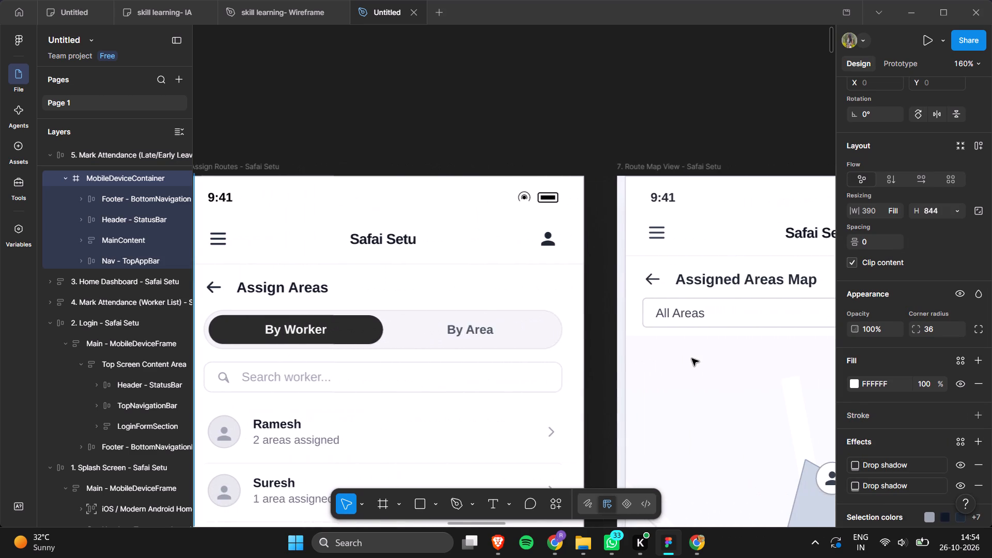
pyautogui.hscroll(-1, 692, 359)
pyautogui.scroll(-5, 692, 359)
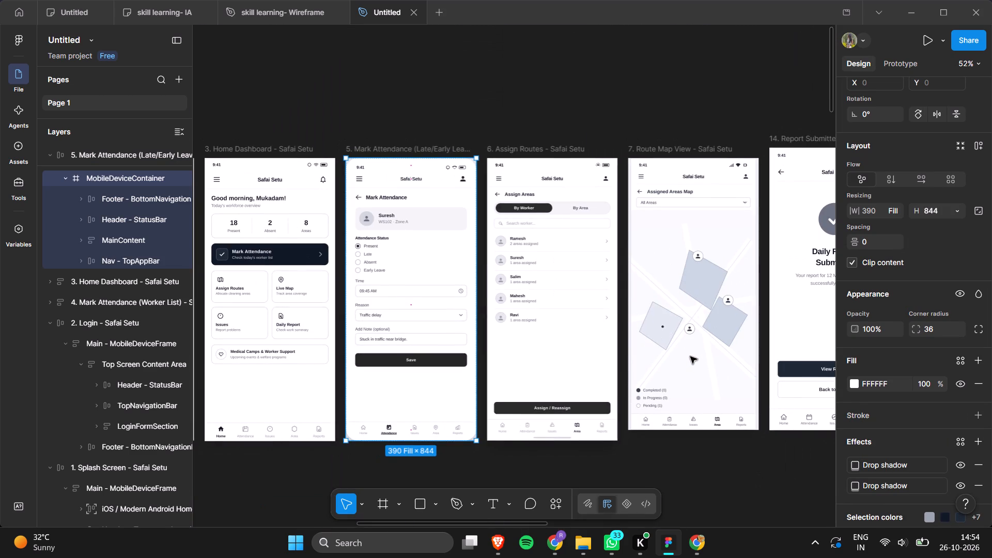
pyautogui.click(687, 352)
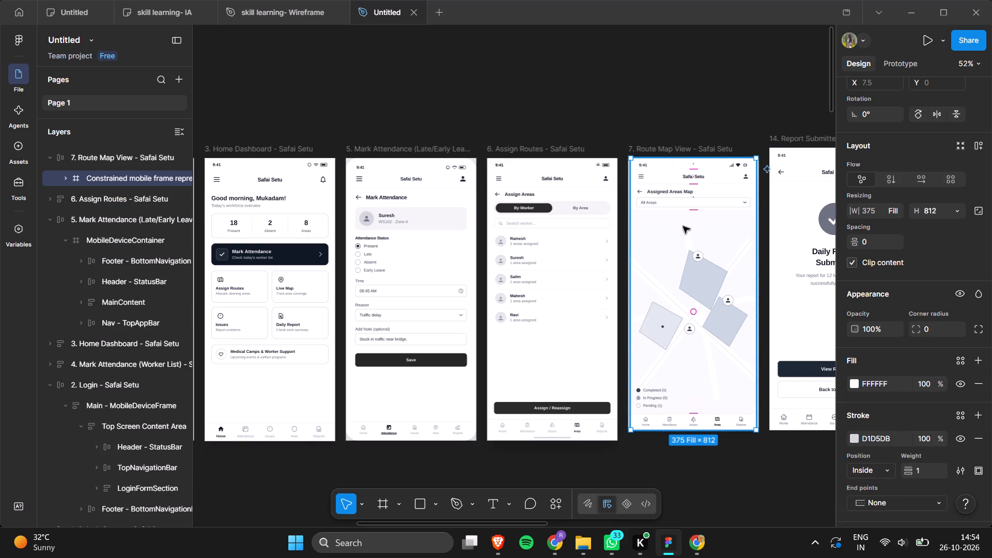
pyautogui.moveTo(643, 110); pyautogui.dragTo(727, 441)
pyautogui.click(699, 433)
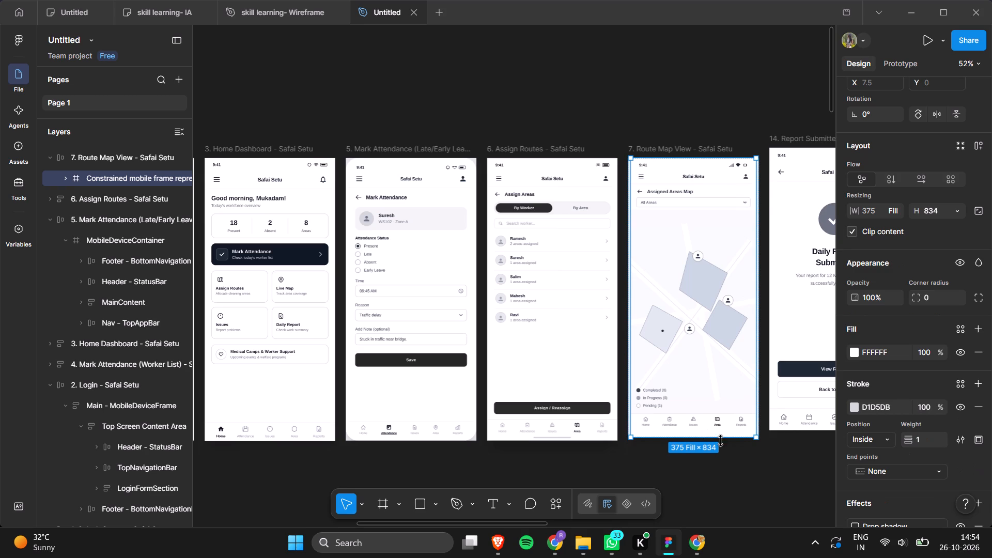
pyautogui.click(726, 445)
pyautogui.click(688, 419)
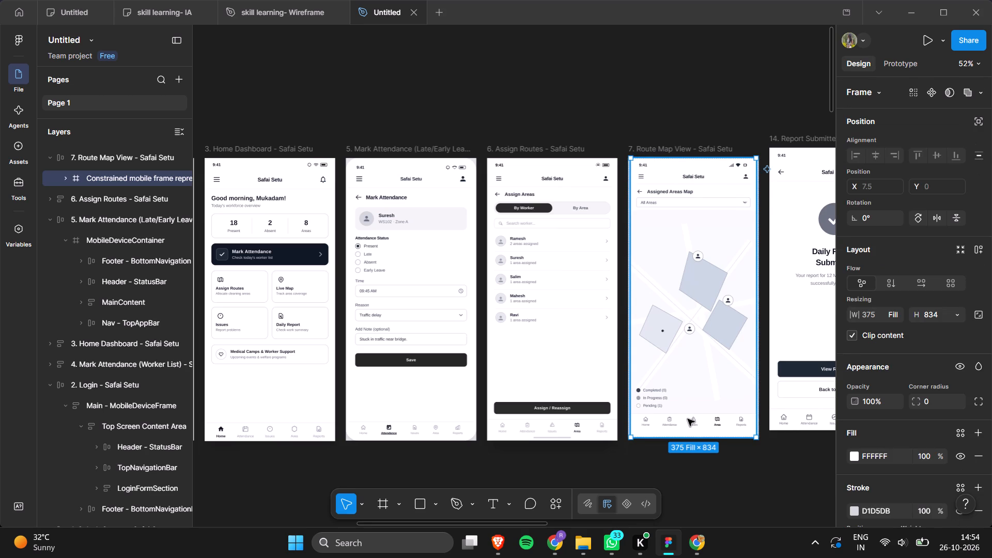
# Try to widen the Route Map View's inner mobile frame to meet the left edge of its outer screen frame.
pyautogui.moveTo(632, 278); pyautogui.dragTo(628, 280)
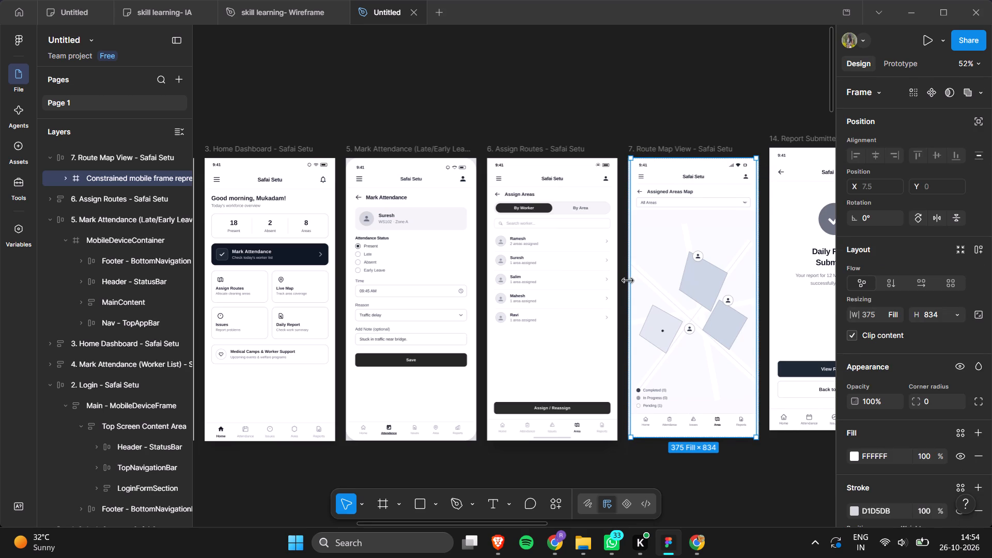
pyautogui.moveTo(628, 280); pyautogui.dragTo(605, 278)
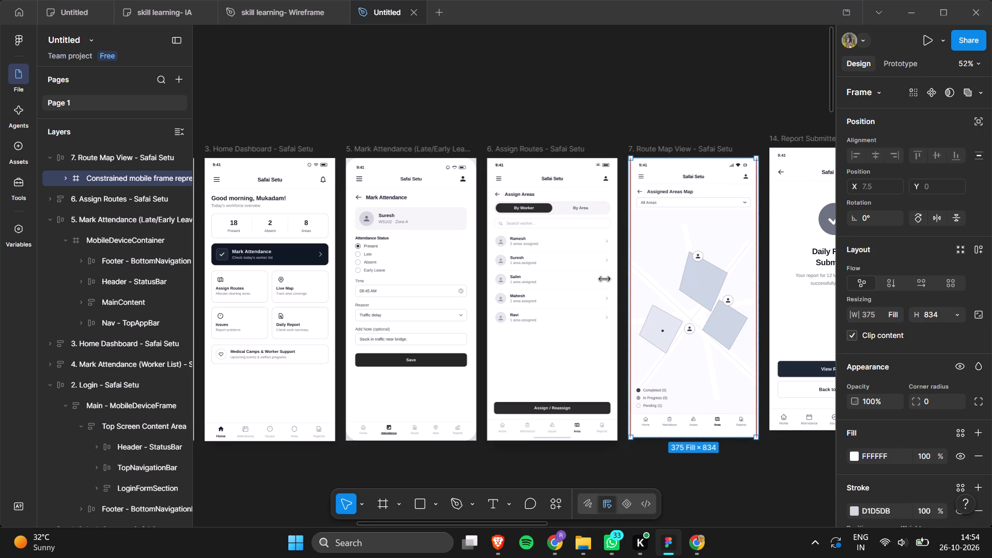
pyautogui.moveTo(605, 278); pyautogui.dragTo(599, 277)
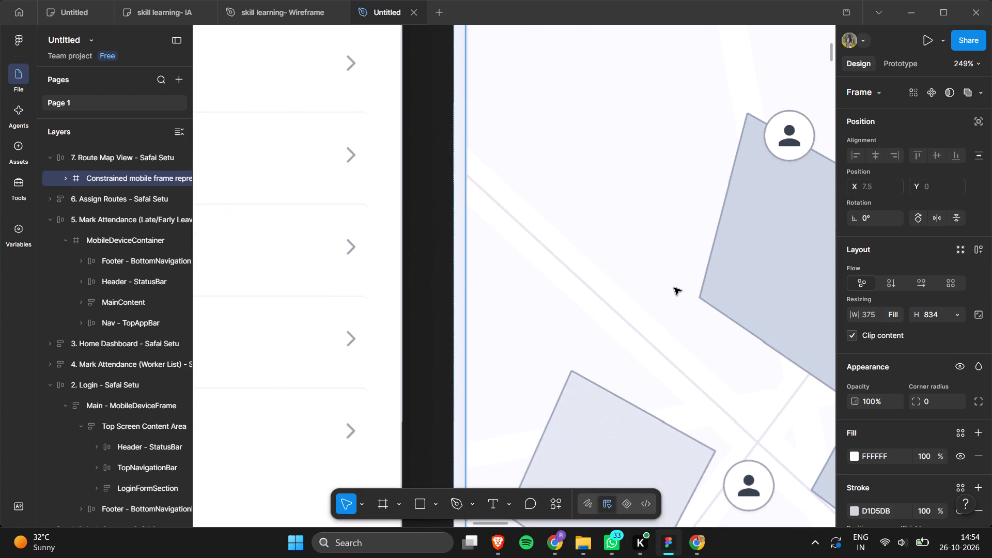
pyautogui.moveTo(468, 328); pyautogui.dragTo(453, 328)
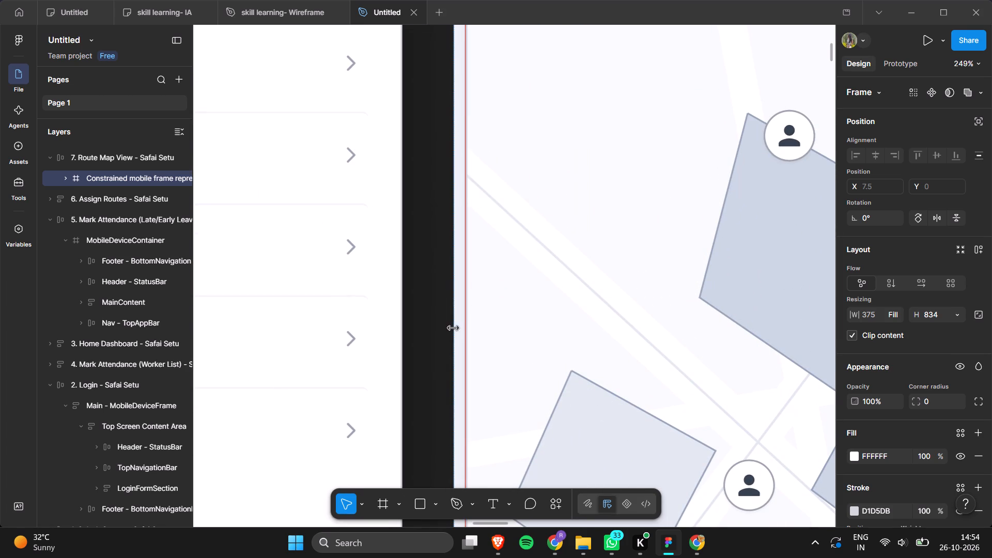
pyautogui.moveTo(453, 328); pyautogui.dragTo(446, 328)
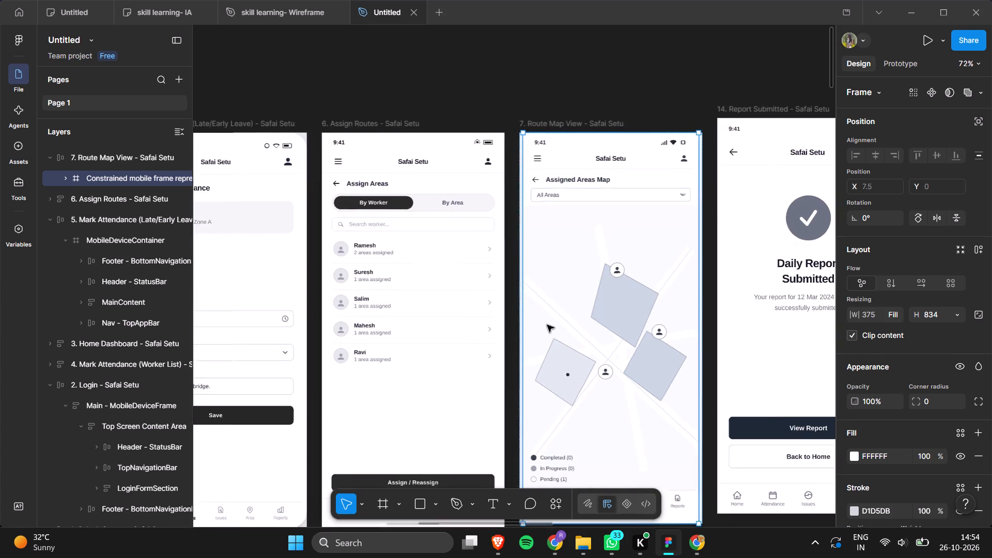
# Extend the Route Map View's inner mobile frame downward to a height of 848, matching the neighbouring Assign Routes screen's bottom.
pyautogui.scroll(-1, 547, 325)
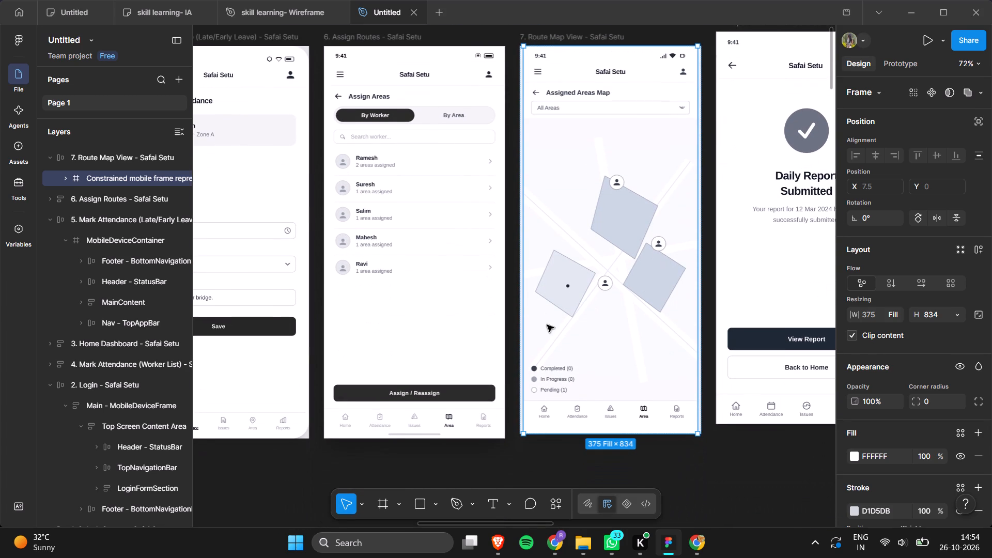
pyautogui.click(569, 404)
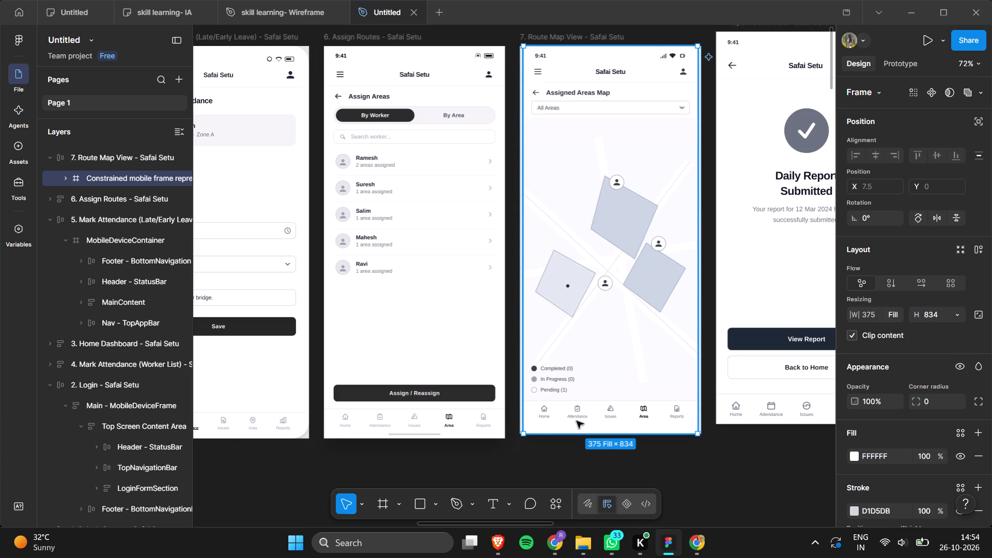
pyautogui.click(573, 434)
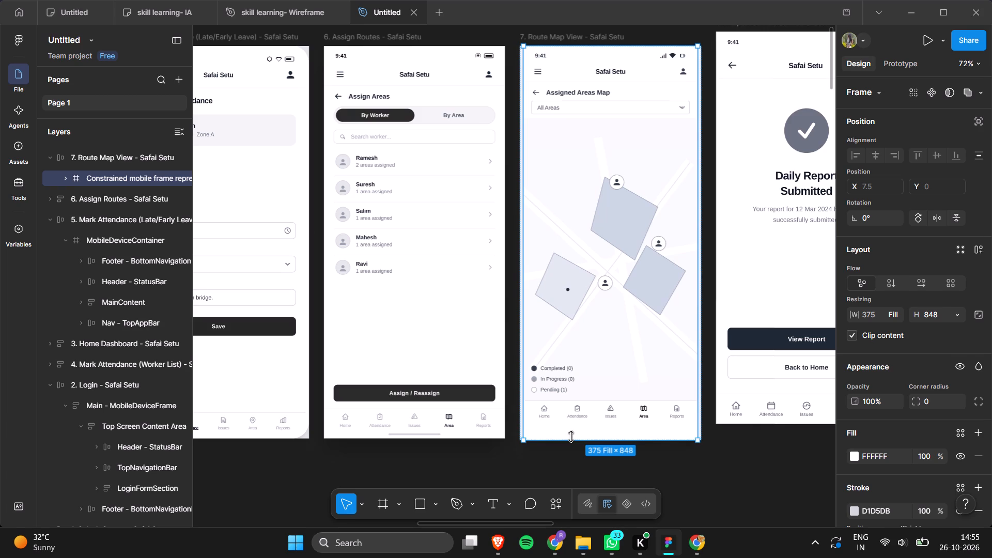
# Move the Route Map View's five-tab bottom navigation bar down to Y 781, near the bottom of its inner frame.
pyautogui.click(645, 422)
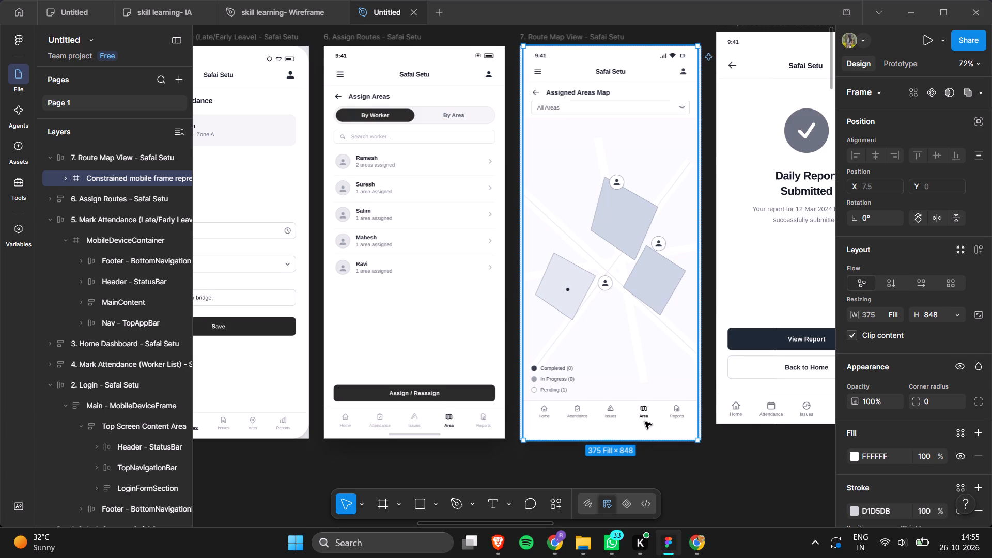
pyautogui.tripleClick(601, 365)
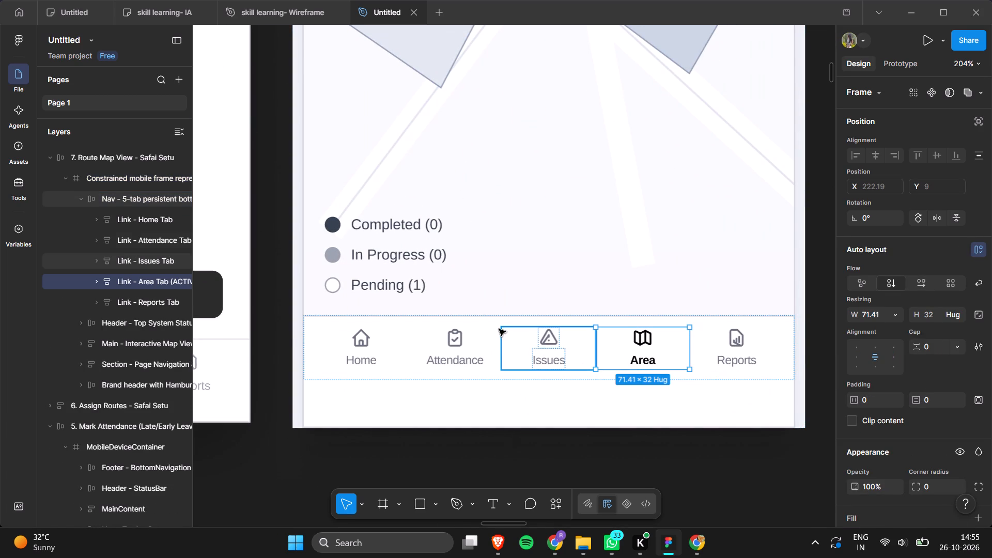
pyautogui.moveTo(448, 318); pyautogui.dragTo(450, 343)
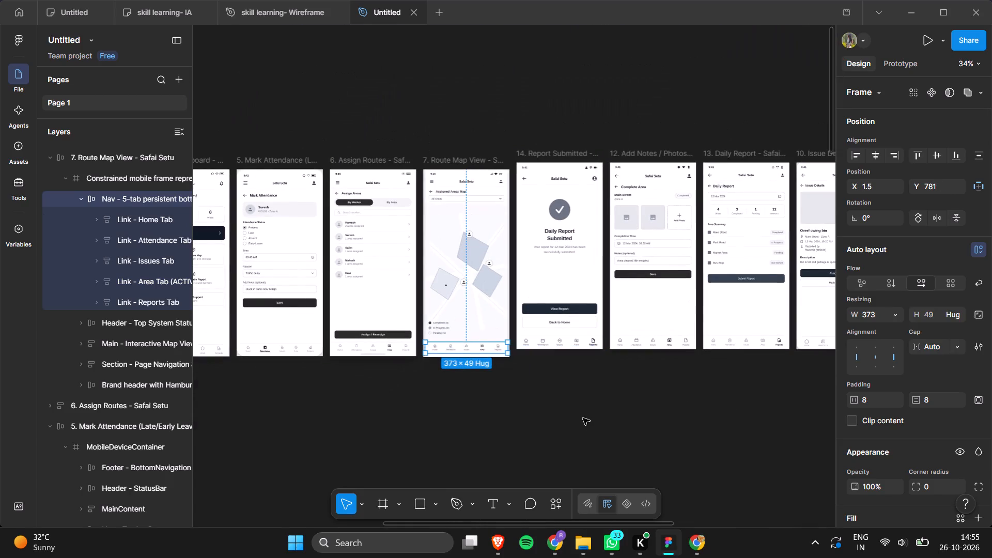
pyautogui.click(563, 401)
# Stretch the 1. Splash Screen frame downward to a height of 845, close to the bottom of the neighbouring Login screen.
pyautogui.hscroll(6, 563, 401)
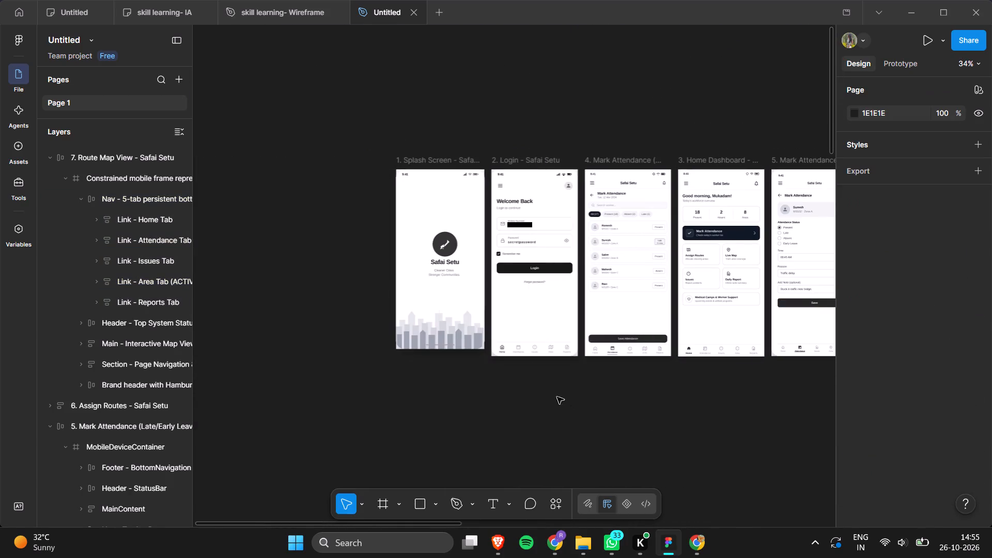
pyautogui.click(453, 335)
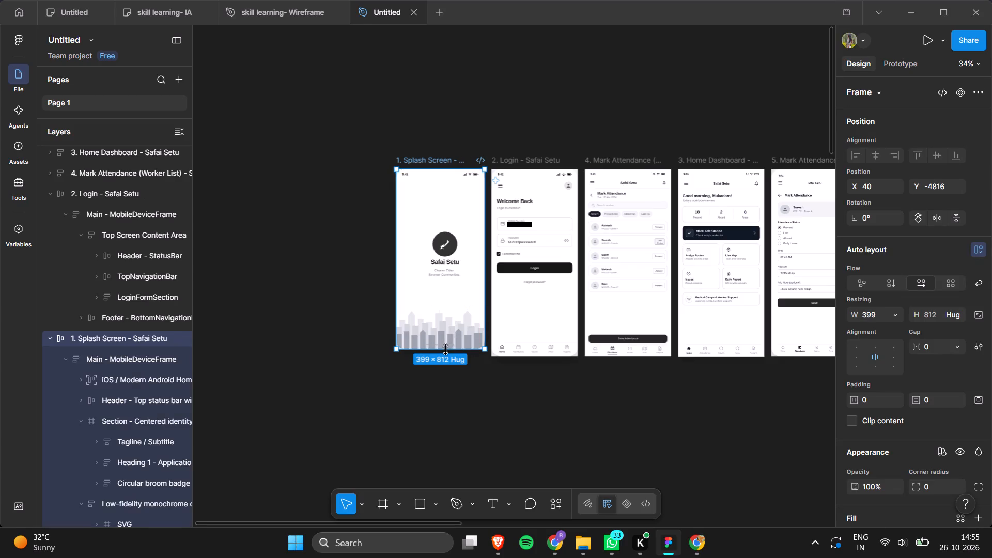
pyautogui.moveTo(445, 350); pyautogui.dragTo(448, 357)
# Select the seven screens from 14. Report Submitted to 8. Live Progress and nudge them down together to Y -4815.
pyautogui.hscroll(-3, 579, 390)
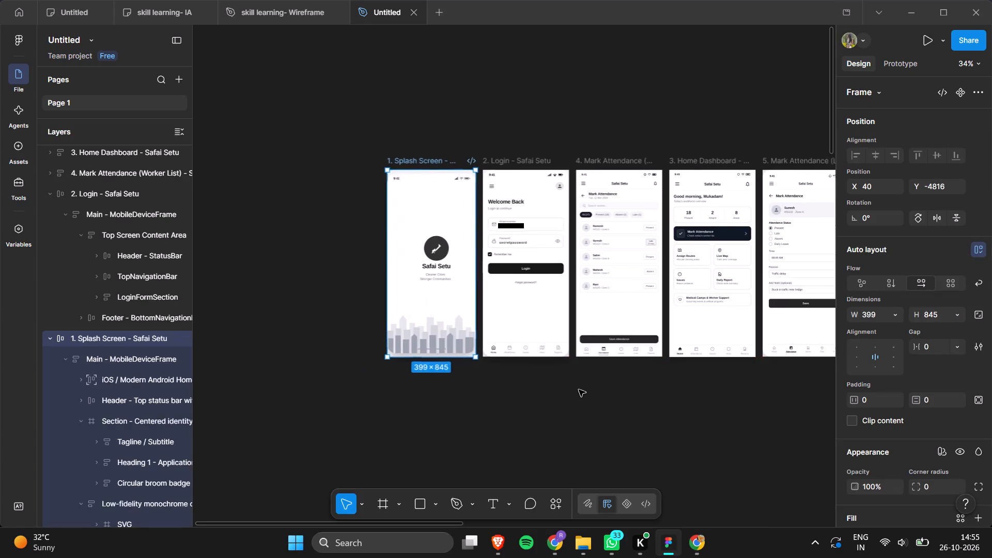
pyautogui.hscroll(-7, 579, 390)
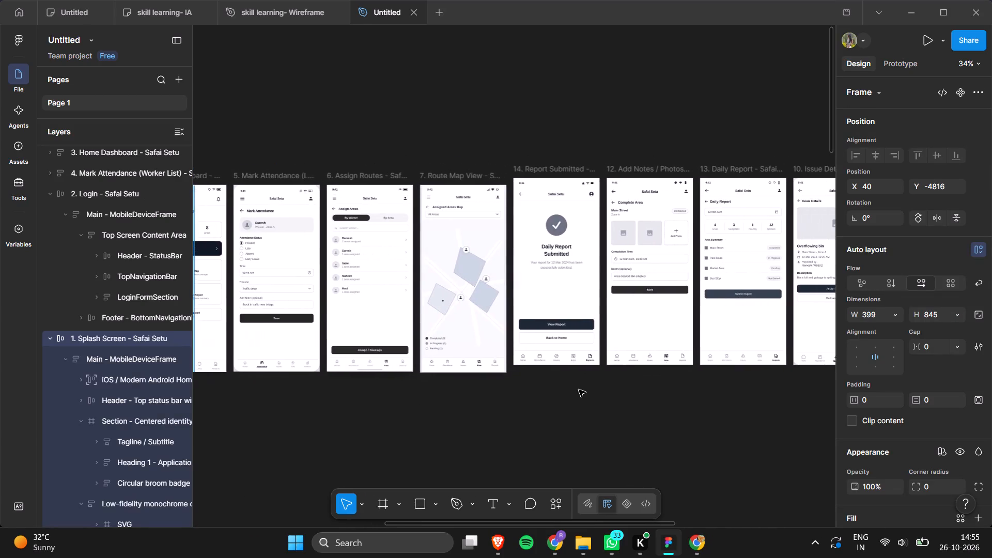
pyautogui.hscroll(-1, 579, 390)
pyautogui.hscroll(-2, 563, 242)
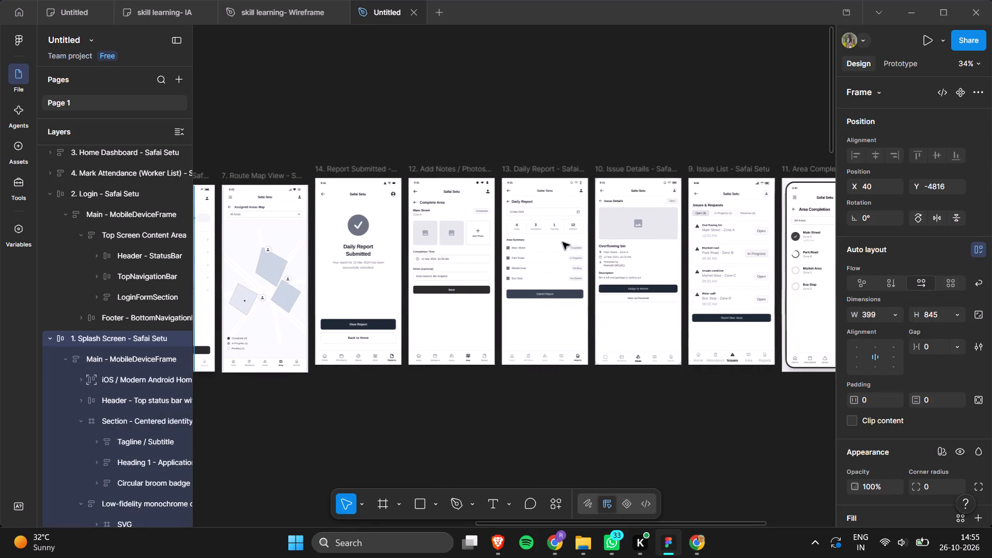
pyautogui.hscroll(-1, 563, 242)
pyautogui.moveTo(426, 169); pyautogui.dragTo(632, 331)
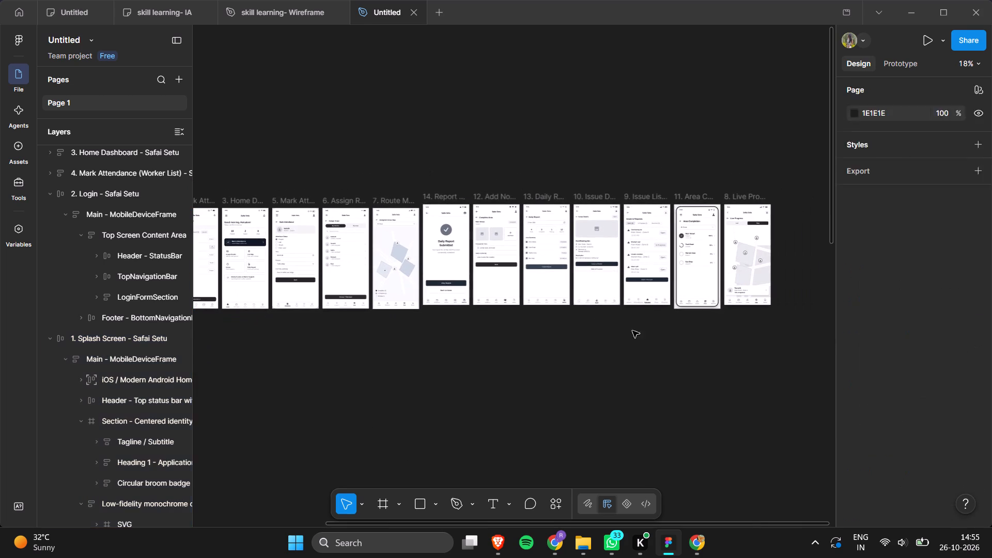
pyautogui.moveTo(632, 331); pyautogui.dragTo(770, 313)
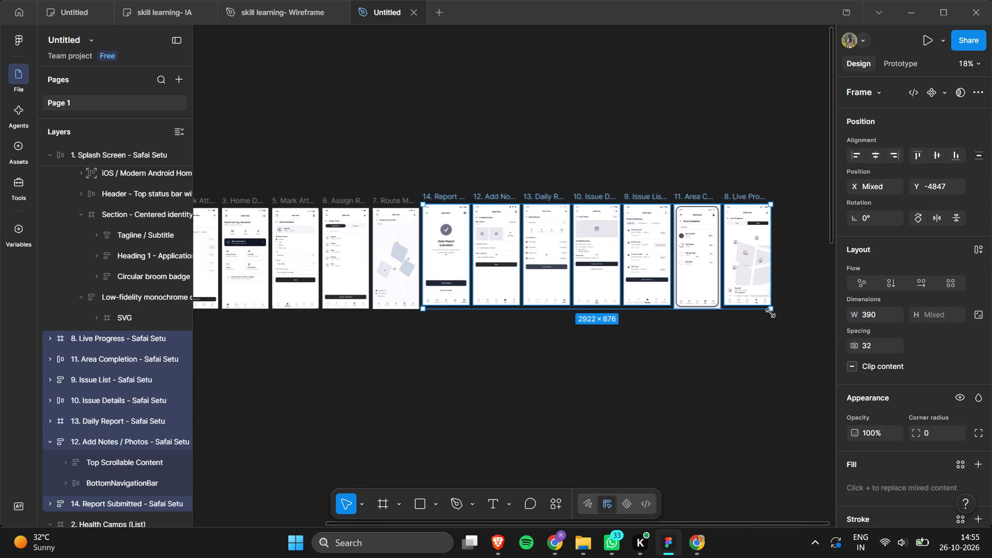
pyautogui.press('Down')
pyautogui.press('Down')
pyautogui.press('Down')
pyautogui.press('Down')
pyautogui.press('Down')
pyautogui.press('Down')
pyautogui.press('Down')
pyautogui.press('Down')
pyautogui.press('Down')
pyautogui.press('Down')
pyautogui.press('Down')
pyautogui.press('Down')
pyautogui.press('Down')
pyautogui.press('Down')
pyautogui.press('Down')
pyautogui.press('Down')
pyautogui.press('Down')
pyautogui.press('Down')
pyautogui.press('Down')
pyautogui.press('Down')
pyautogui.press('Down')
pyautogui.press('Down')
pyautogui.press('Down')
pyautogui.press('Down')
pyautogui.press('Down')
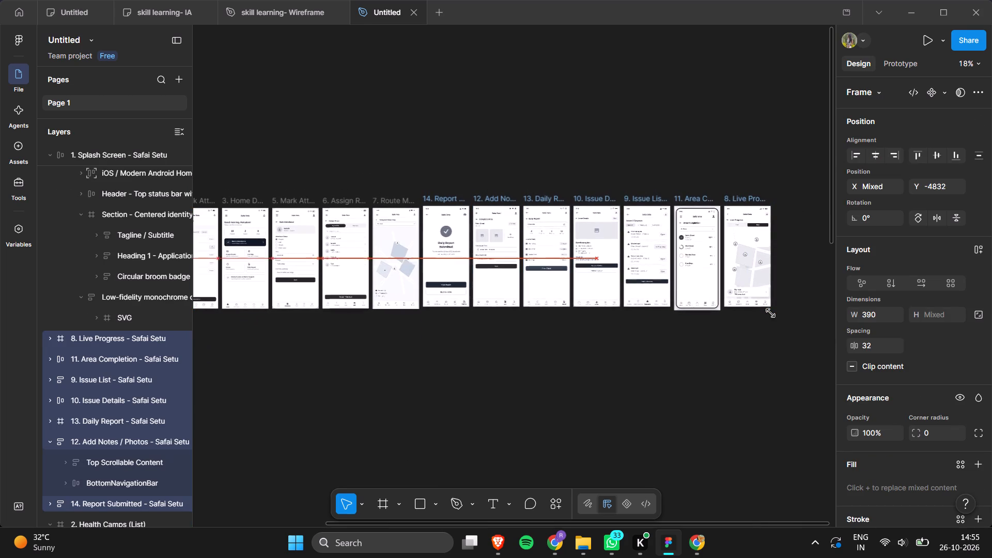
pyautogui.press('Up')
pyautogui.press('Up')
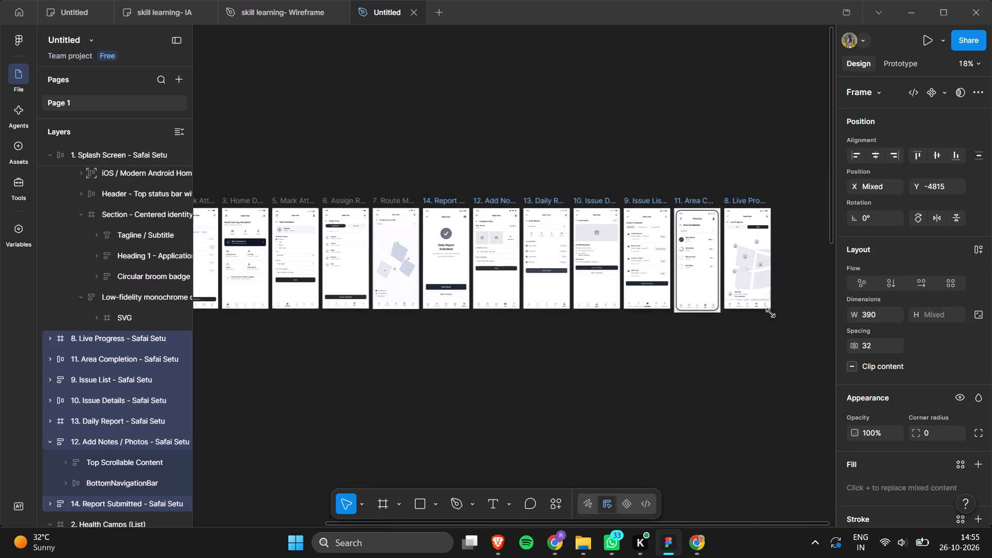
pyautogui.click(775, 355)
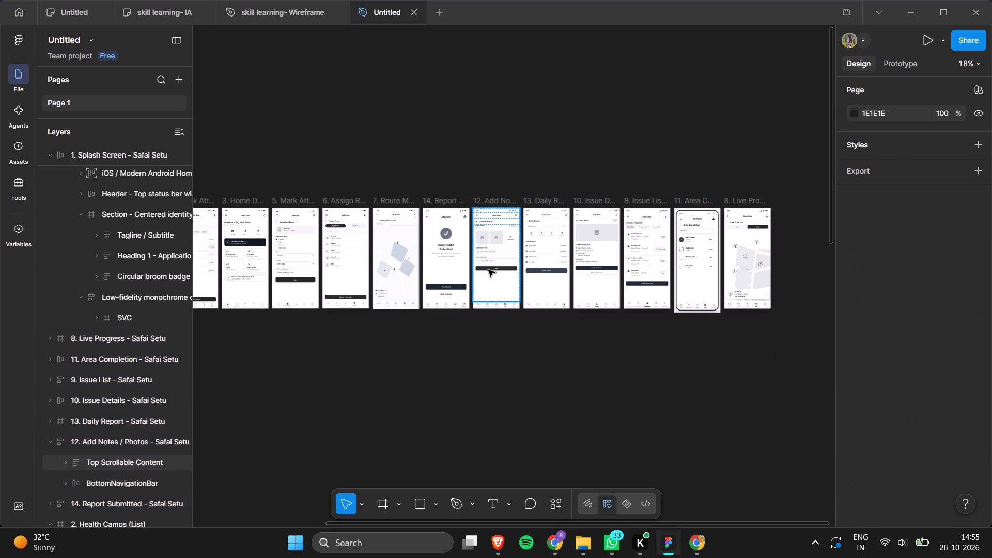
# Reduce the 11. Area Completion frame's left and right padding to 0, keeping its width at 390.
pyautogui.hscroll(-1, 488, 270)
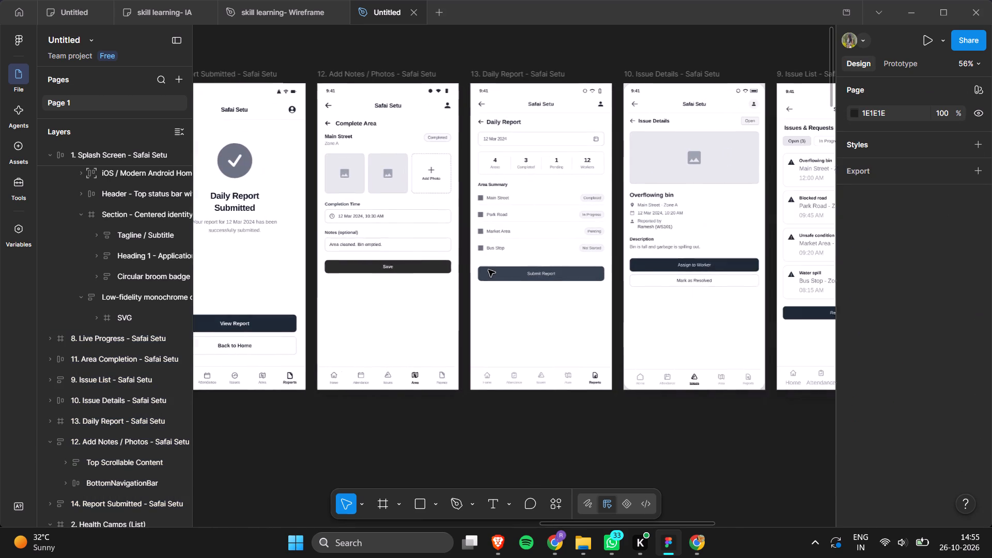
pyautogui.hscroll(-2, 488, 270)
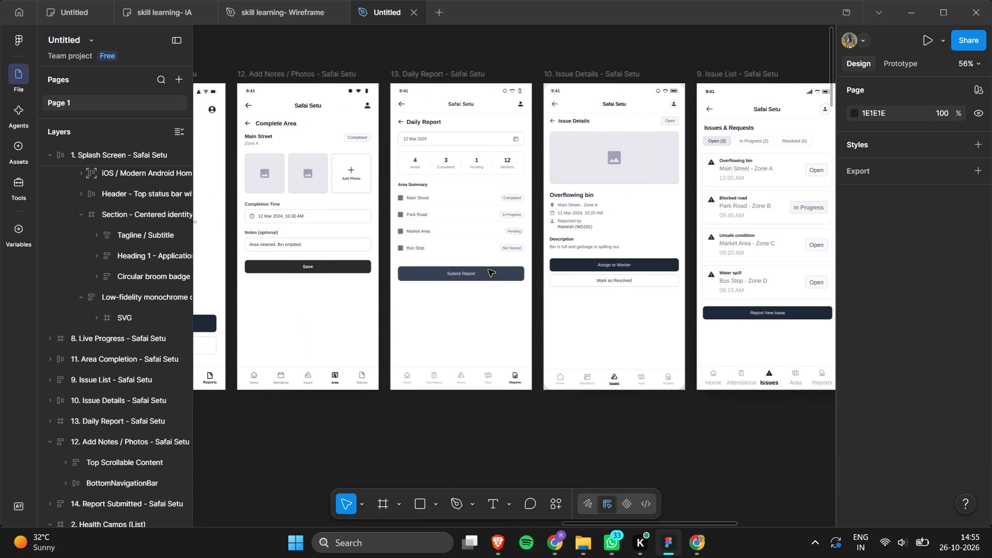
pyautogui.hscroll(-2, 488, 270)
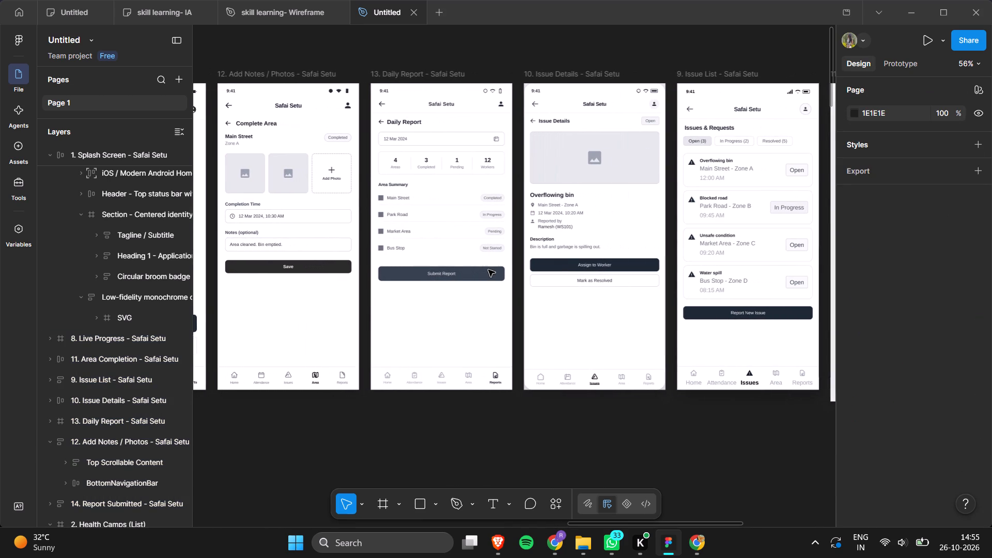
pyautogui.hscroll(-2, 488, 270)
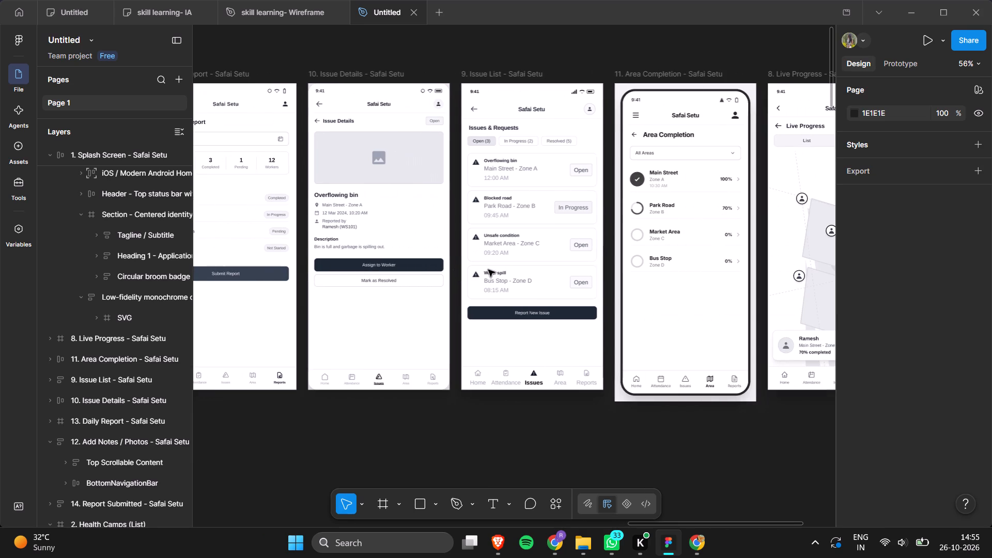
pyautogui.click(621, 402)
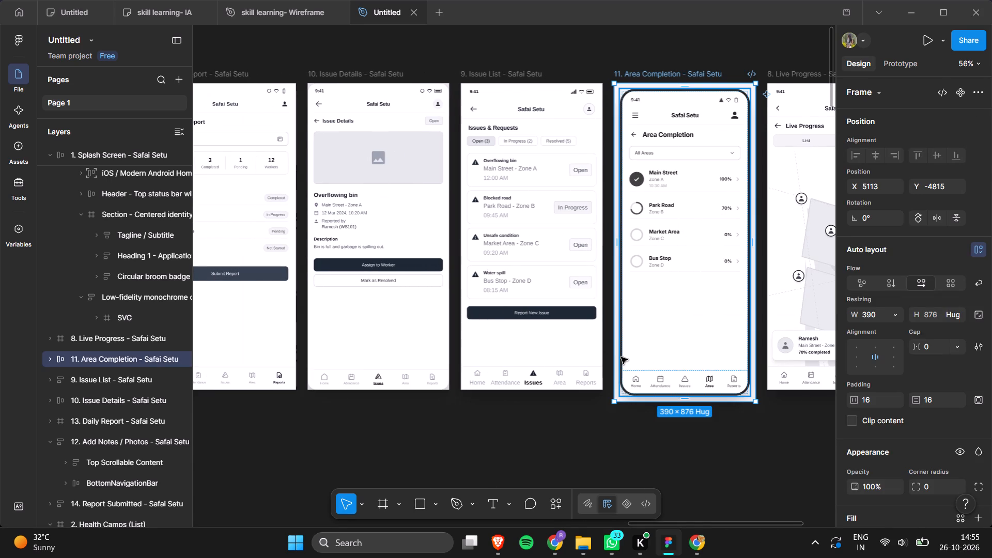
pyautogui.click(617, 239)
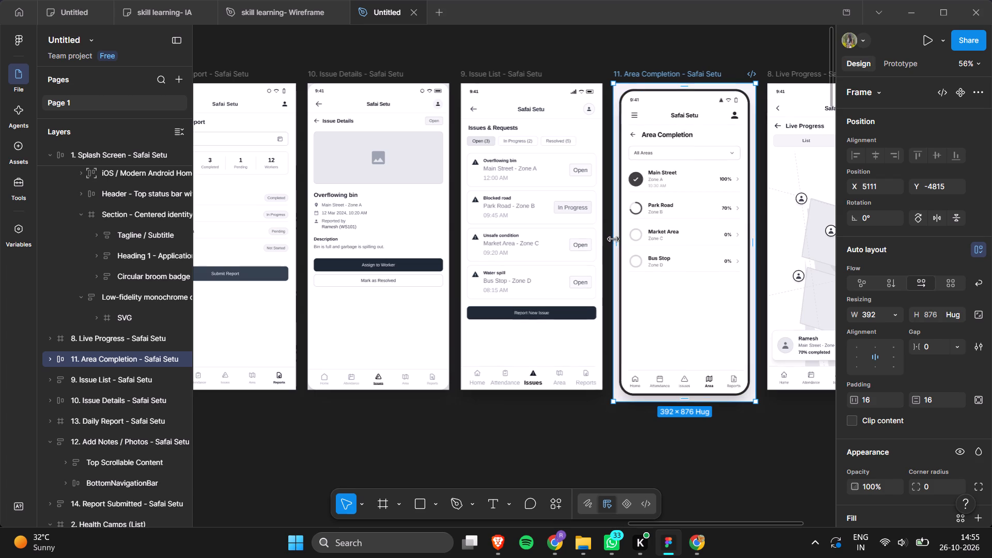
pyautogui.hotkey('ctrl', 'z')
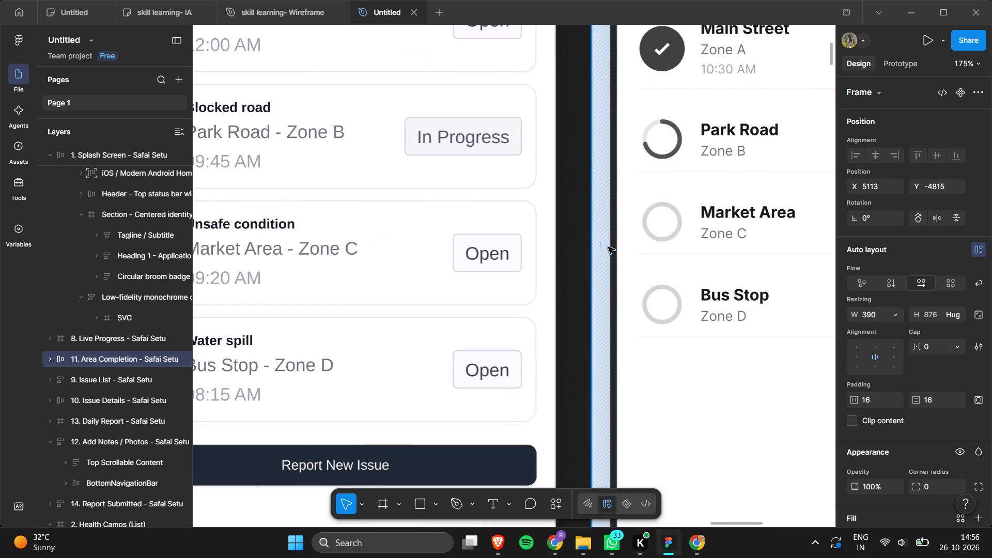
pyautogui.moveTo(602, 247); pyautogui.dragTo(590, 247)
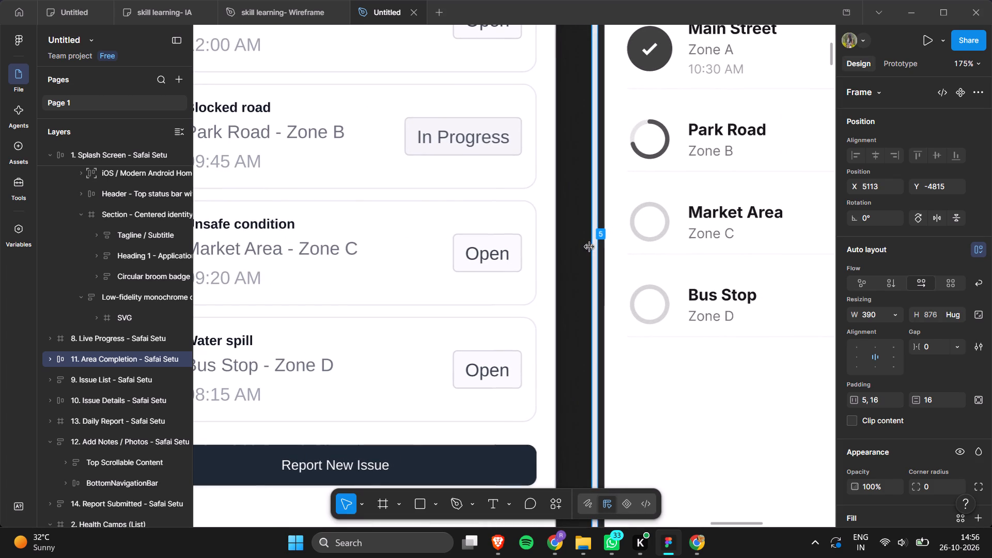
pyautogui.moveTo(590, 247); pyautogui.dragTo(578, 247)
pyautogui.hscroll(-8, 703, 251)
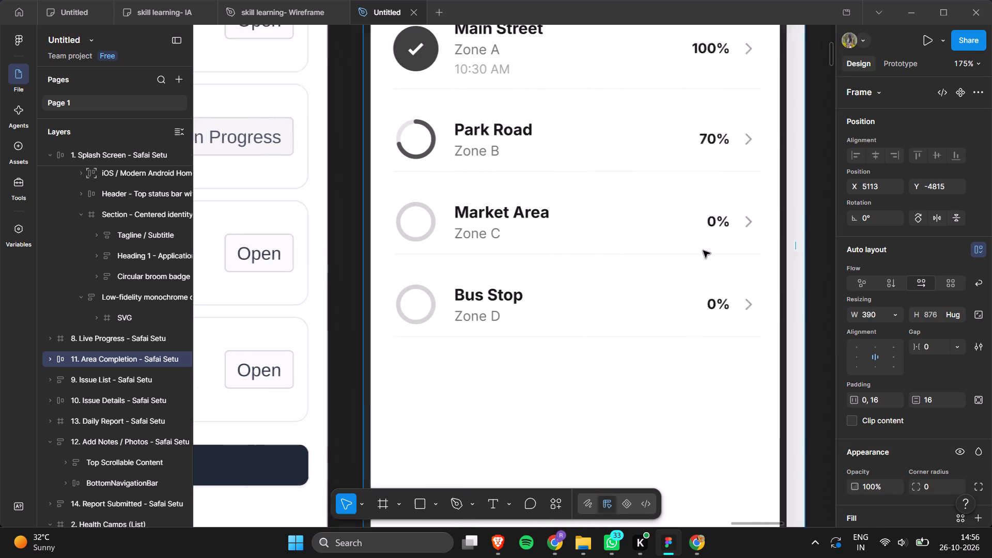
pyautogui.moveTo(665, 245); pyautogui.dragTo(687, 247)
# Reduce the 11. Area Completion frame's top and bottom padding to 0, bringing its height to 844.
pyautogui.scroll(5, 687, 247)
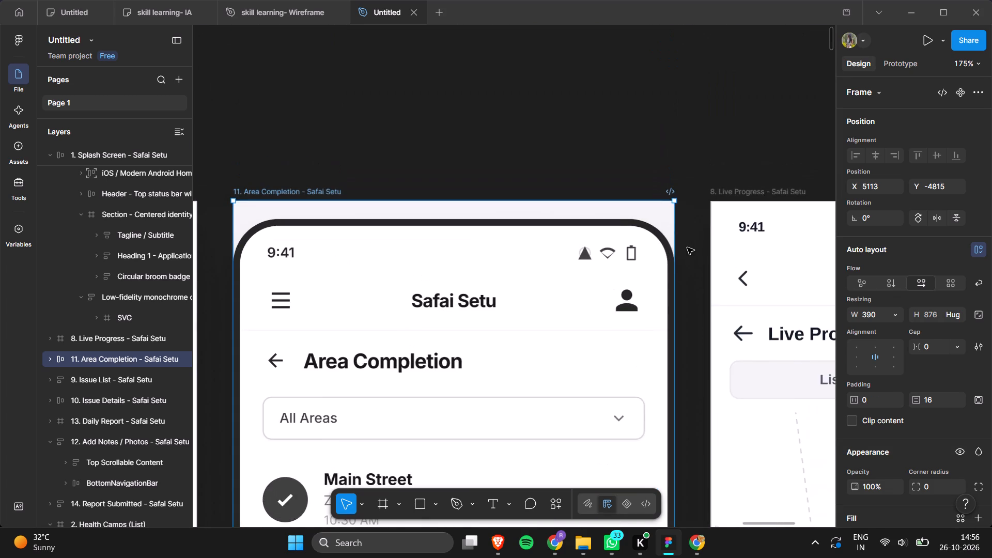
pyautogui.hscroll(2, 687, 247)
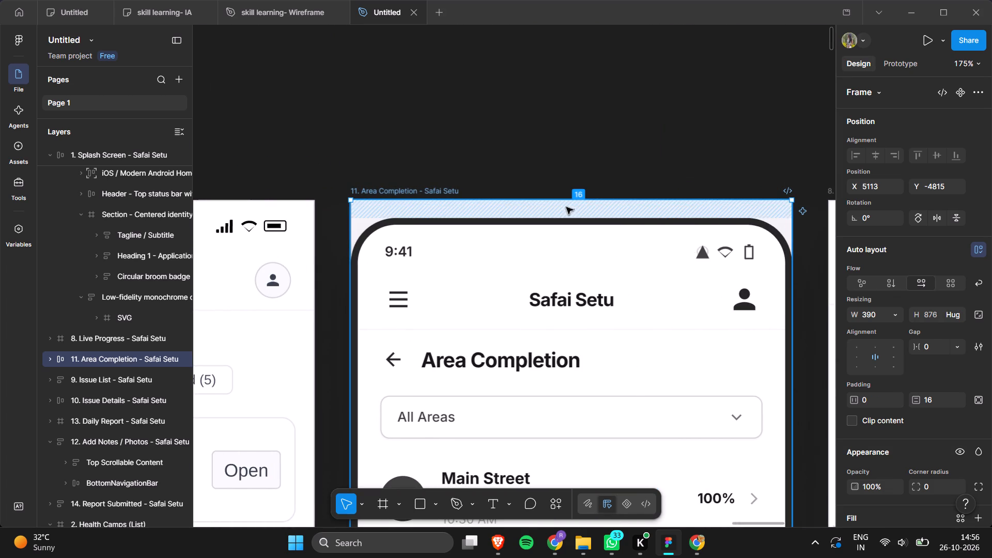
pyautogui.moveTo(572, 210); pyautogui.dragTo(568, 189)
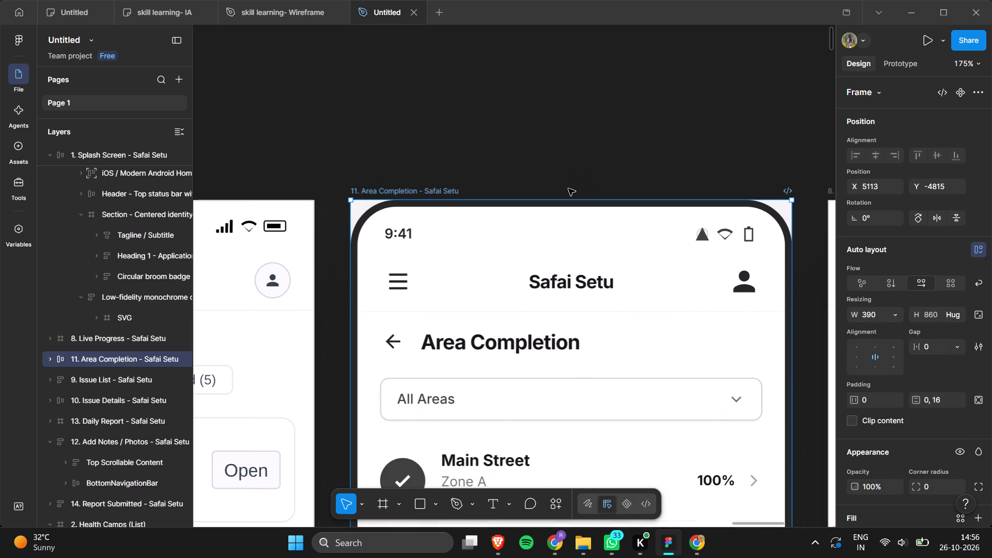
pyautogui.scroll(-18, 568, 189)
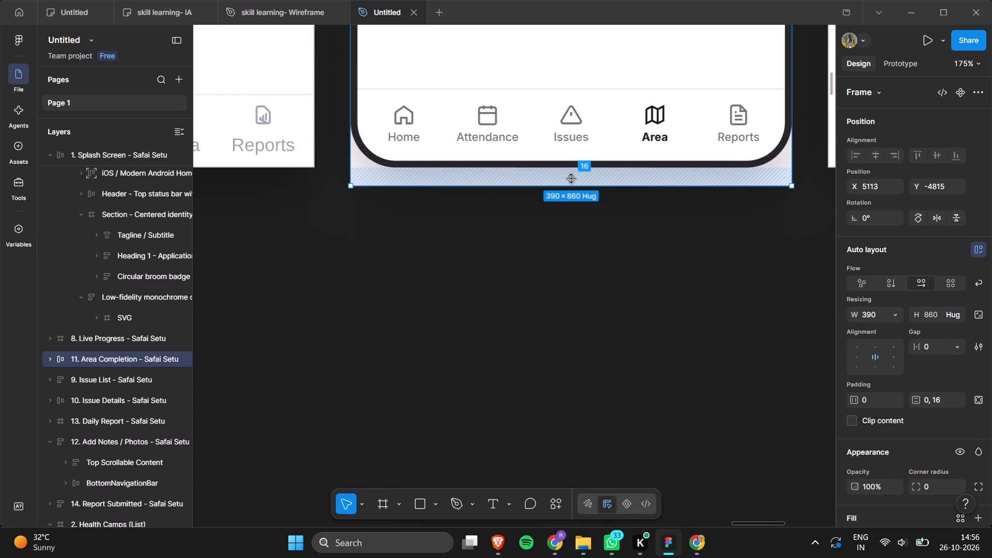
pyautogui.moveTo(571, 179); pyautogui.dragTo(569, 159)
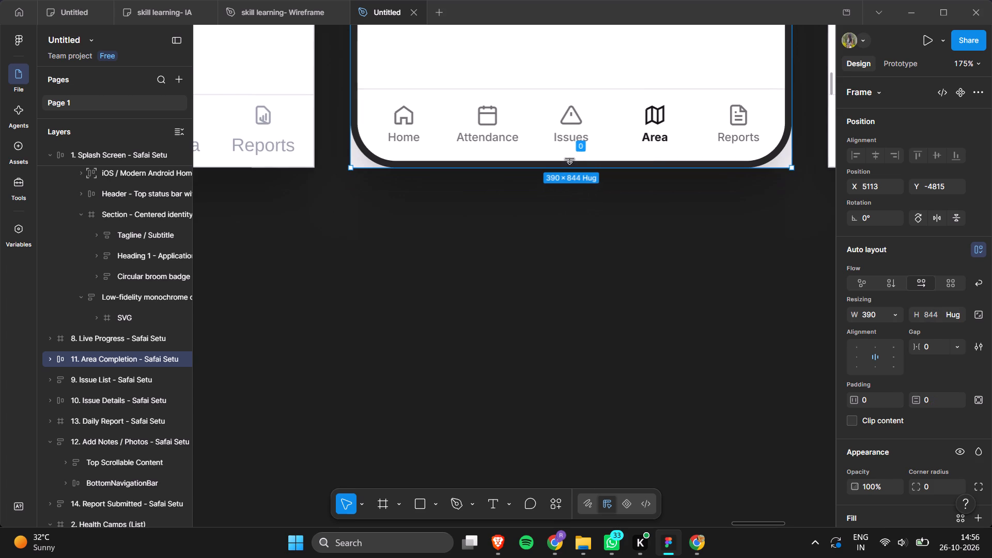
pyautogui.moveTo(569, 159); pyautogui.dragTo(569, 154)
# Remove the dark 262626 stroke from the Wireframe prototype container inside the 11. Area Completion screen.
pyautogui.scroll(1, 604, 231)
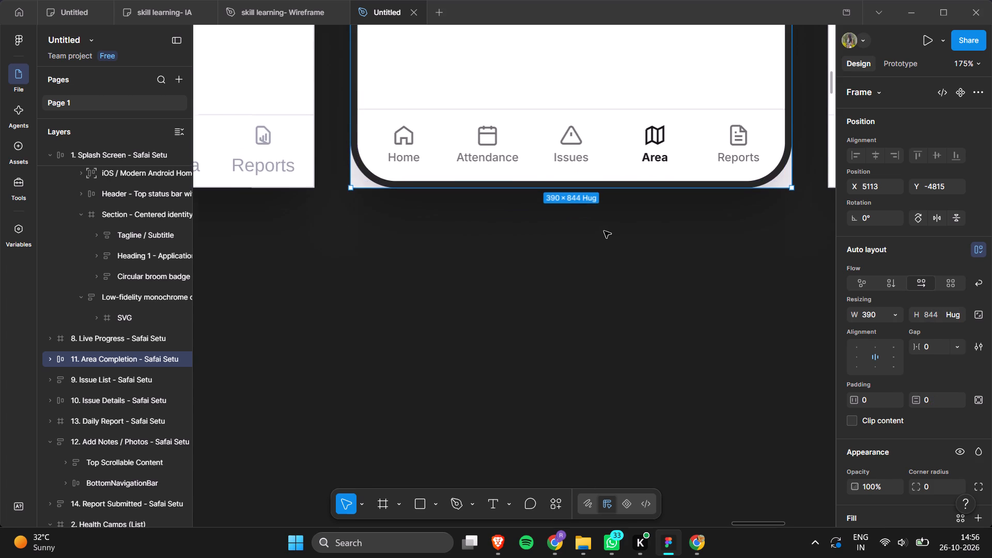
pyautogui.scroll(1, 604, 231)
pyautogui.scroll(15, 385, 291)
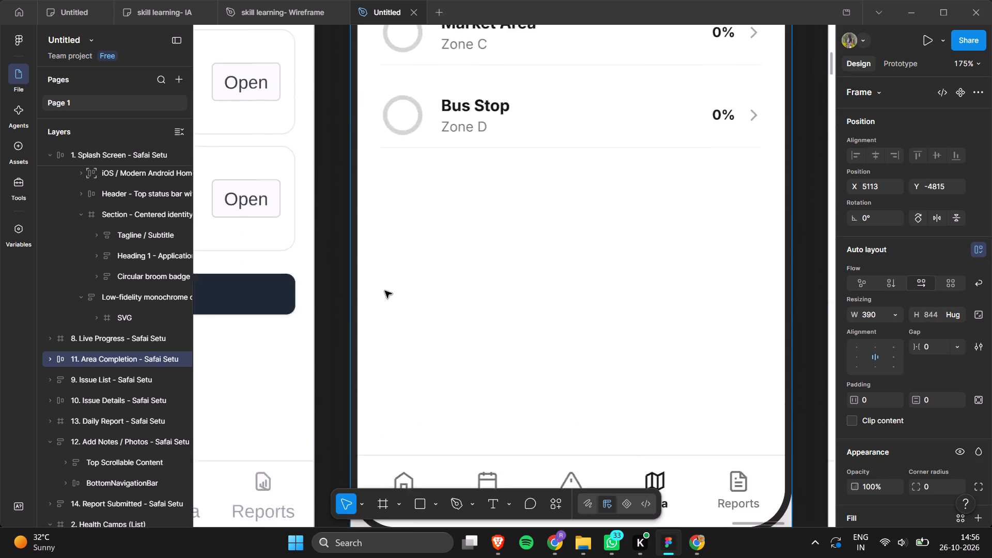
pyautogui.hscroll(-5, 385, 291)
pyautogui.scroll(2, 712, 133)
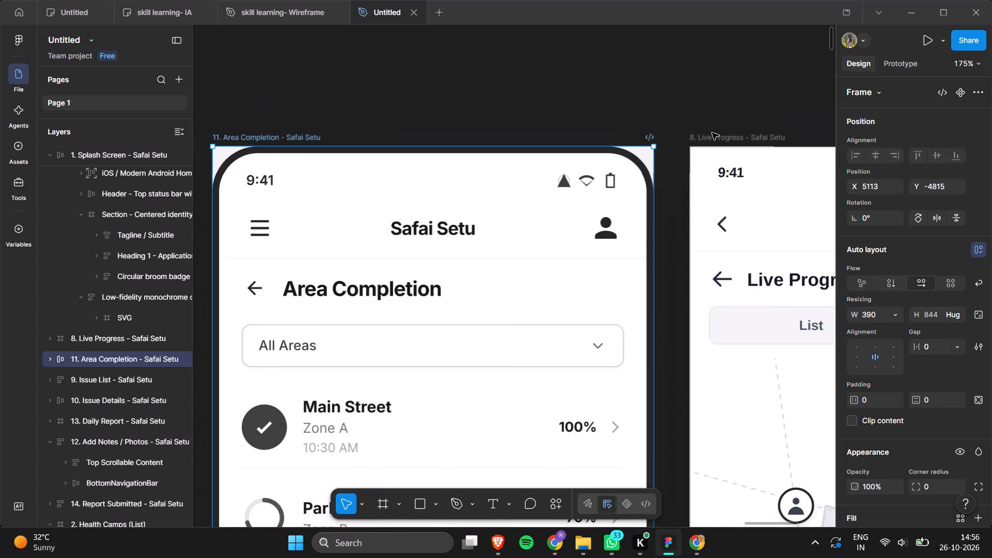
pyautogui.click(652, 180)
pyautogui.click(647, 92)
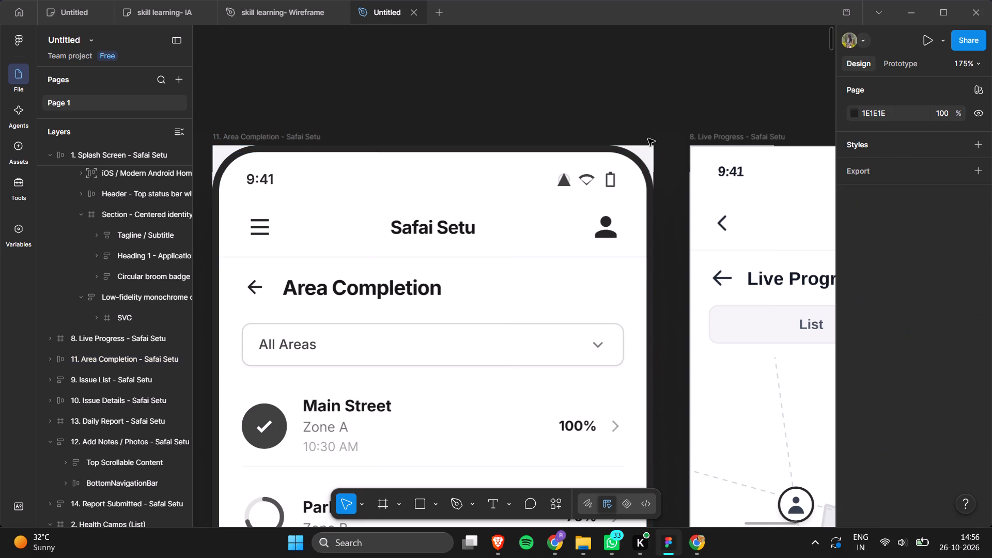
pyautogui.click(649, 188)
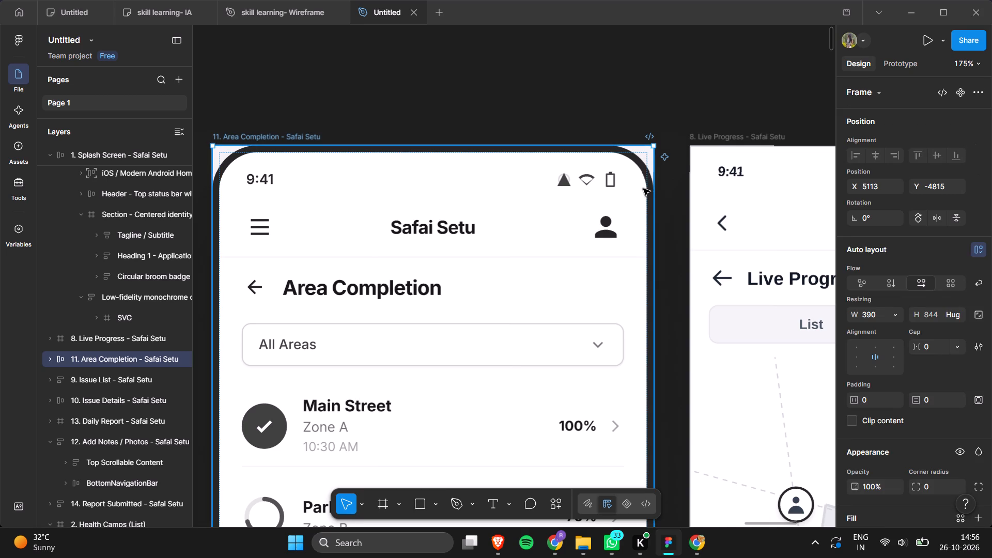
pyautogui.click(644, 189)
pyautogui.scroll(-4, 818, 268)
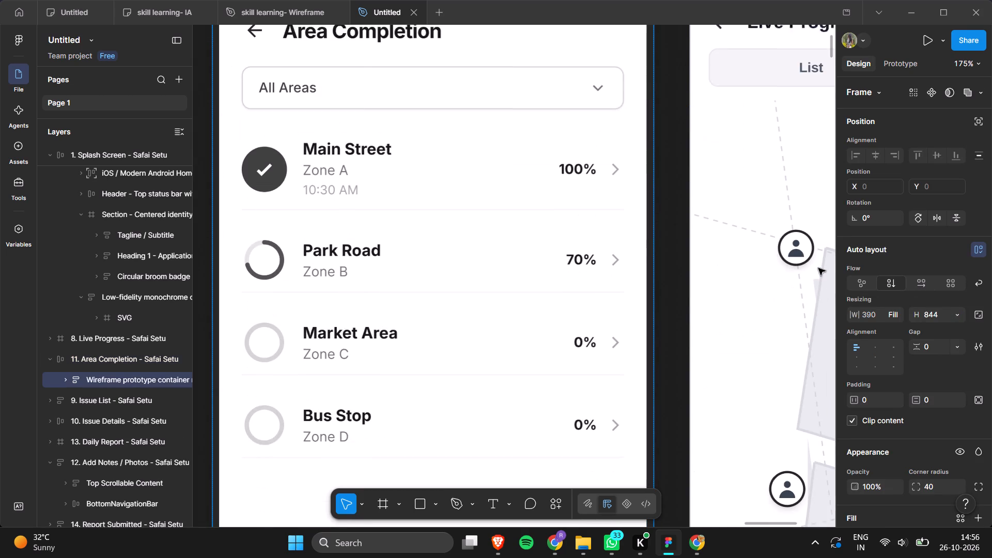
pyautogui.scroll(-4, 919, 407)
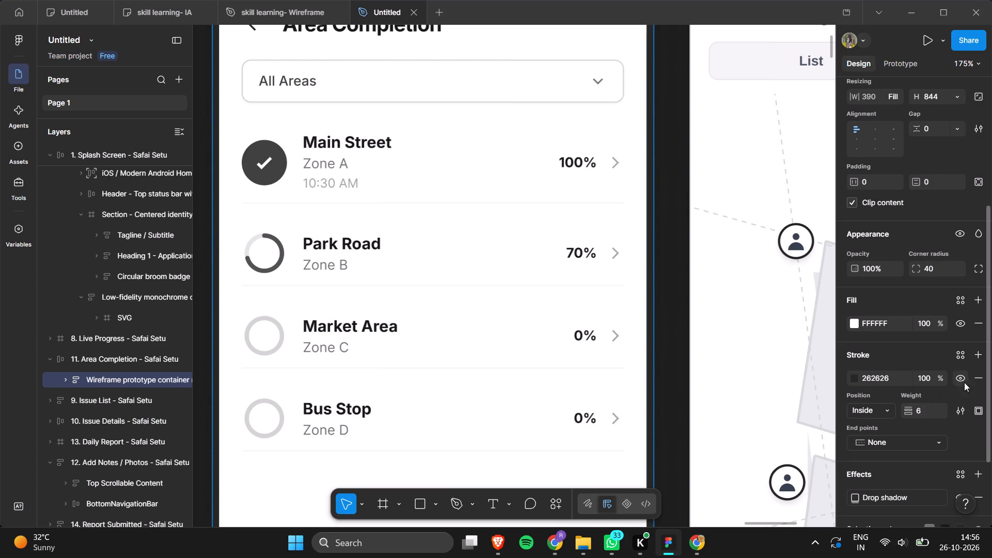
pyautogui.click(973, 381)
pyautogui.click(665, 323)
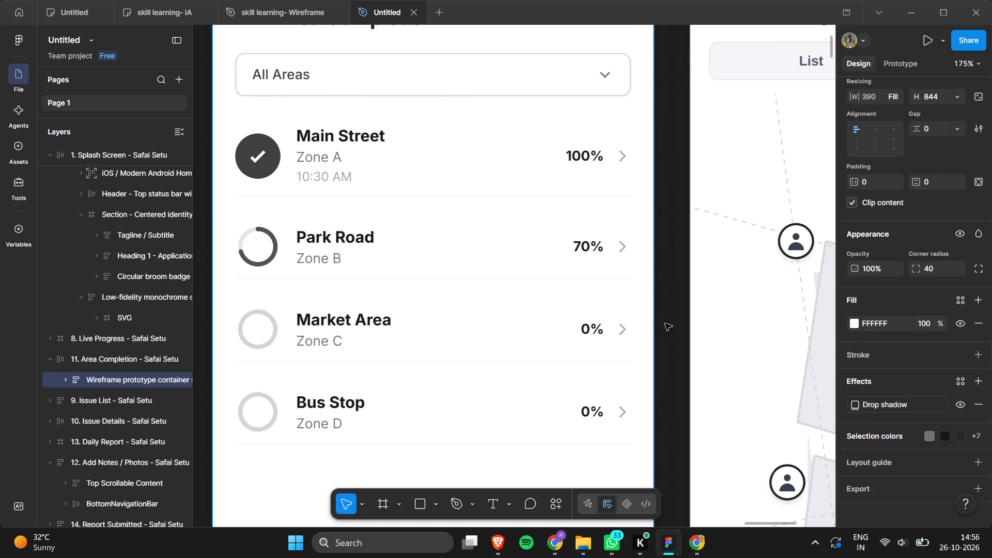
# Examine the full row of low-fidelity screens for consistency and look over the coloured screen rows below it.
pyautogui.hscroll(-2, 665, 323)
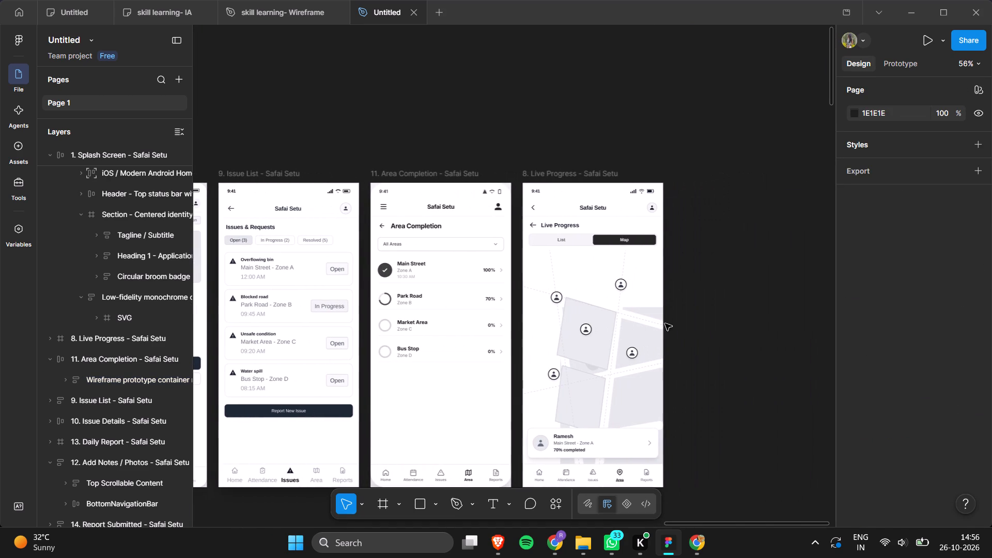
pyautogui.hscroll(-1, 665, 323)
pyautogui.scroll(-2, 665, 323)
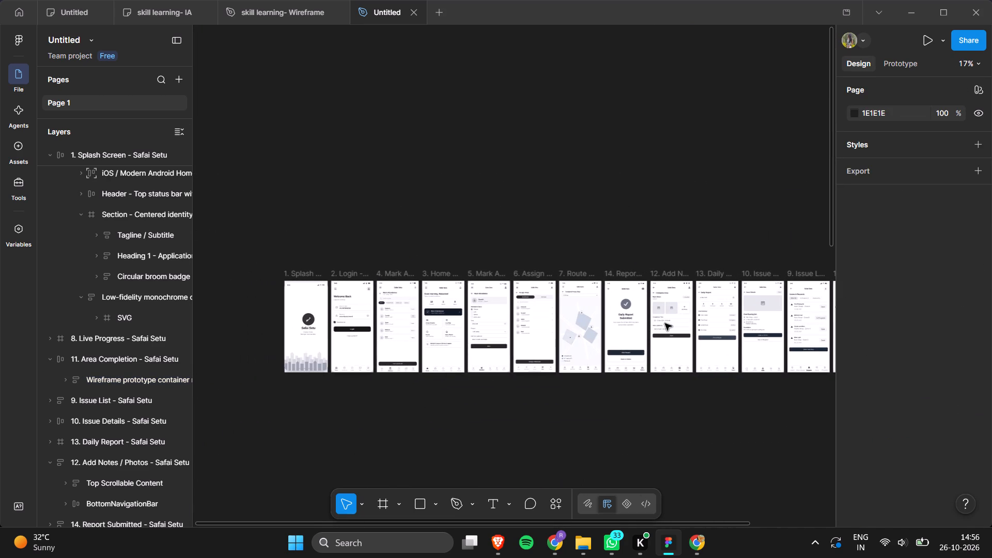
pyautogui.scroll(-1, 665, 323)
pyautogui.hscroll(-1, 665, 323)
pyautogui.hscroll(1, 665, 323)
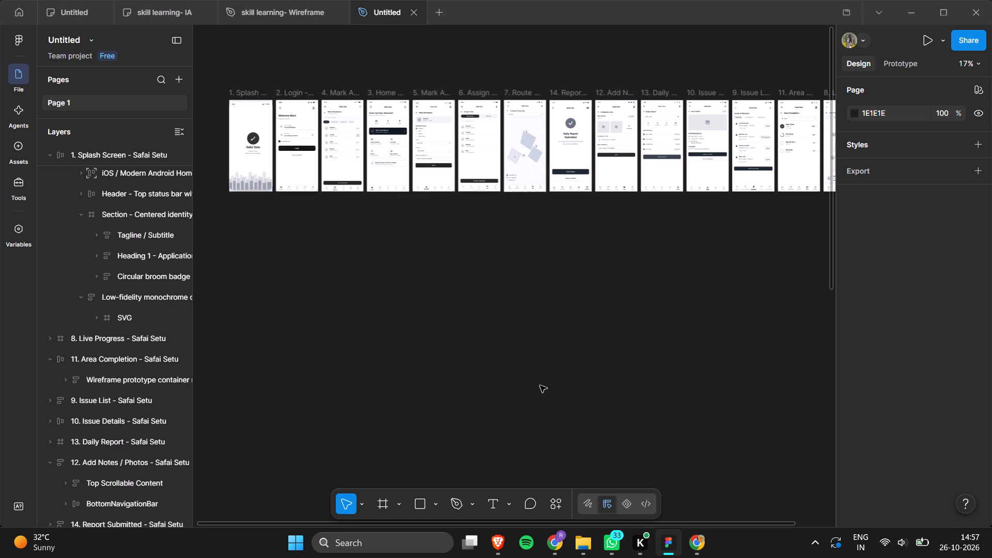
pyautogui.scroll(-5, 540, 385)
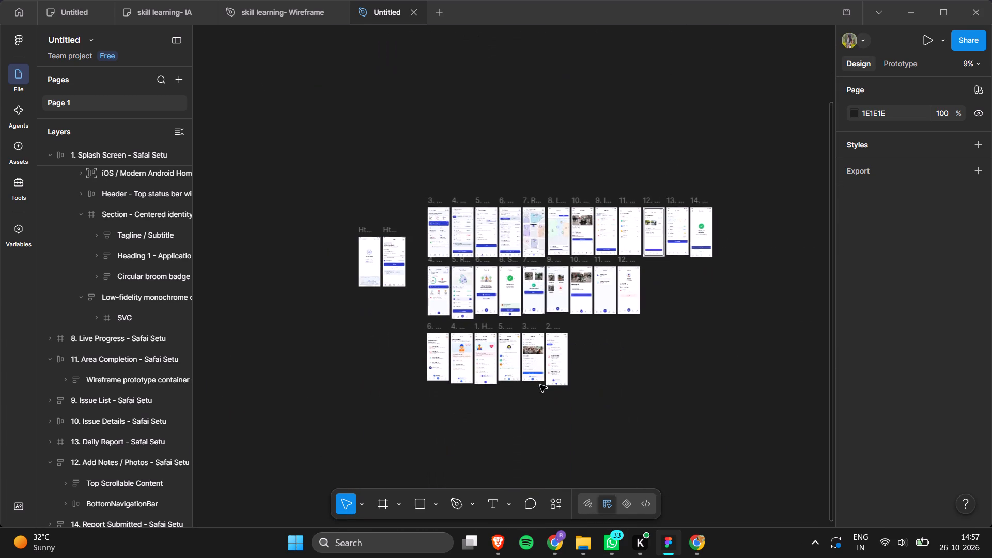
pyautogui.scroll(1, 540, 385)
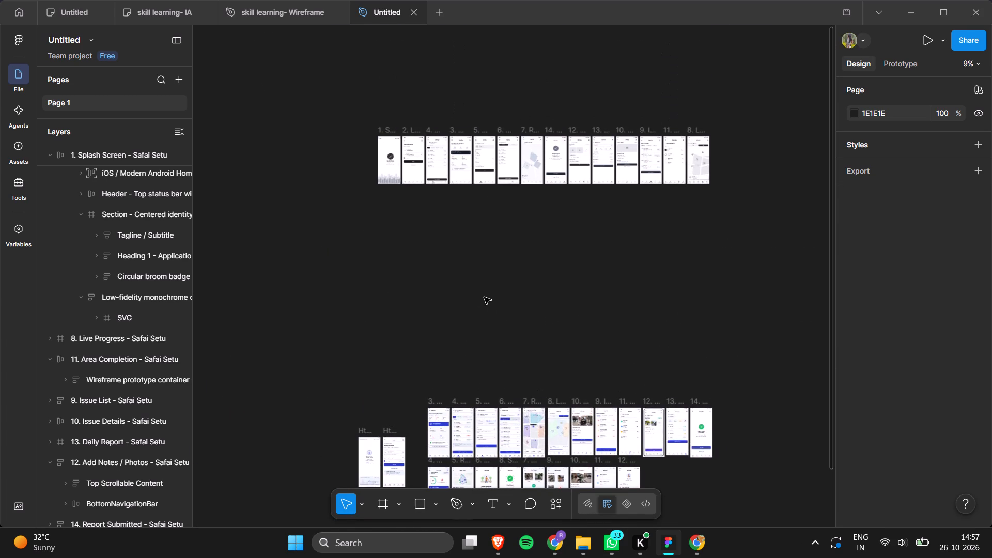
pyautogui.hscroll(2, 484, 297)
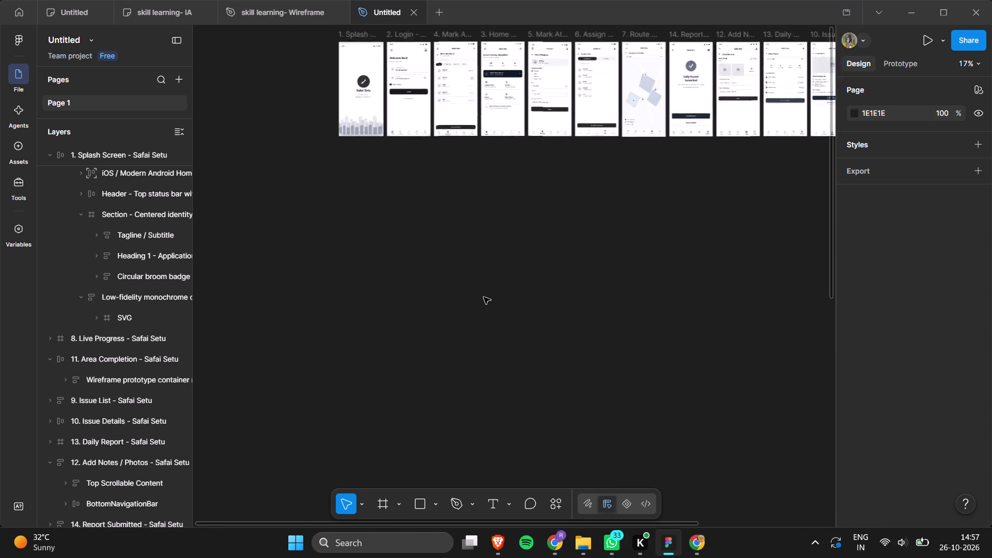
pyautogui.scroll(1, 484, 297)
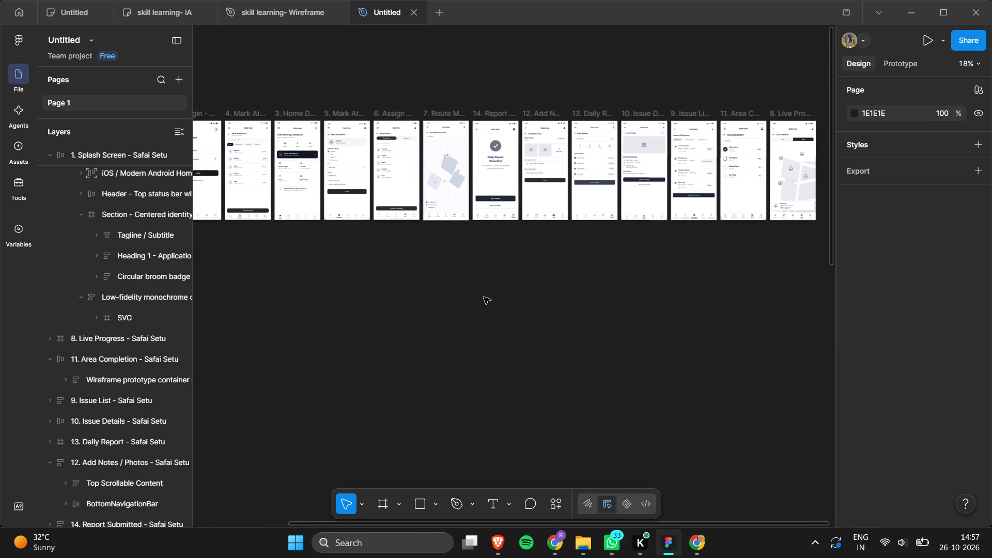
pyautogui.scroll(-1, 484, 297)
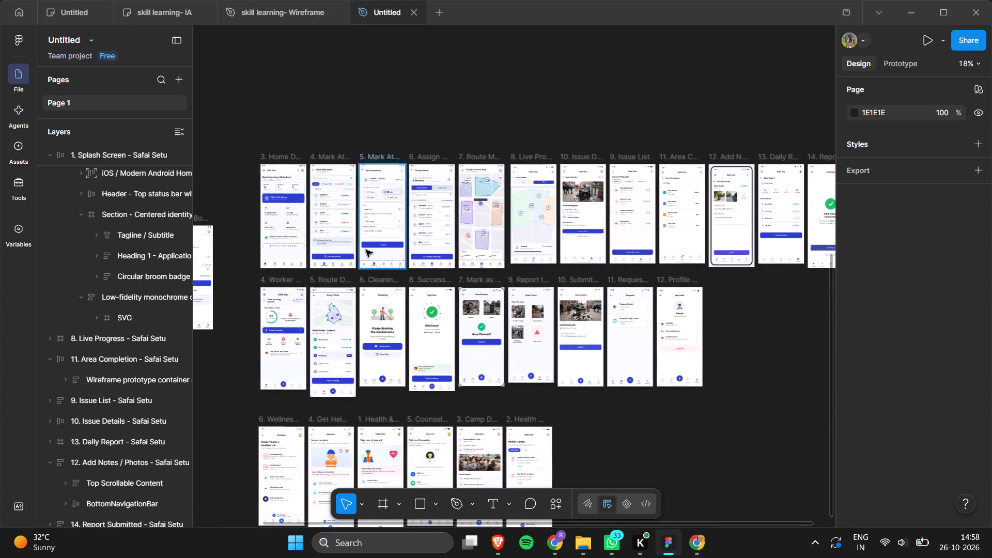
pyautogui.hscroll(15, 344, 238)
pyautogui.scroll(-1, 344, 238)
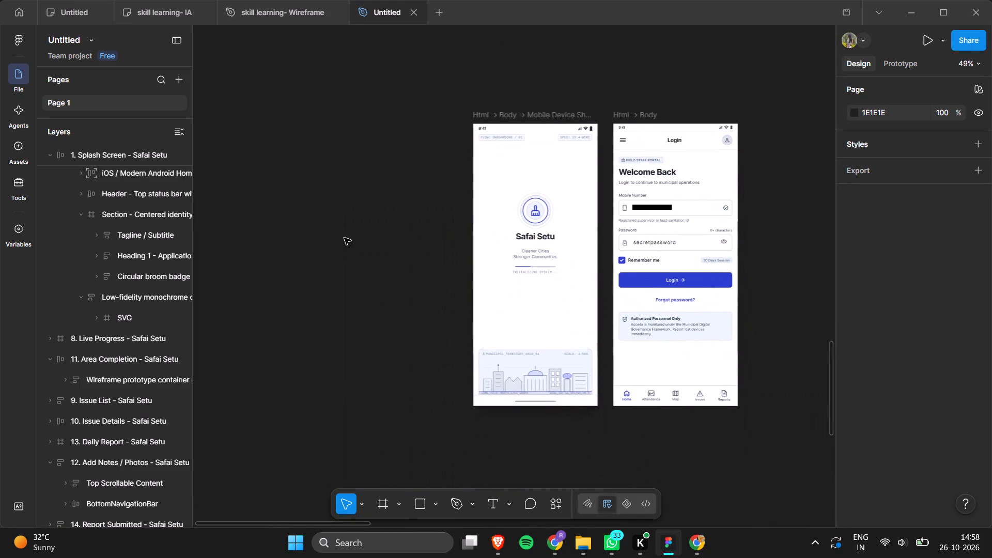
pyautogui.hscroll(-2, 344, 238)
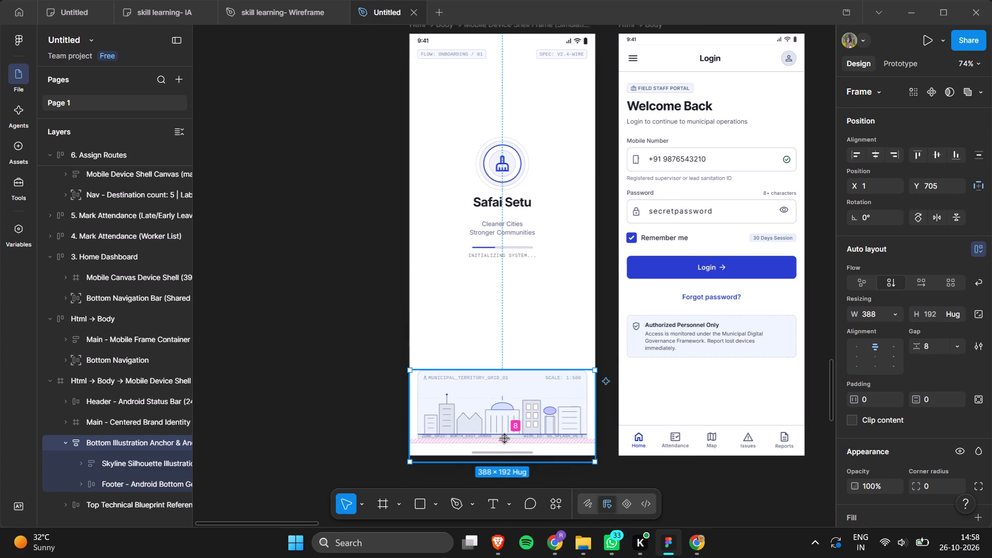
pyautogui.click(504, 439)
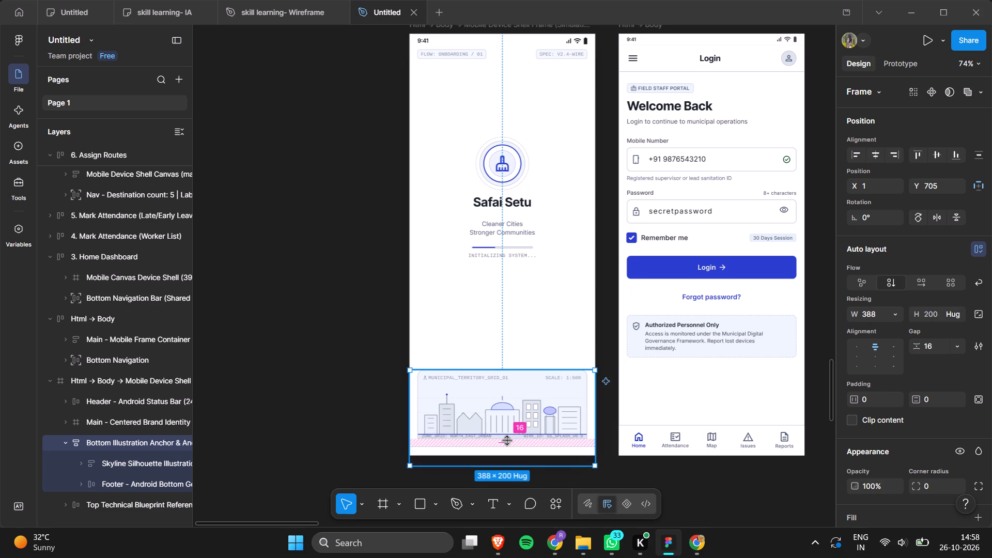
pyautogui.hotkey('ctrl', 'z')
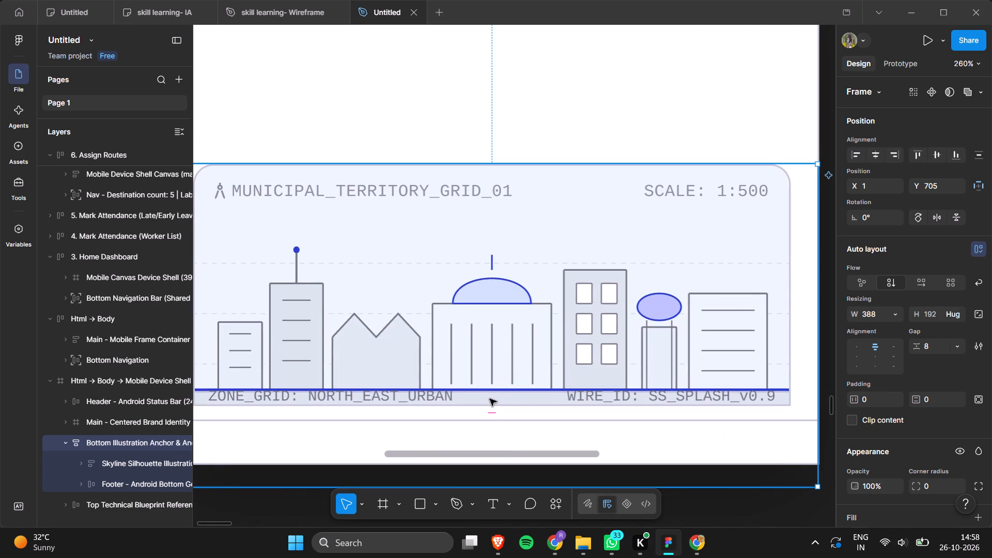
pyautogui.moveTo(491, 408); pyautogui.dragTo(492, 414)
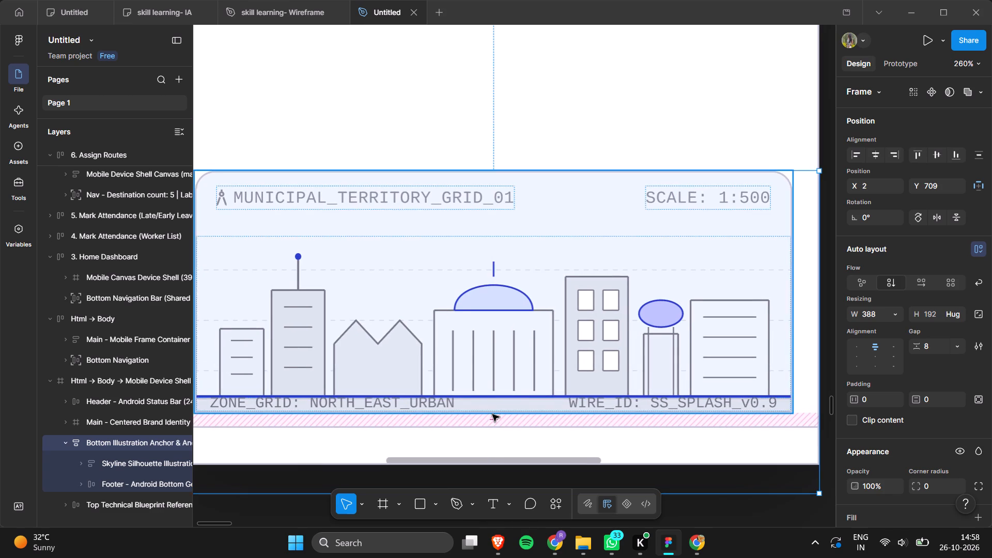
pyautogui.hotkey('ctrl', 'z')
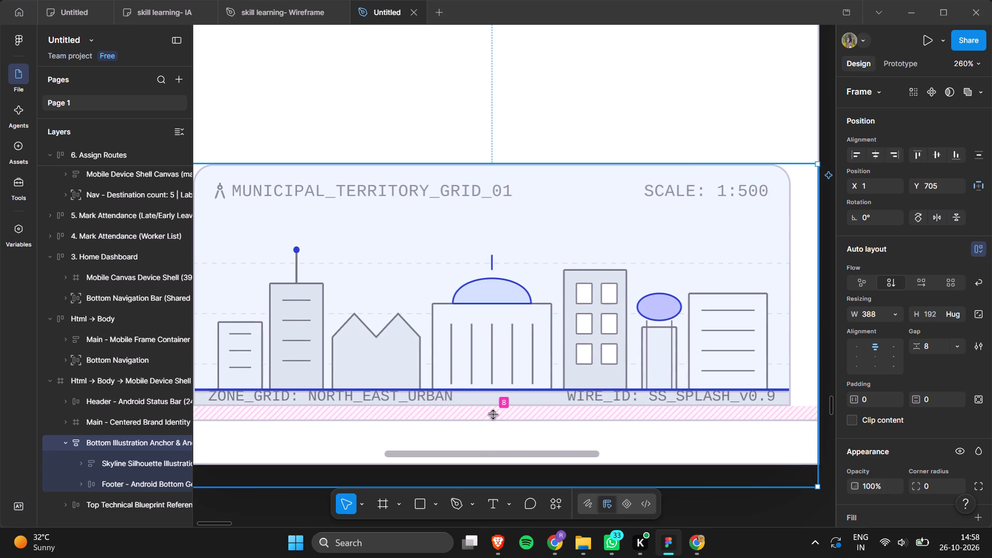
# Reduce the Bottom Illustration Anchor frame's gap between the skyline illustration and the footer to 0.
pyautogui.moveTo(493, 415); pyautogui.dragTo(494, 421)
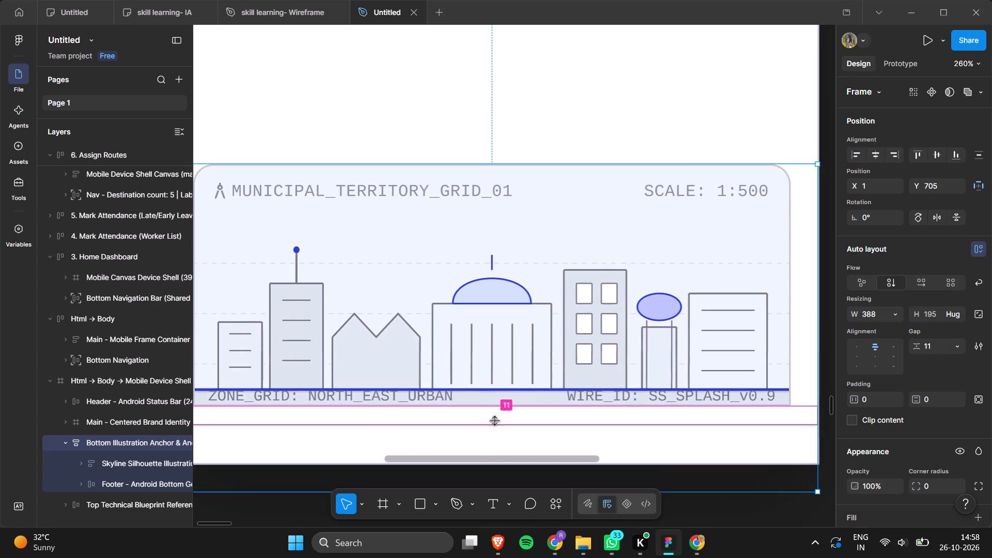
pyautogui.moveTo(494, 421); pyautogui.dragTo(497, 408)
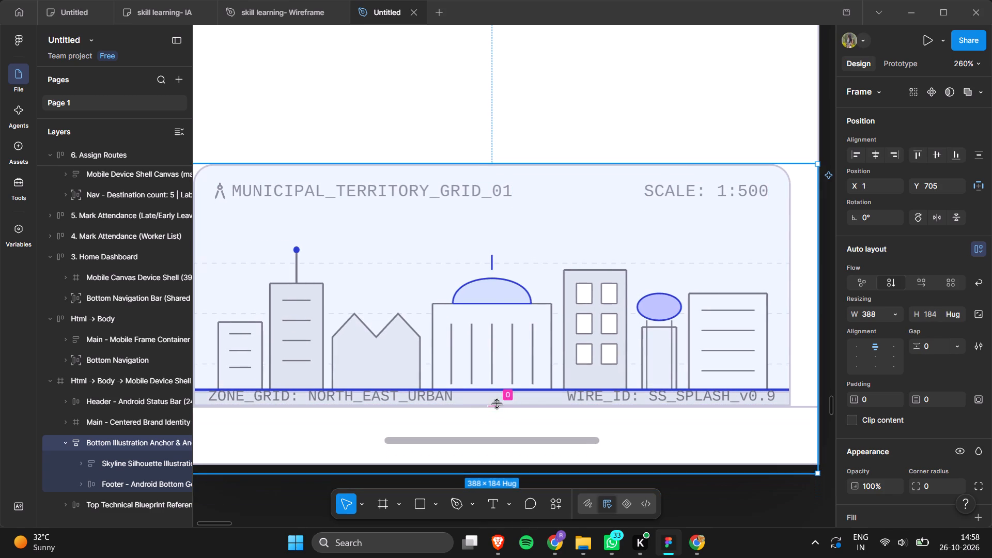
# Nudge the splash screen's Bottom Illustration Anchor frame down to Y 711.
pyautogui.click(499, 366)
pyautogui.press('Down')
pyautogui.press('Down')
pyautogui.press('Down')
pyautogui.press('Down')
pyautogui.press('Down')
pyautogui.press('Down')
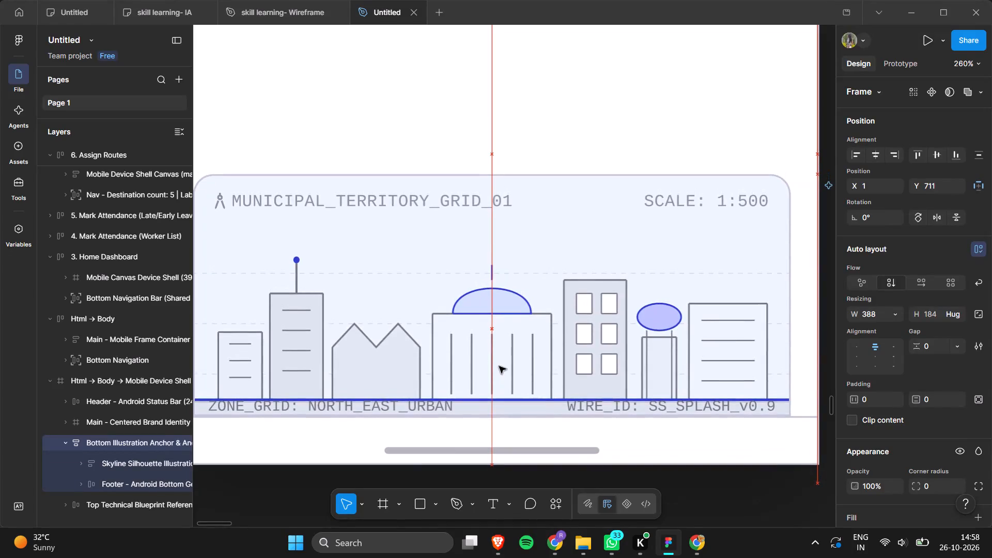
pyautogui.click(494, 357)
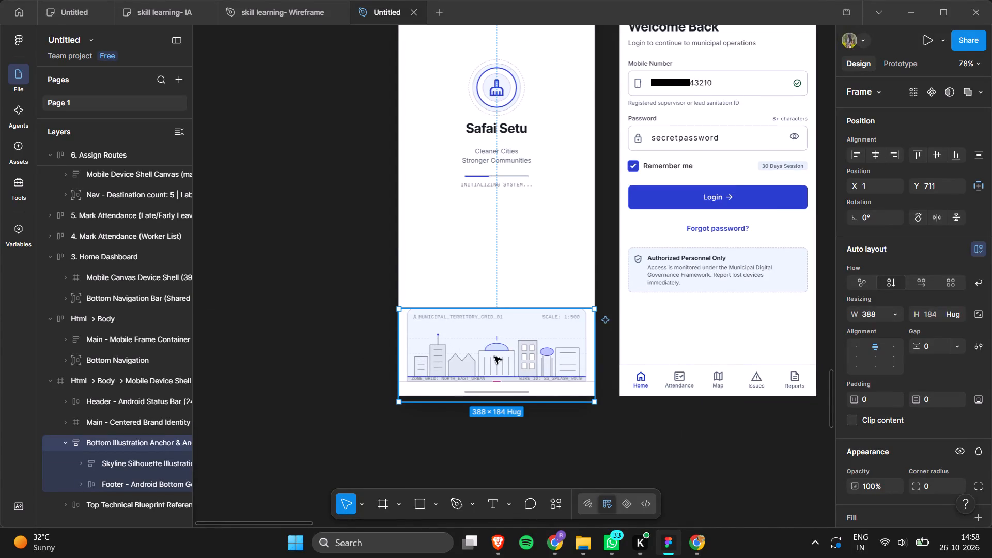
pyautogui.click(568, 442)
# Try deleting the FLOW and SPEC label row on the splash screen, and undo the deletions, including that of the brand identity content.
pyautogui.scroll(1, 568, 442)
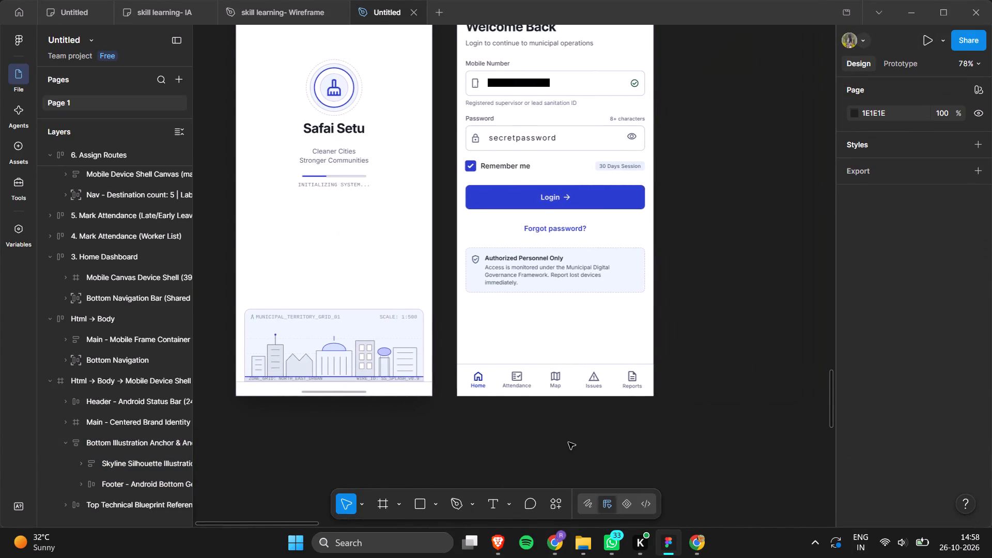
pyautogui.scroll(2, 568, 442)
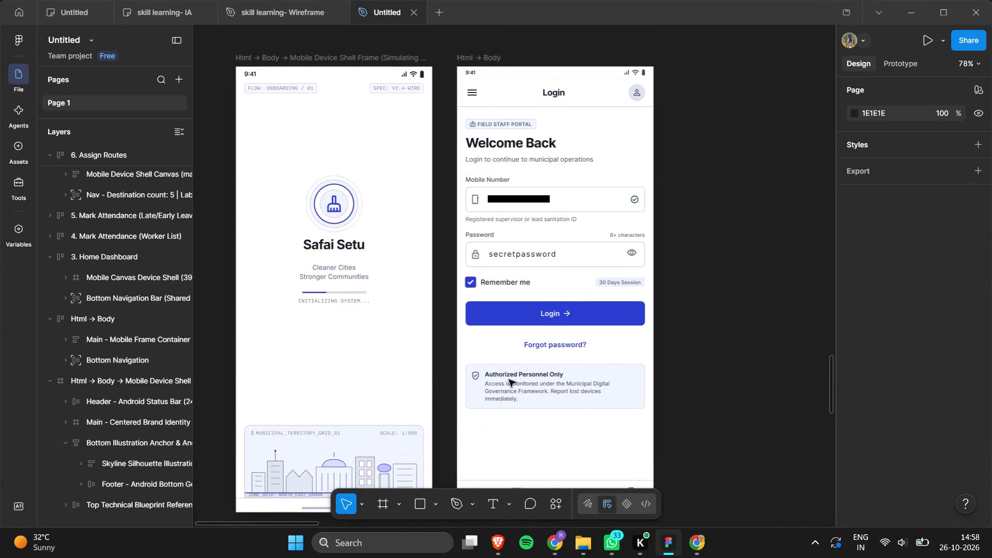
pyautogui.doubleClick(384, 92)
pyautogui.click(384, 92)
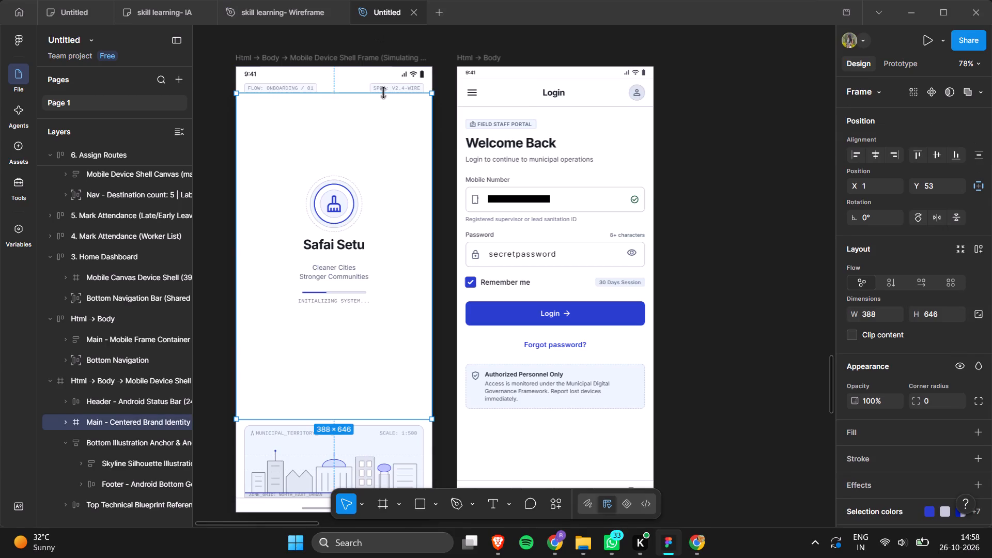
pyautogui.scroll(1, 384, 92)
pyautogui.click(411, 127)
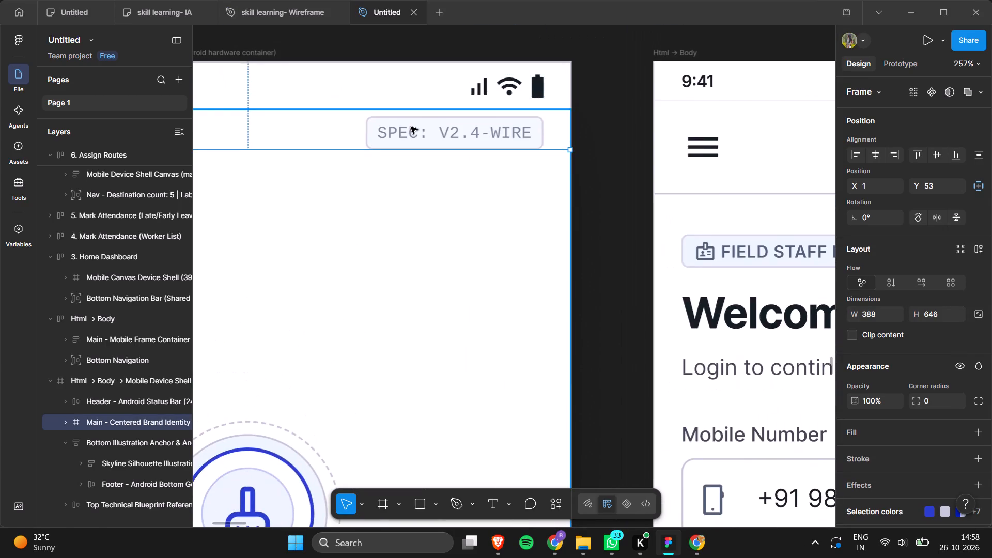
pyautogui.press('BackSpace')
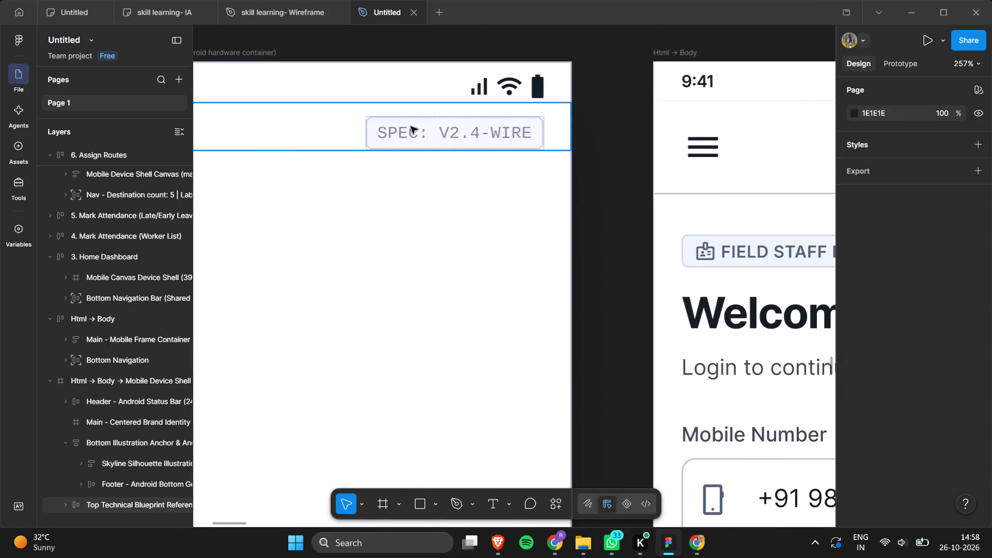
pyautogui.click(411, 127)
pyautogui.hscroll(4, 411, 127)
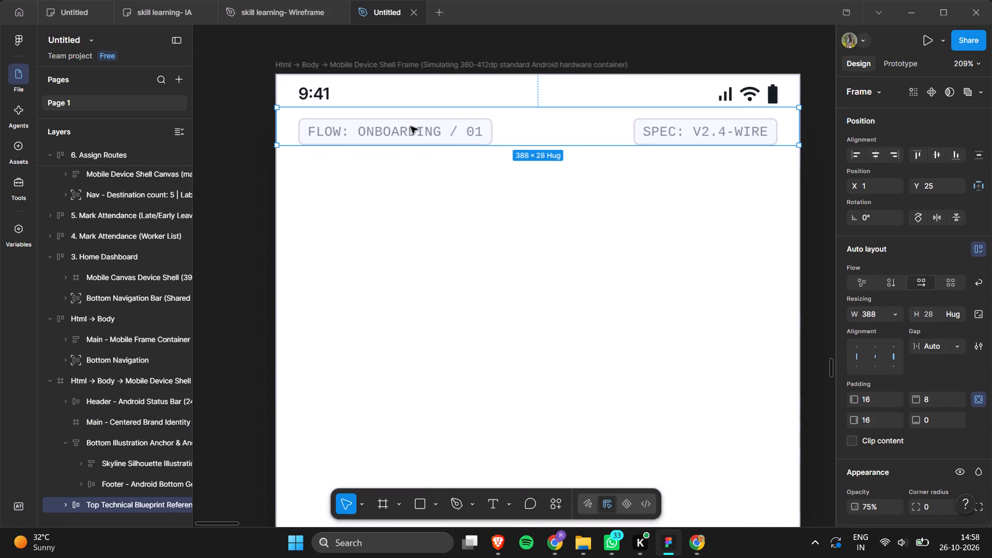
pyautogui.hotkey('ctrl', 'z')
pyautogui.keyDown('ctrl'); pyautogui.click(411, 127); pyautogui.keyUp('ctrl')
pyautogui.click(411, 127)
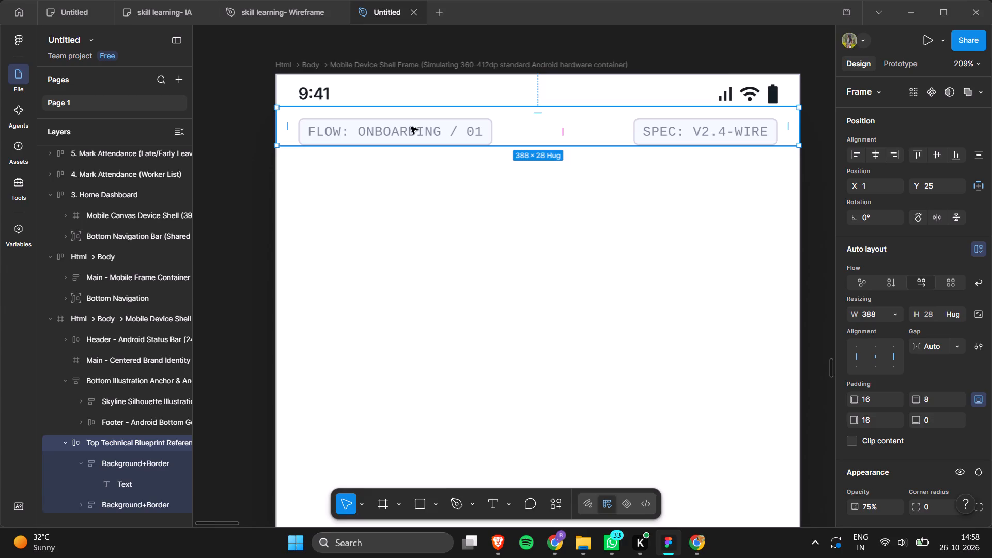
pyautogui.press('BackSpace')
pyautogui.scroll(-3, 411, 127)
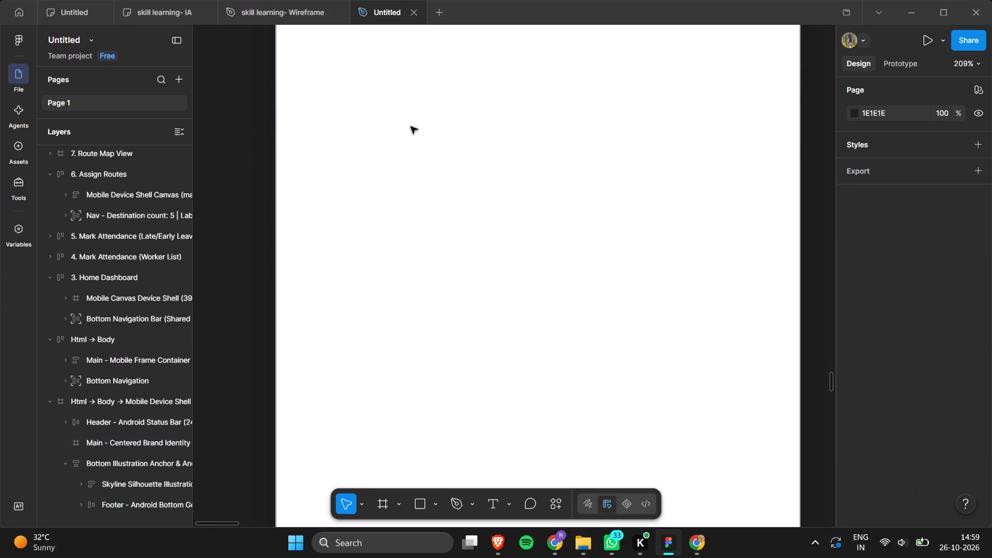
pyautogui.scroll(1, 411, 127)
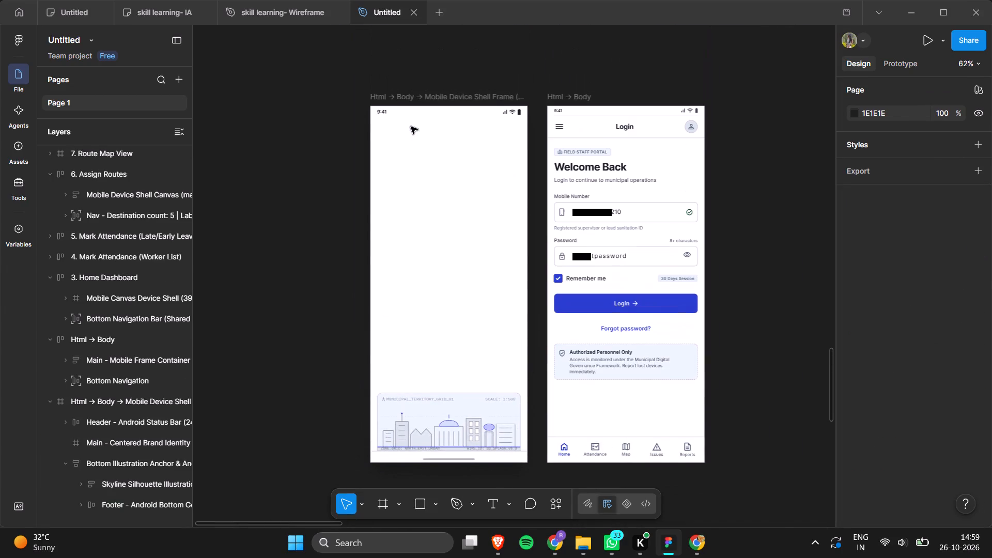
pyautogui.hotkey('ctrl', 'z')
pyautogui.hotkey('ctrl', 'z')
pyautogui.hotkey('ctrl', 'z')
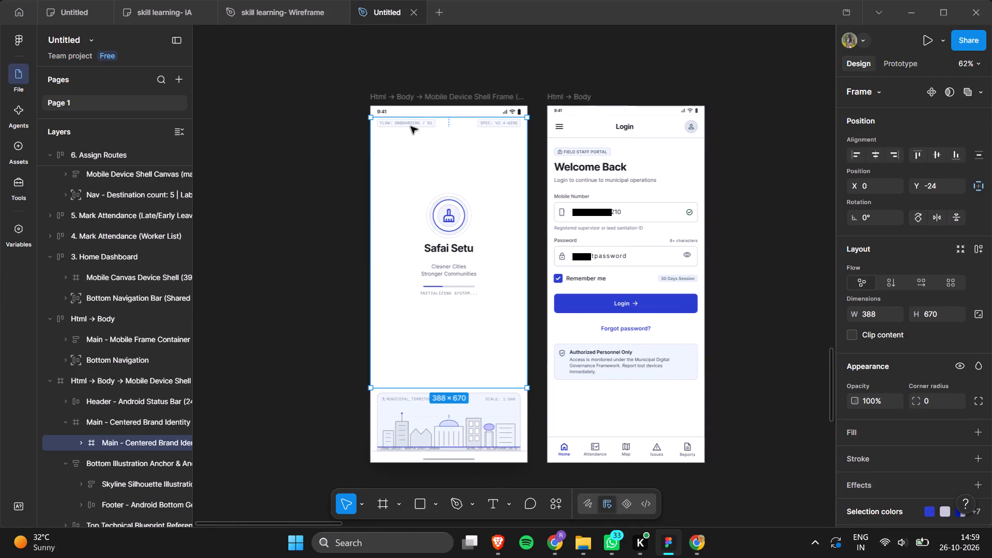
# Lower the top edge of the inner Main - Centered Brand Identity frame to Y 4, below the FLOW and SPEC labels, giving it height 642.
pyautogui.scroll(1, 411, 127)
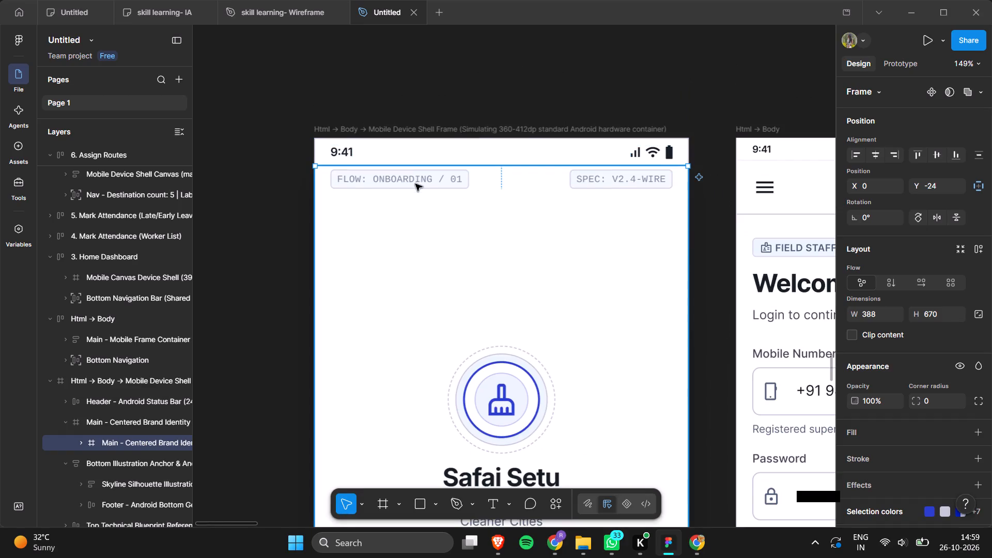
pyautogui.tripleClick(415, 184)
pyautogui.tripleClick(415, 180)
pyautogui.click(468, 176)
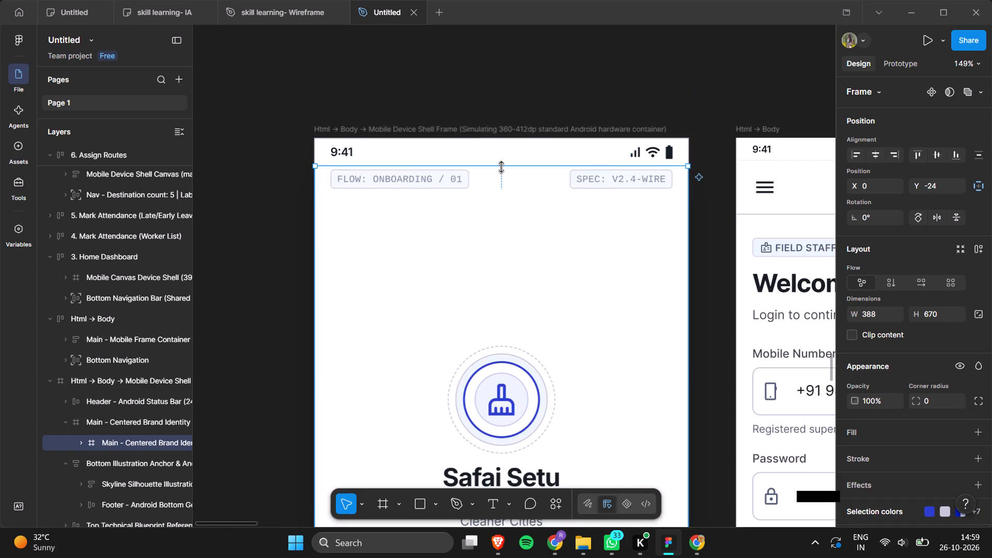
pyautogui.moveTo(502, 167); pyautogui.dragTo(506, 193)
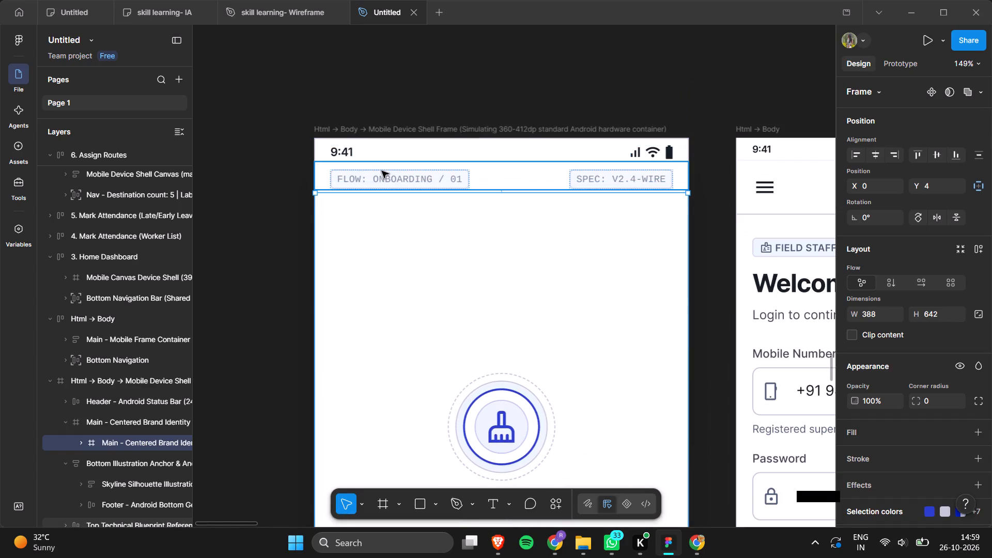
# Delete the row holding the FLOW: ONBOARDING / 01 and SPEC: V2.4-WIRE labels from the splash screen.
pyautogui.click(382, 171)
pyautogui.press('BackSpace')
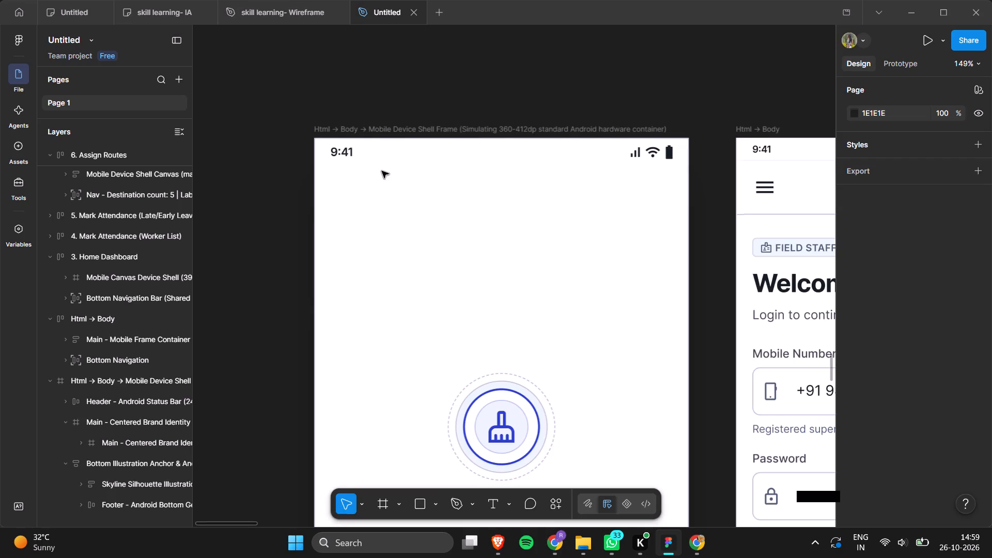
# Review the coloured splash, login, supervisor and worker screens for consistent layout and frame heights, through to Live Progress and the issue screens.
pyautogui.scroll(-1, 382, 171)
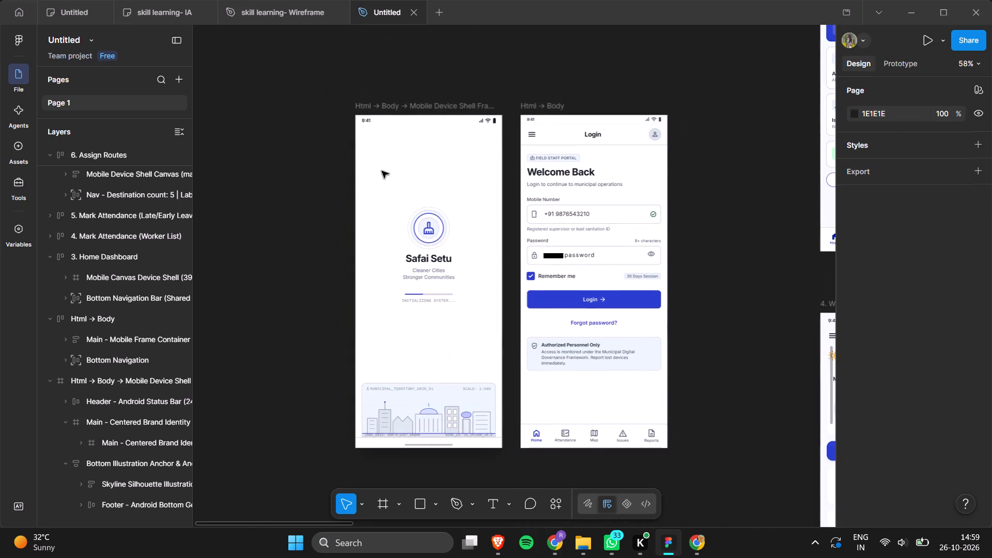
pyautogui.hscroll(-3, 382, 171)
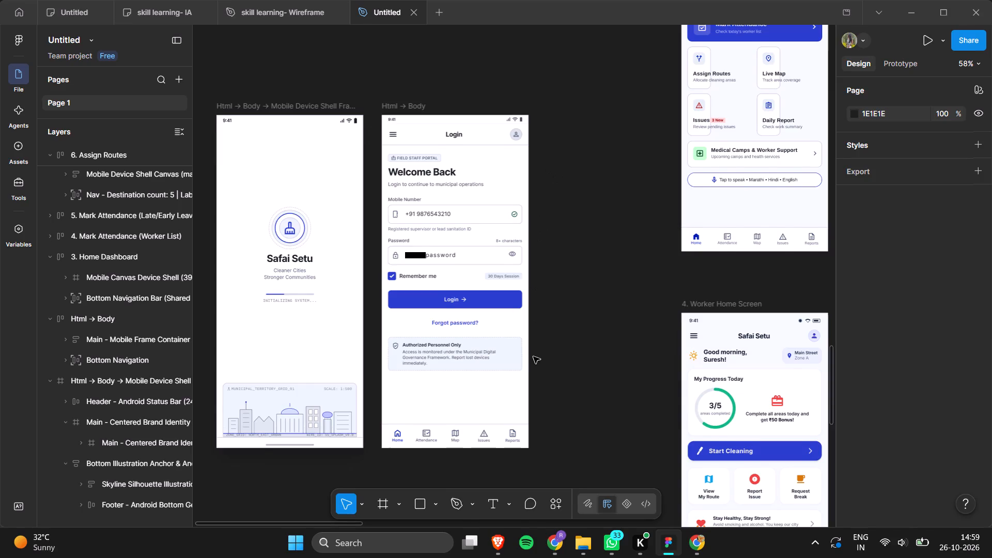
pyautogui.scroll(2, 533, 357)
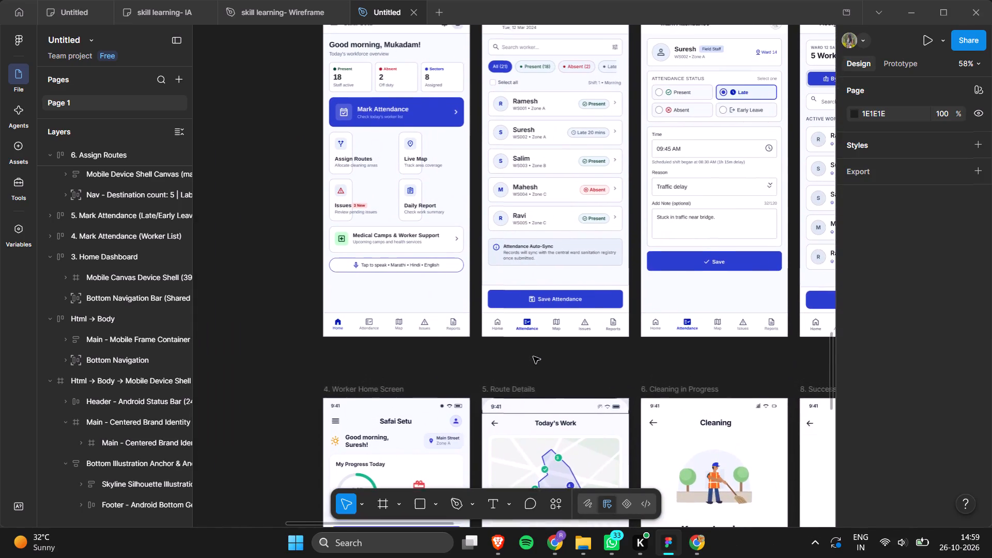
pyautogui.scroll(2, 533, 357)
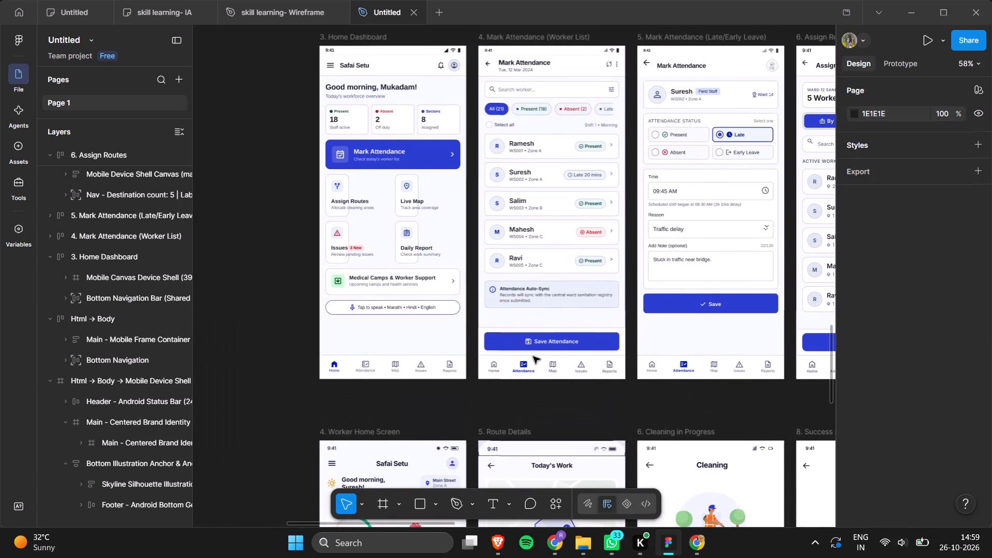
pyautogui.hscroll(-1, 533, 357)
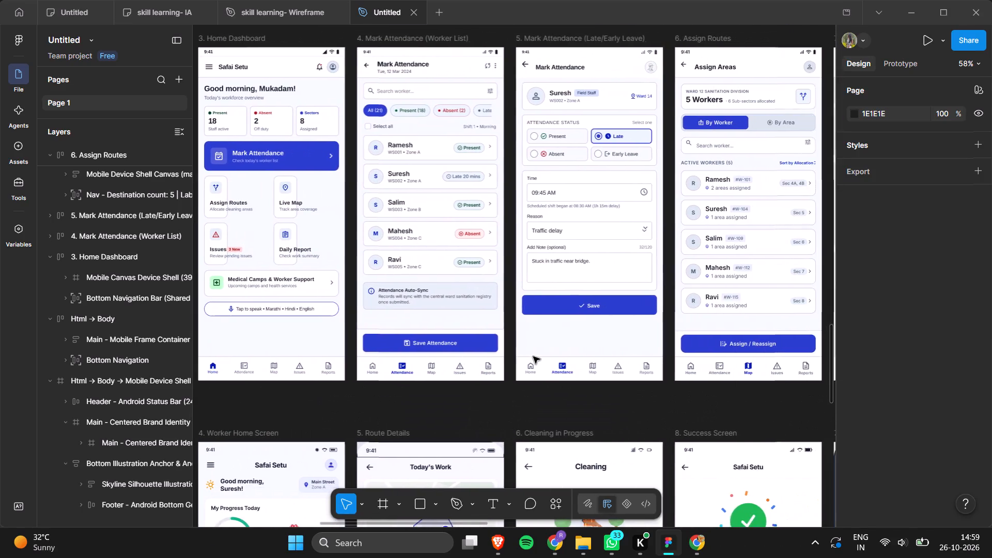
pyautogui.hscroll(-3, 533, 357)
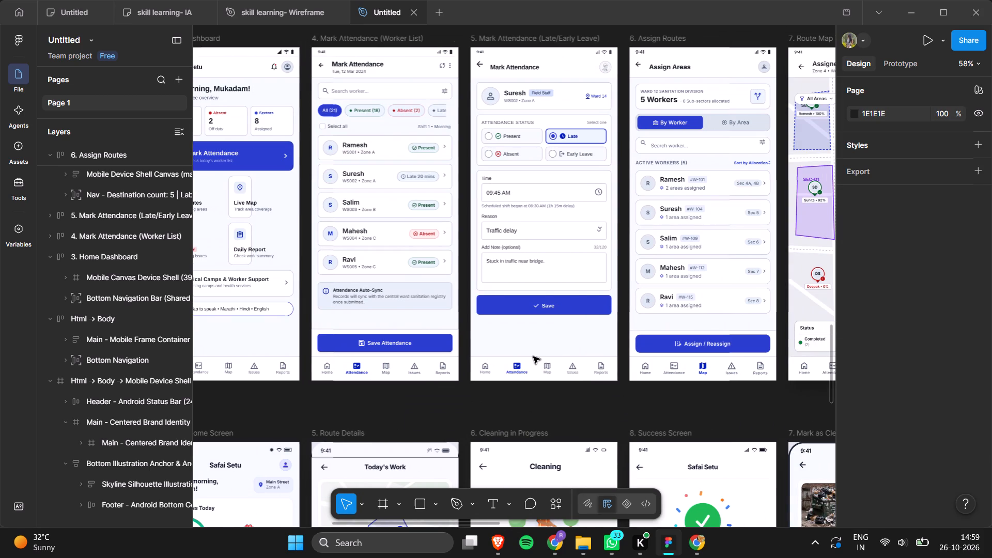
pyautogui.hscroll(-4, 533, 357)
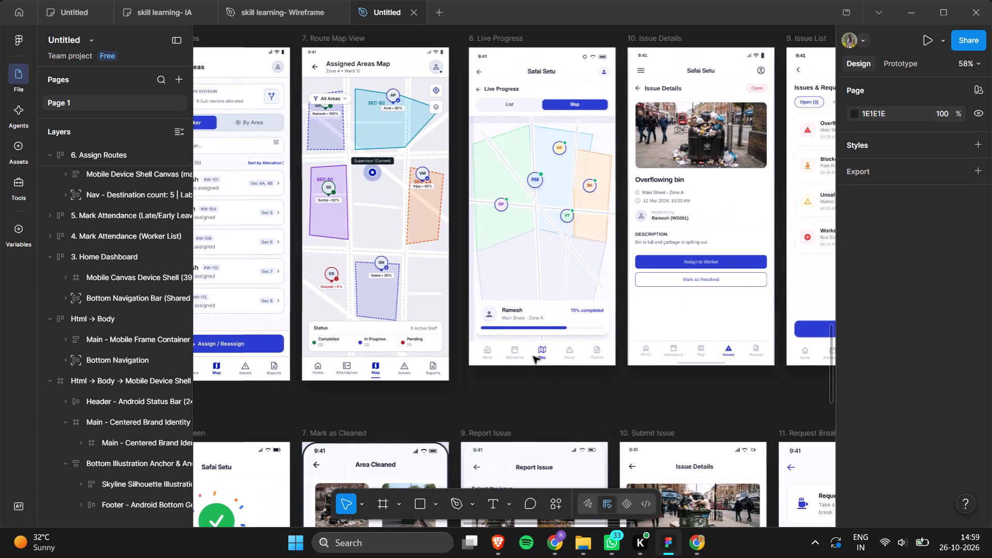
pyautogui.hscroll(-1, 533, 357)
pyautogui.scroll(2, 533, 357)
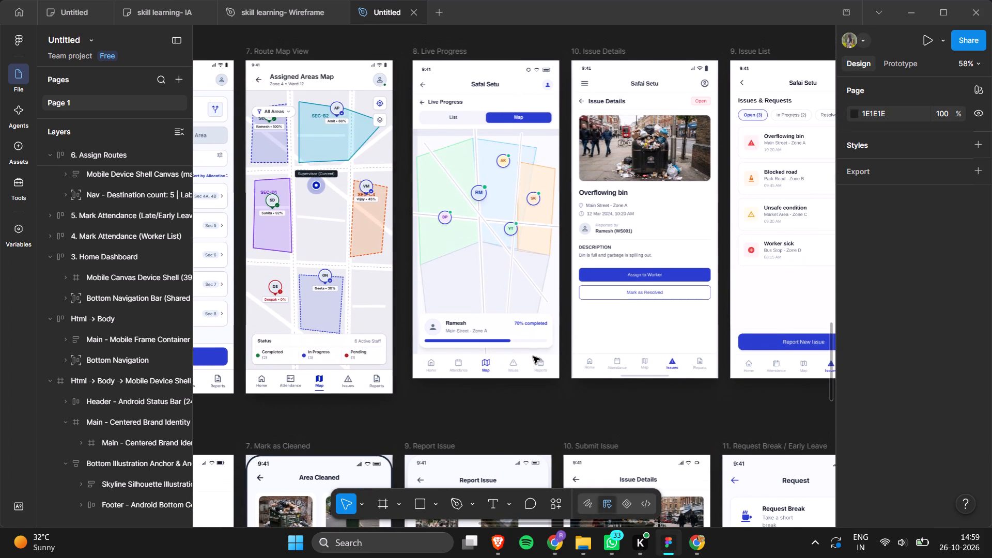
pyautogui.hscroll(-1, 533, 357)
pyautogui.scroll(-1, 533, 357)
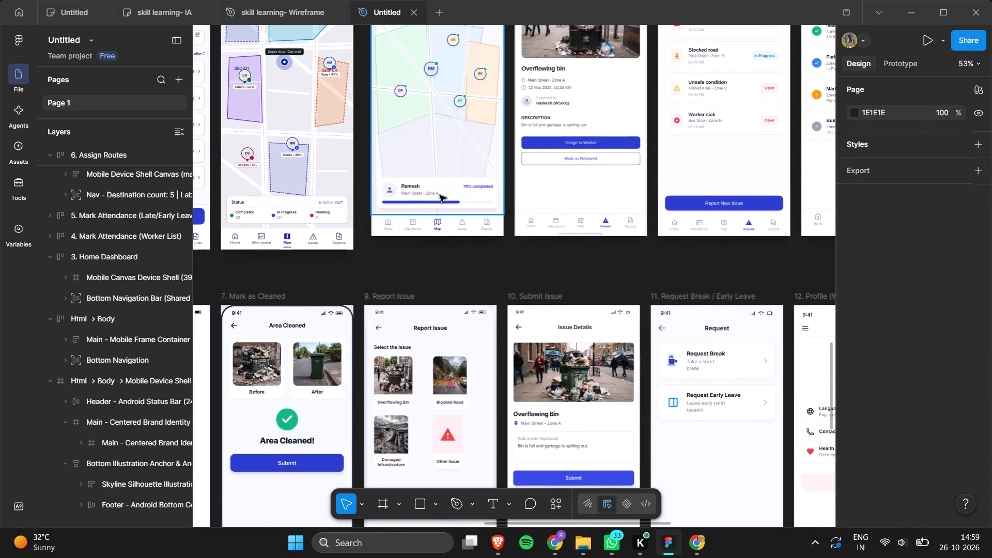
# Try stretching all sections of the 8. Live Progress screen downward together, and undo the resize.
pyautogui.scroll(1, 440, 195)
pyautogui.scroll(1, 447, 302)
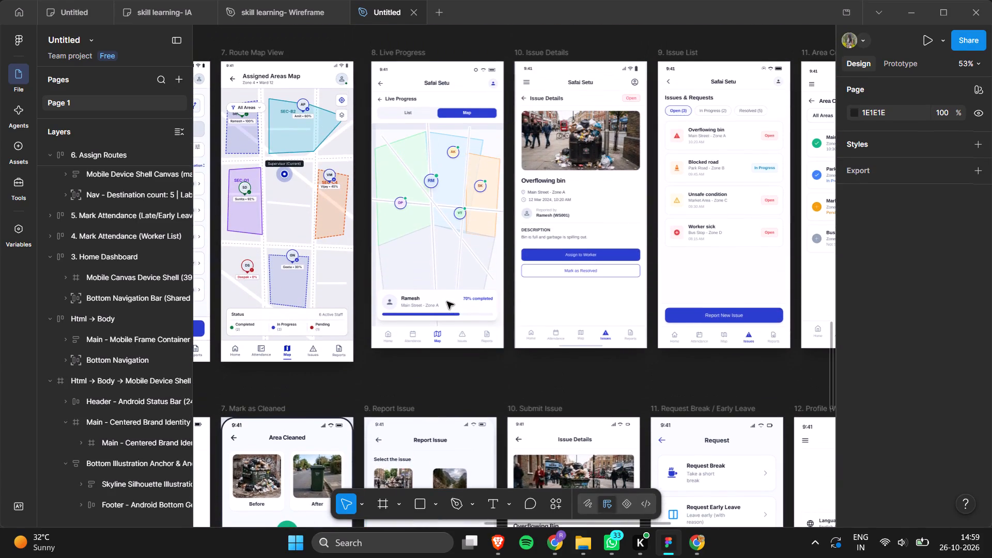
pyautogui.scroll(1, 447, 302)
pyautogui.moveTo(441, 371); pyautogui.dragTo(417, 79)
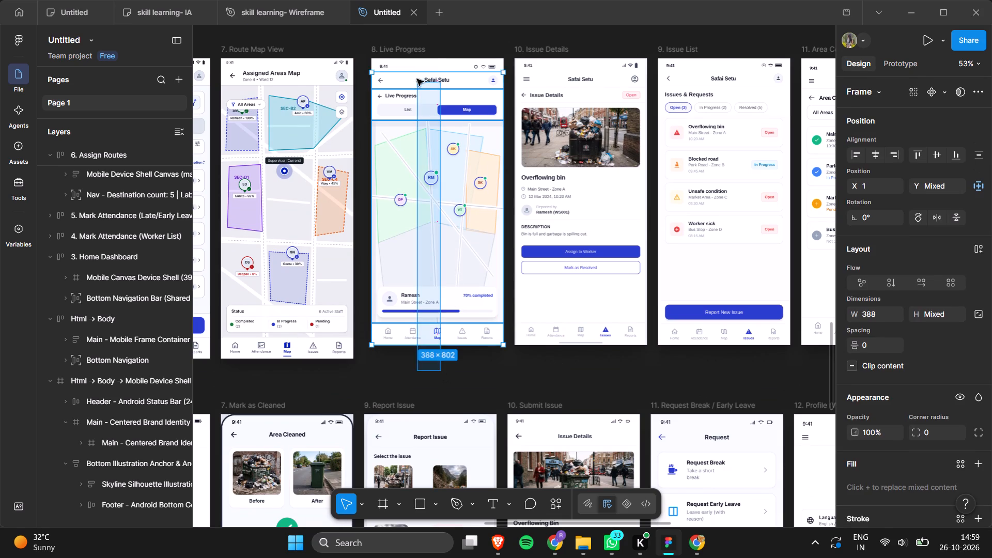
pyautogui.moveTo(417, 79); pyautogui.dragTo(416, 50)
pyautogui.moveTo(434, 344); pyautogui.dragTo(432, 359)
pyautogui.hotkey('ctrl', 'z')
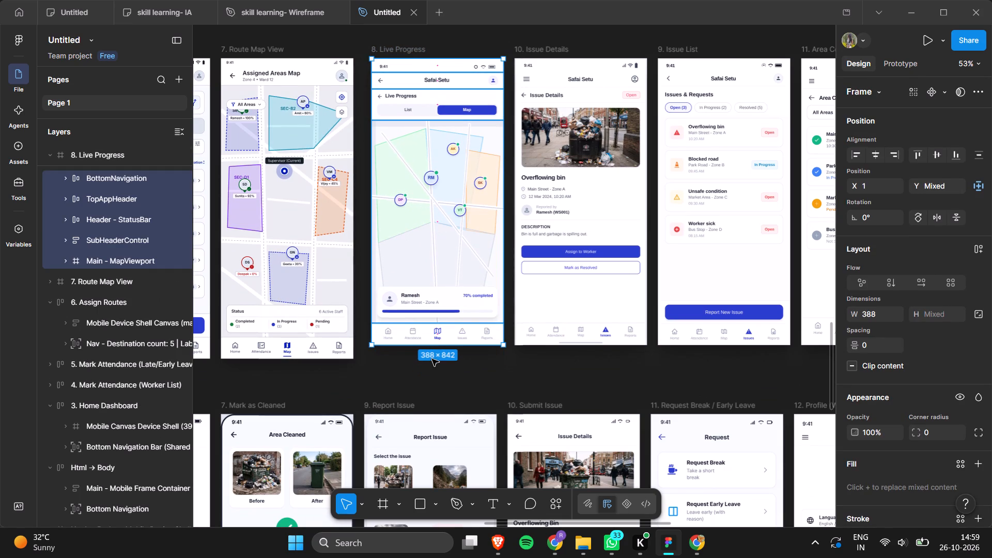
# Stretch all five sections of the 8. Live Progress screen downward together to a combined height of 883, level with Route Map View's bottom edge.
pyautogui.moveTo(407, 361); pyautogui.dragTo(402, 111)
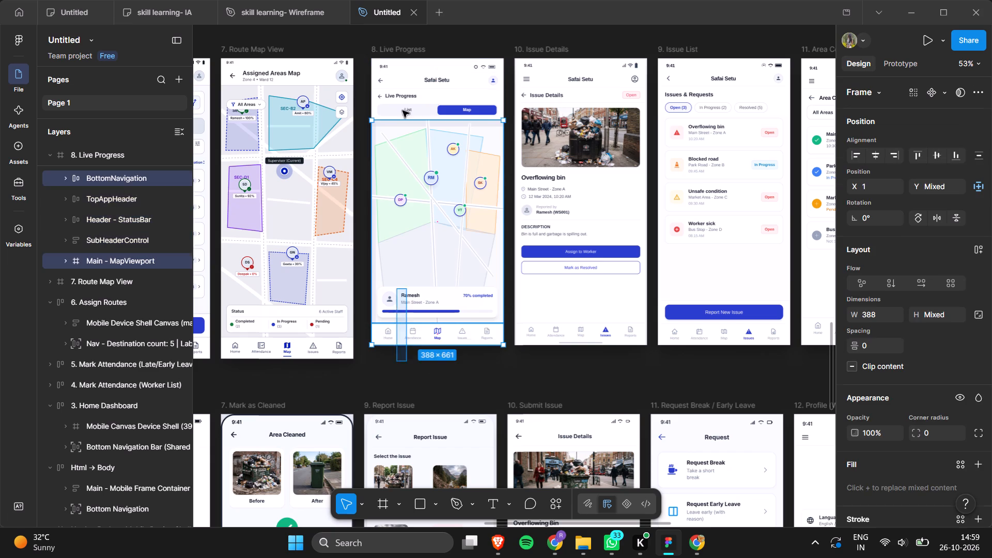
pyautogui.moveTo(402, 111); pyautogui.dragTo(404, 44)
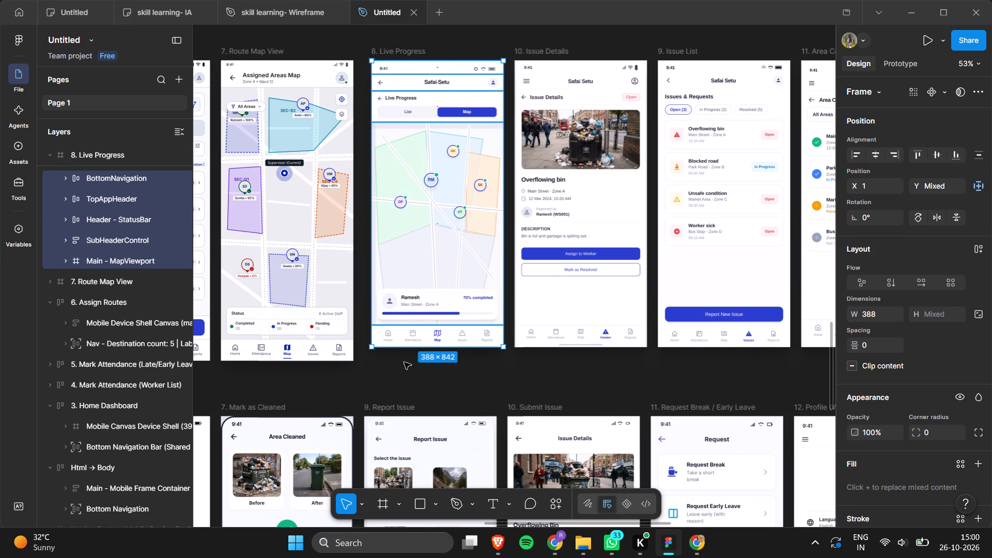
pyautogui.moveTo(400, 348); pyautogui.dragTo(400, 356)
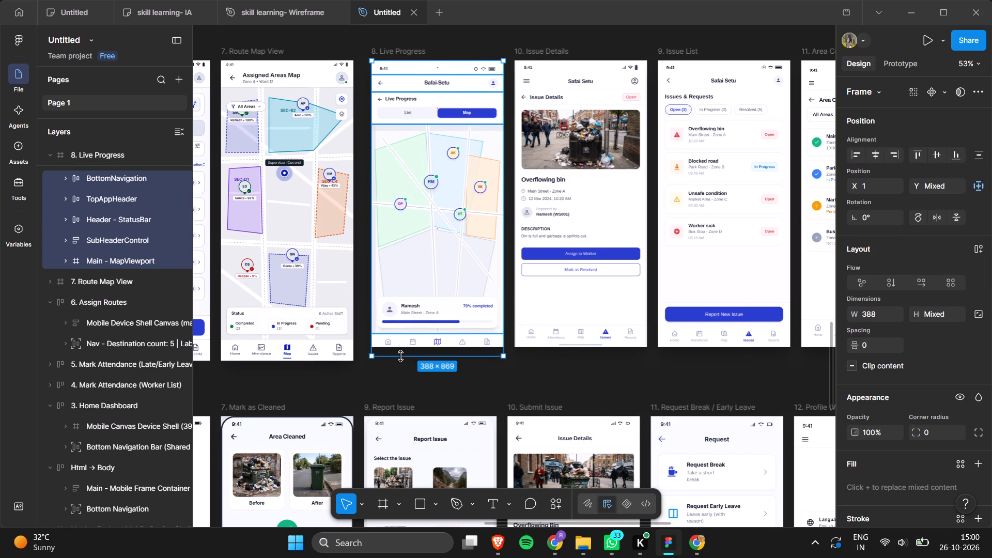
pyautogui.moveTo(400, 356); pyautogui.dragTo(400, 361)
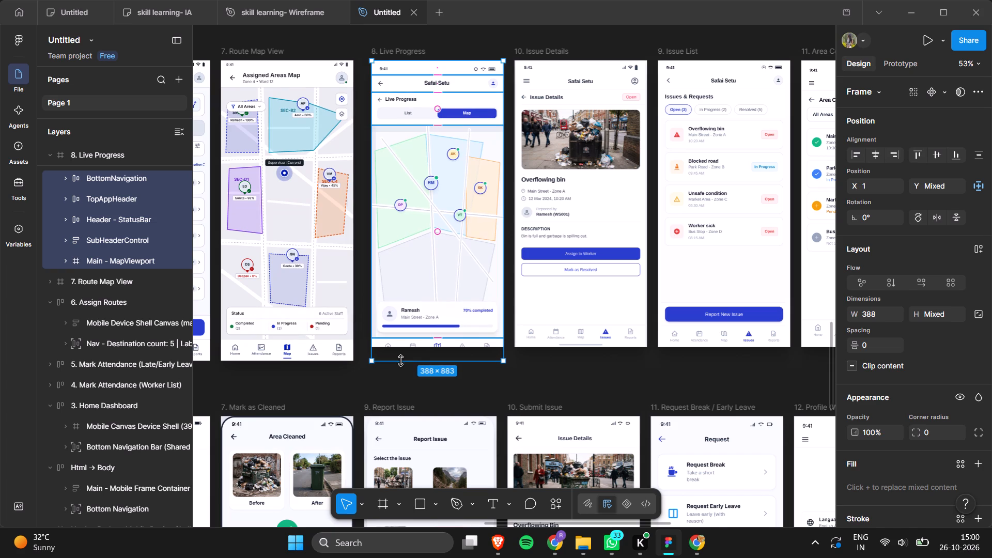
pyautogui.click(508, 375)
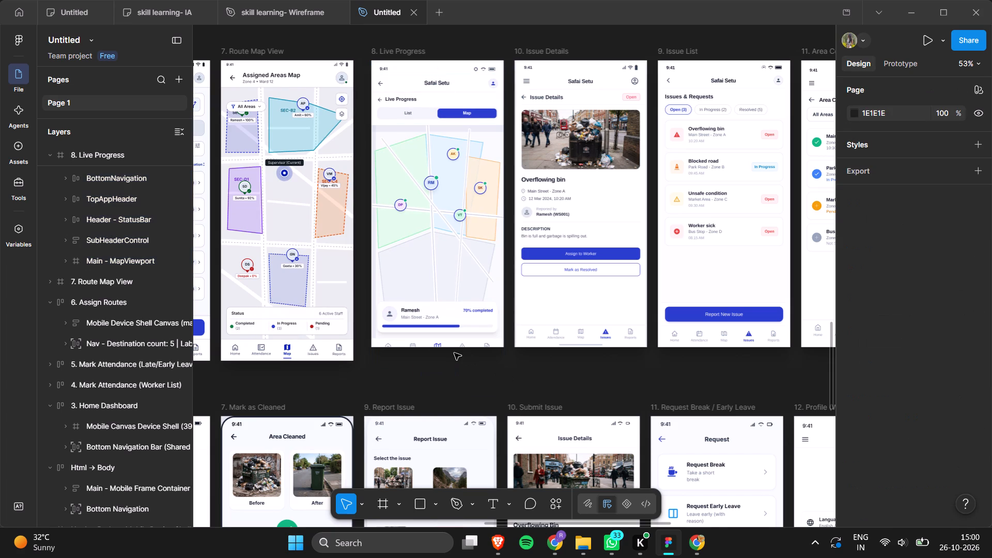
# Undo the downward stretch of the five sections in the 8. Live Progress screen.
pyautogui.doubleClick(454, 353)
pyautogui.hotkey('ctrl', 'z')
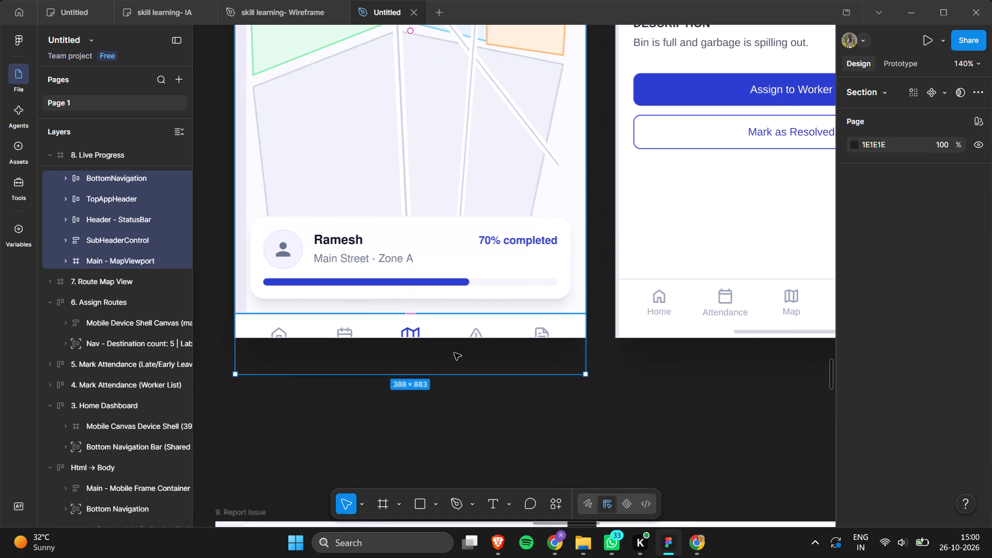
pyautogui.hotkey('ctrl', 'z')
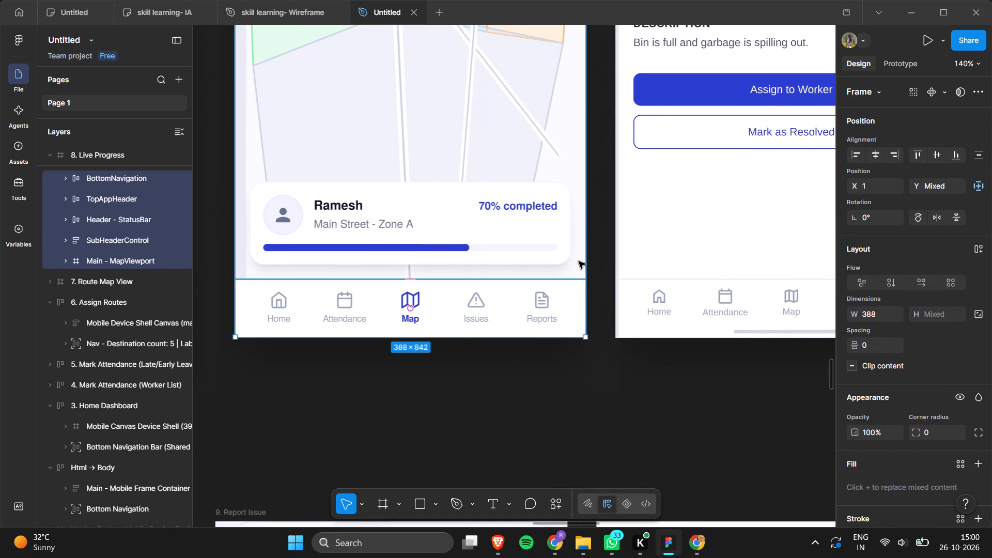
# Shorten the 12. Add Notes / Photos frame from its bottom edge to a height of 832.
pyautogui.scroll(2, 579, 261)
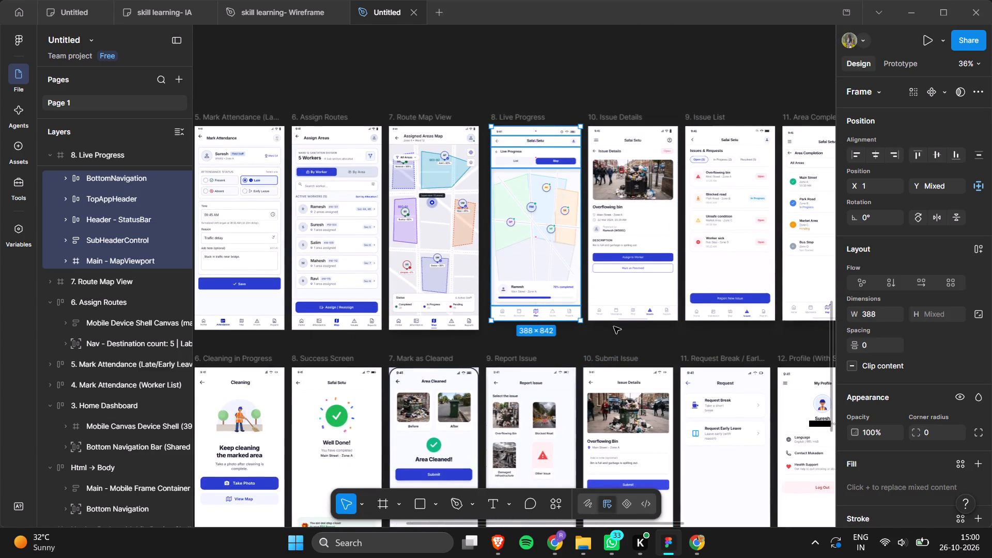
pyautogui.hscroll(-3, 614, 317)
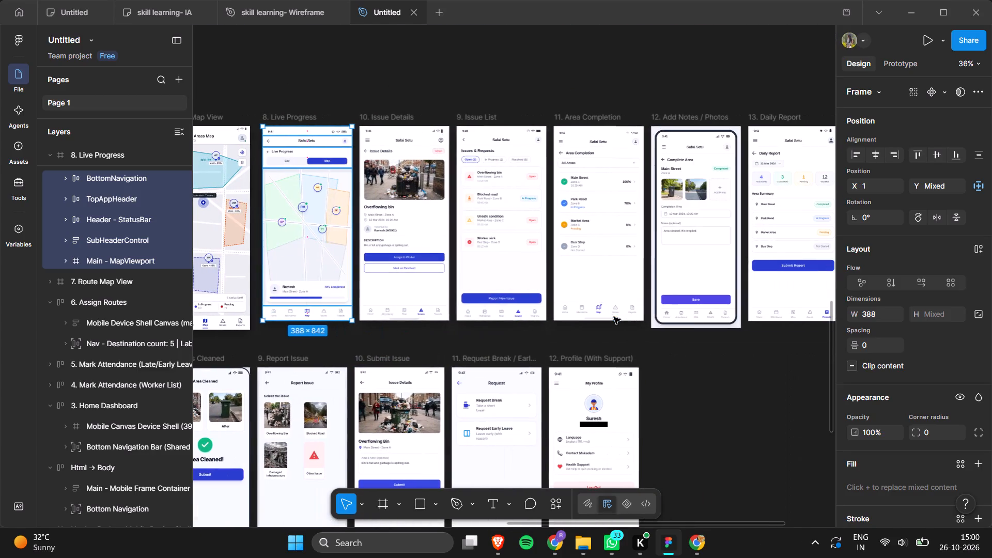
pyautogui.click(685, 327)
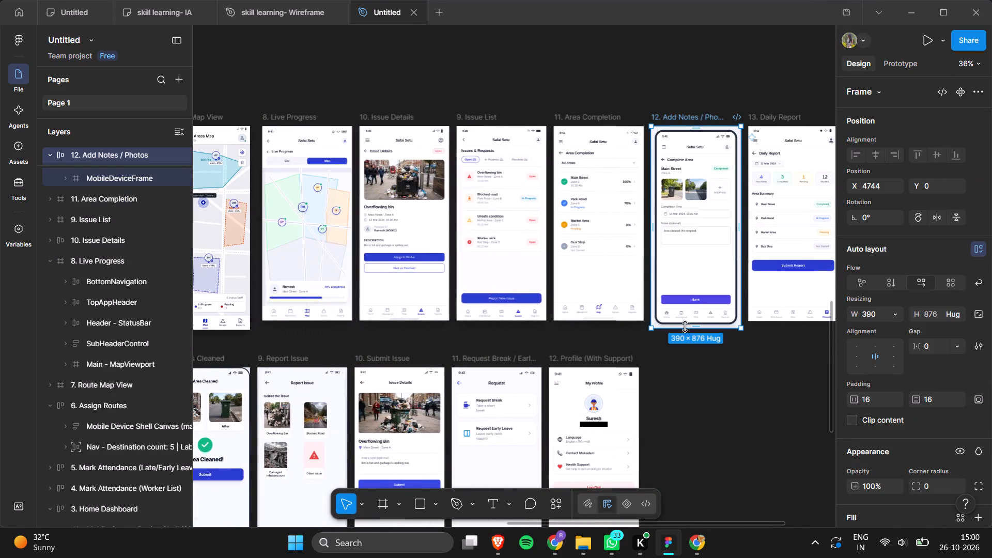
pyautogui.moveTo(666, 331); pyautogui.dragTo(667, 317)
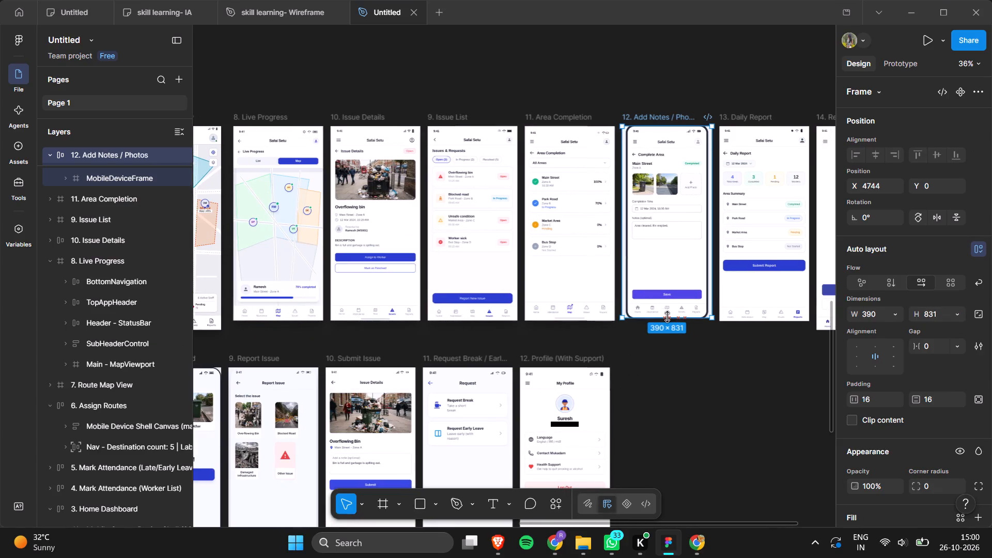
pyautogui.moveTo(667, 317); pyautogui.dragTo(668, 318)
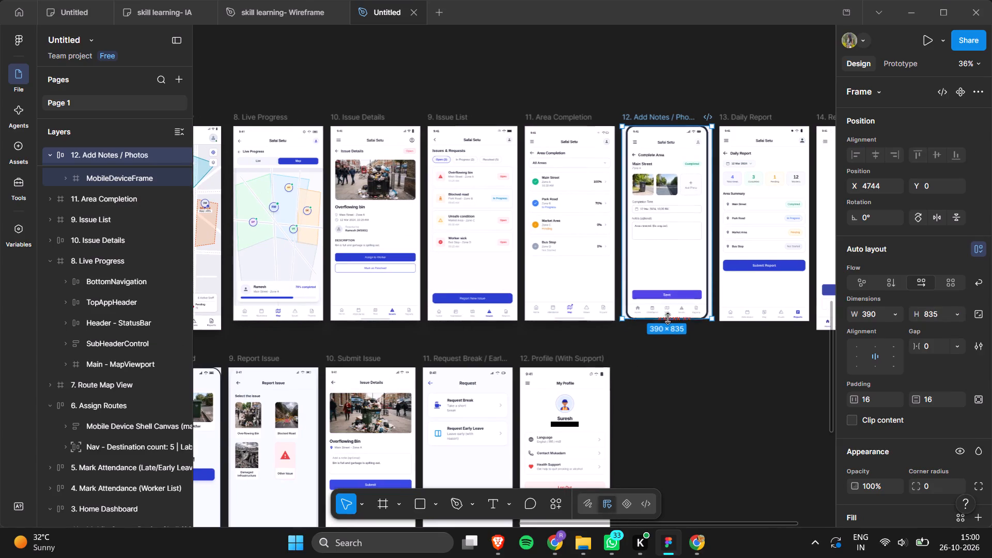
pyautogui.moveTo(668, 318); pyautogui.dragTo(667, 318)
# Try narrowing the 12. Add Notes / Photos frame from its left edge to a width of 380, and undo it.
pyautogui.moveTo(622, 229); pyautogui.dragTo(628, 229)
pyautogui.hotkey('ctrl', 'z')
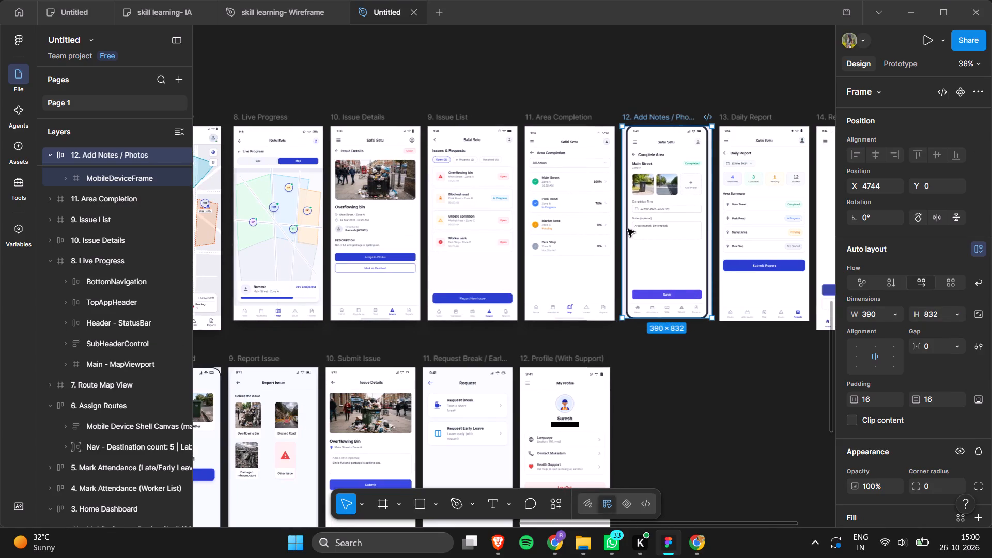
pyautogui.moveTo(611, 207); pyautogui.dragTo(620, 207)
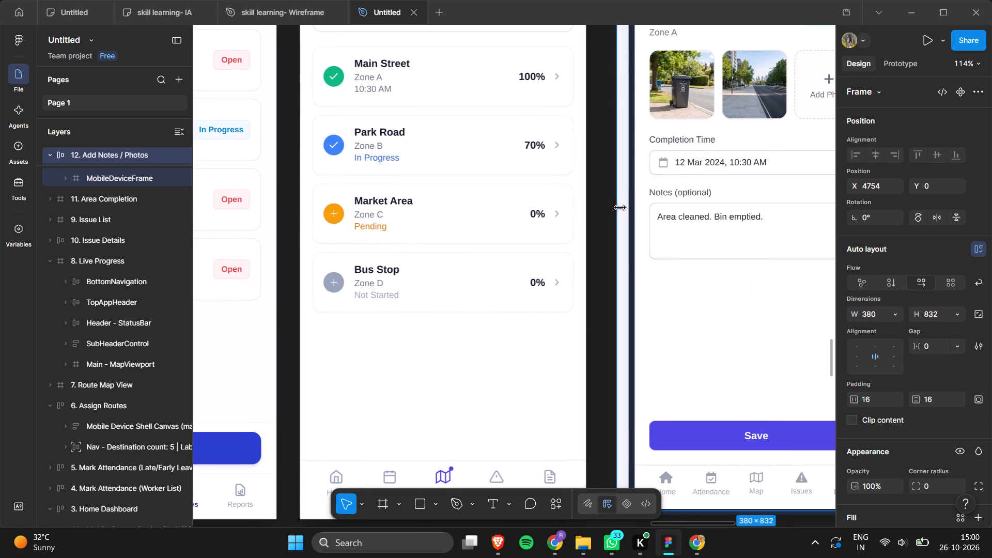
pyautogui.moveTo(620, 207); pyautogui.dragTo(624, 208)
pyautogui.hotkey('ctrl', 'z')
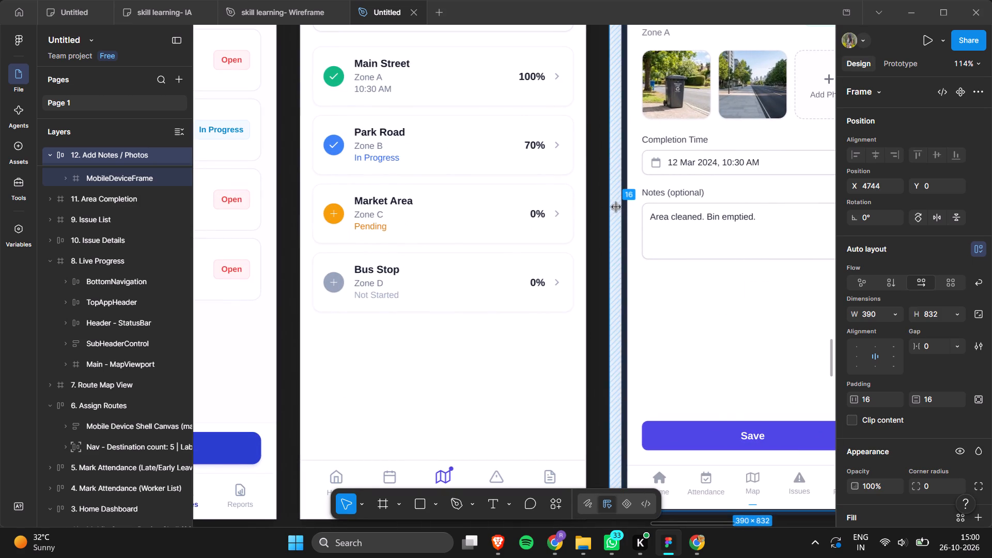
# Reduce the left and right padding of the 12. Add Notes / Photos frame to 0.
pyautogui.moveTo(616, 207); pyautogui.dragTo(598, 210)
pyautogui.hscroll(-3, 598, 210)
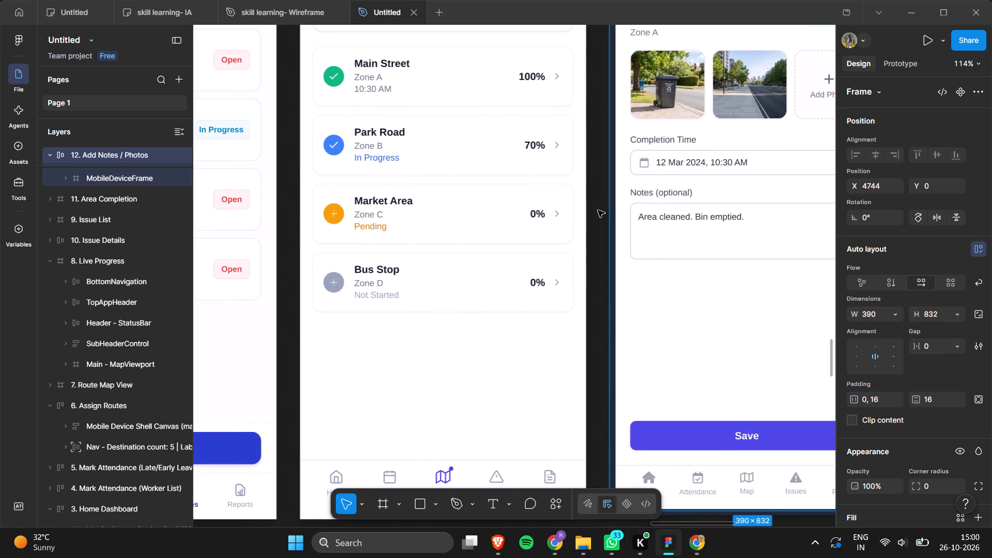
pyautogui.hscroll(-4, 598, 210)
pyautogui.moveTo(516, 211); pyautogui.dragTo(519, 211)
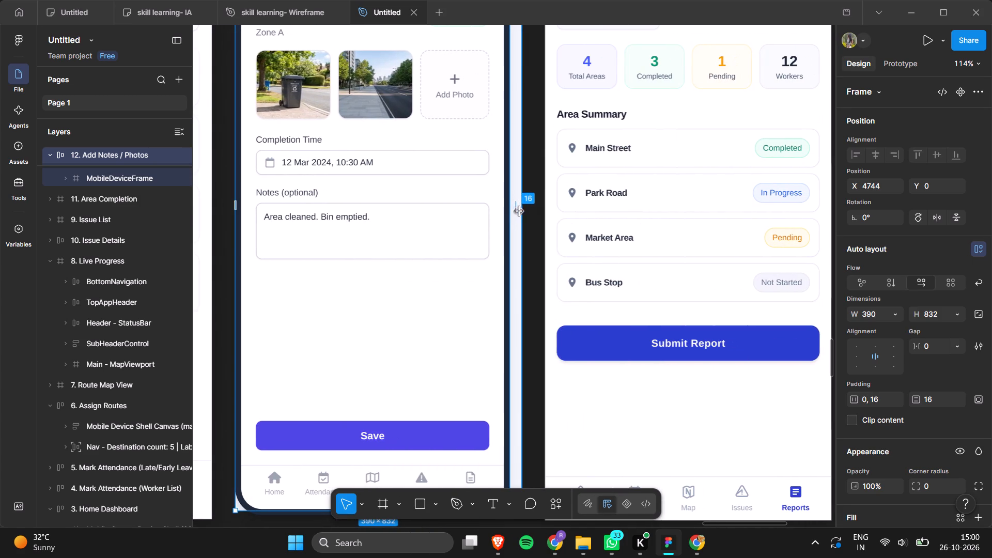
pyautogui.moveTo(519, 211); pyautogui.dragTo(533, 211)
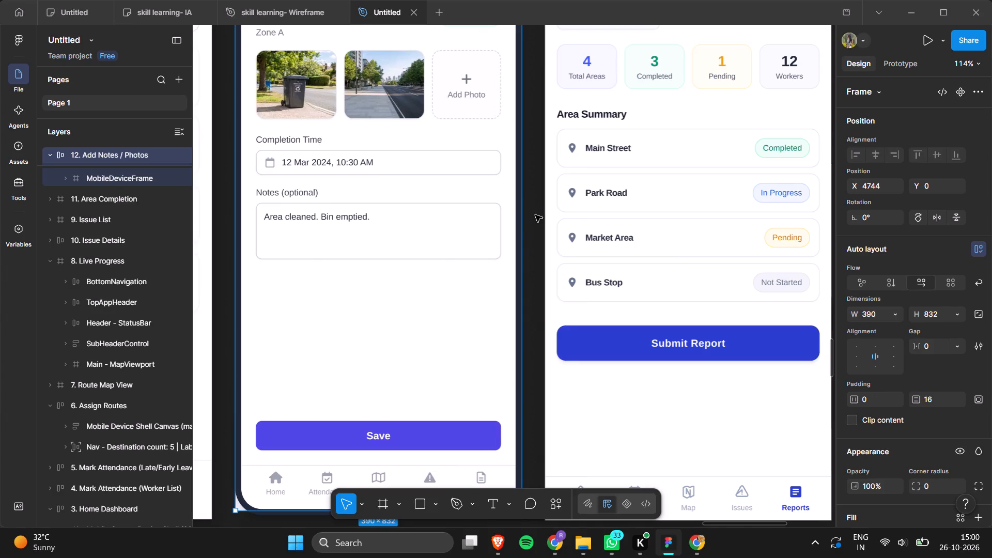
pyautogui.click(525, 57)
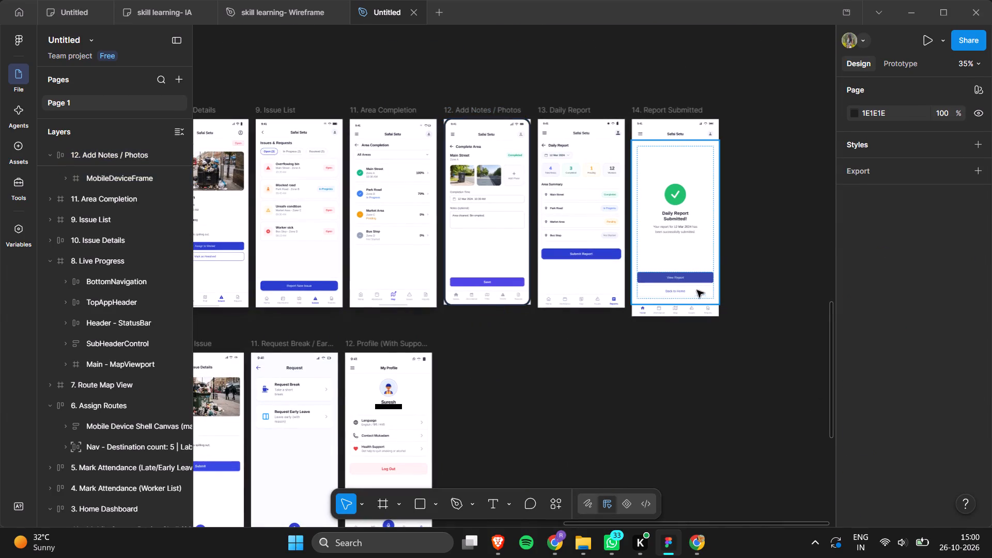
# Shrink all sections of the 14. Report Submitted screen upward together to a combined height of 845, level with Daily Report's bottom edge.
pyautogui.moveTo(710, 343); pyautogui.dragTo(663, 68)
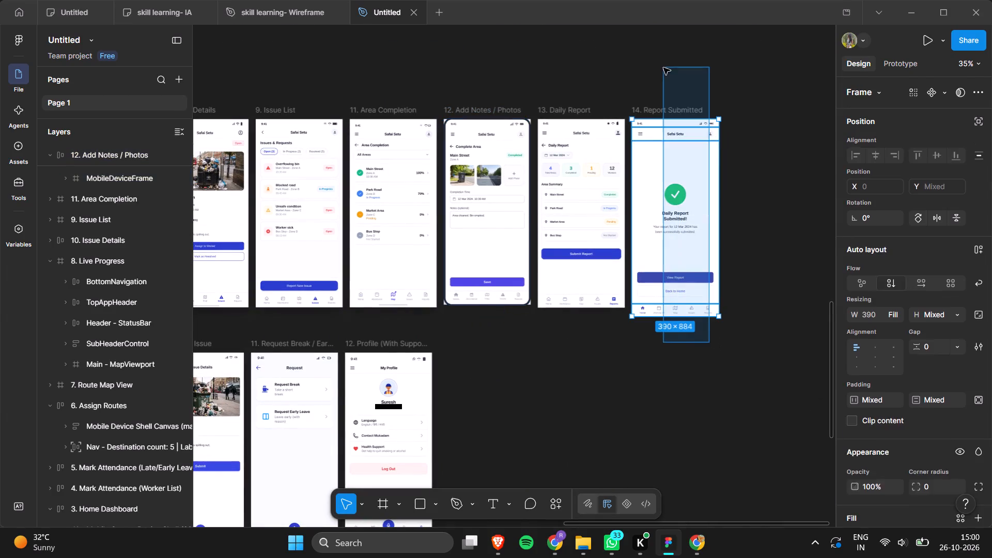
pyautogui.moveTo(663, 68); pyautogui.dragTo(663, 70)
pyautogui.moveTo(659, 316); pyautogui.dragTo(659, 307)
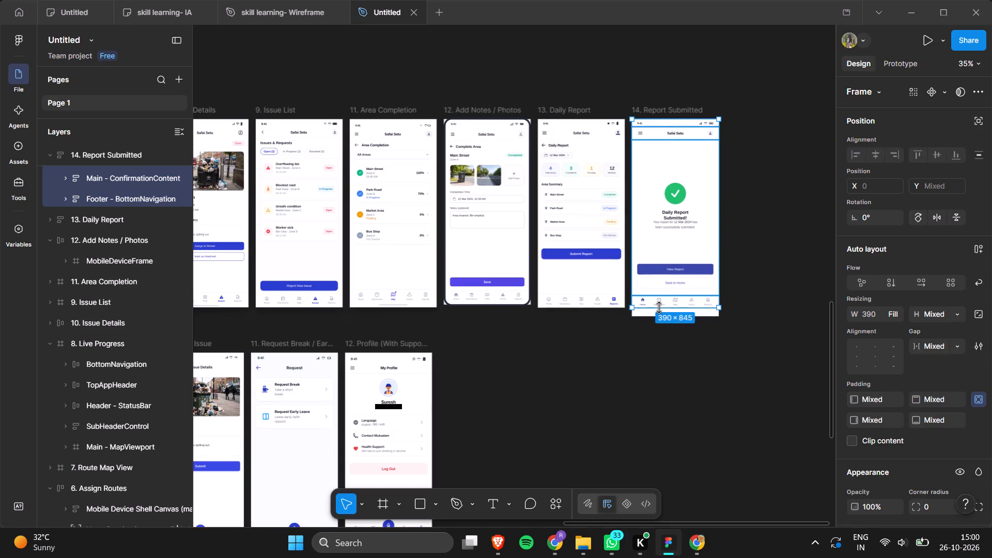
# Shorten the 14. Report Submitted frame to a height of 846.
pyautogui.click(650, 316)
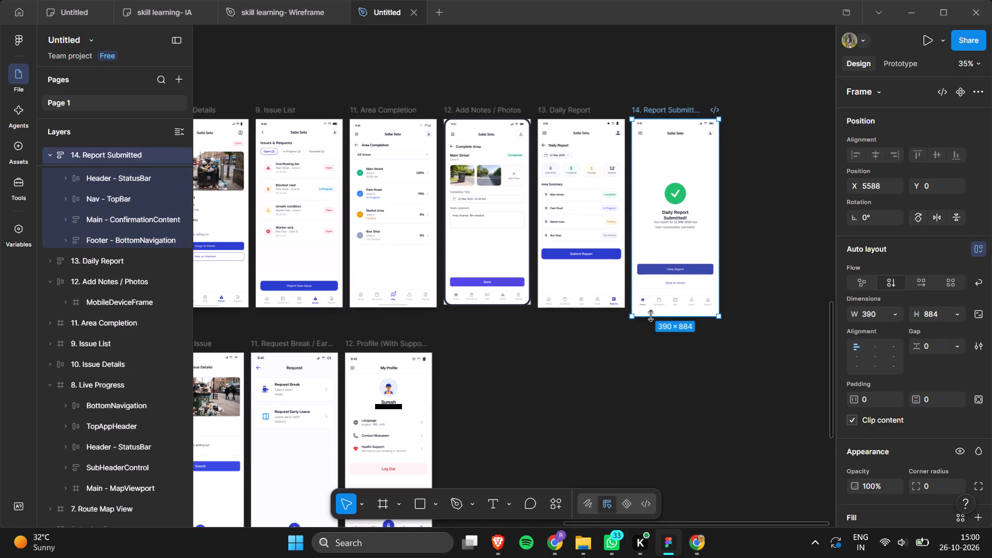
pyautogui.moveTo(650, 316); pyautogui.dragTo(650, 312)
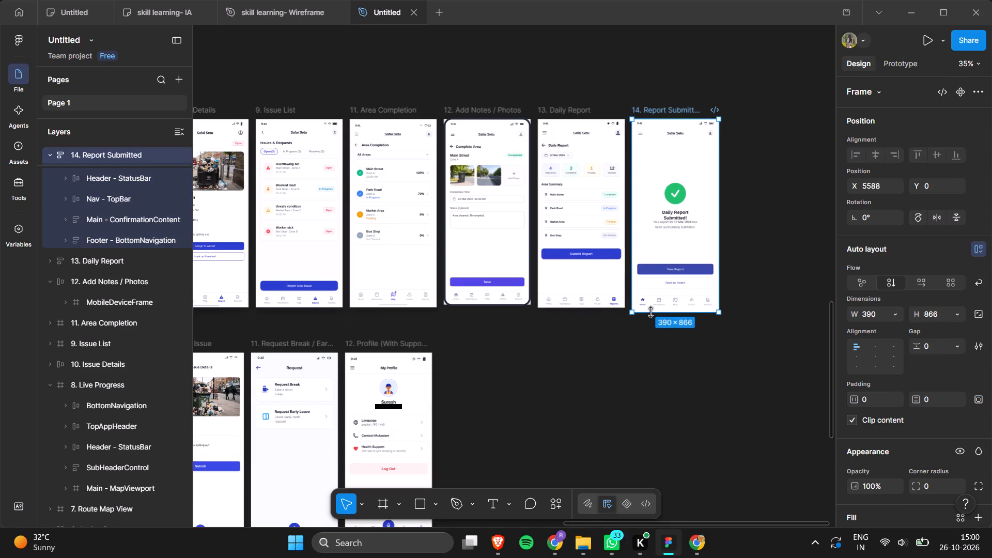
pyautogui.moveTo(650, 312); pyautogui.dragTo(650, 308)
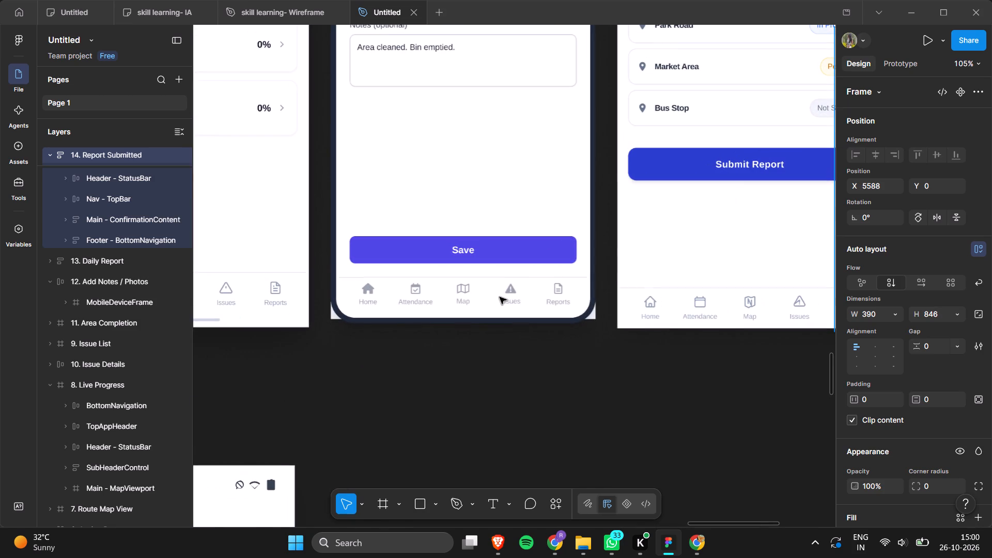
# Extend the 12. Add Notes / Photos frame downward to a height of 846 and reduce its bottom padding to 13.
pyautogui.click(488, 315)
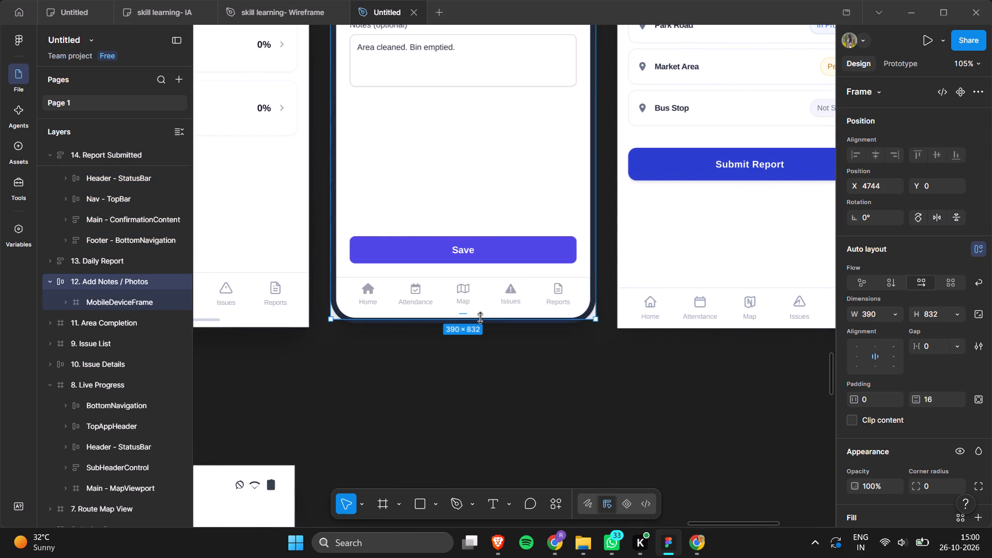
pyautogui.moveTo(466, 318); pyautogui.dragTo(467, 329)
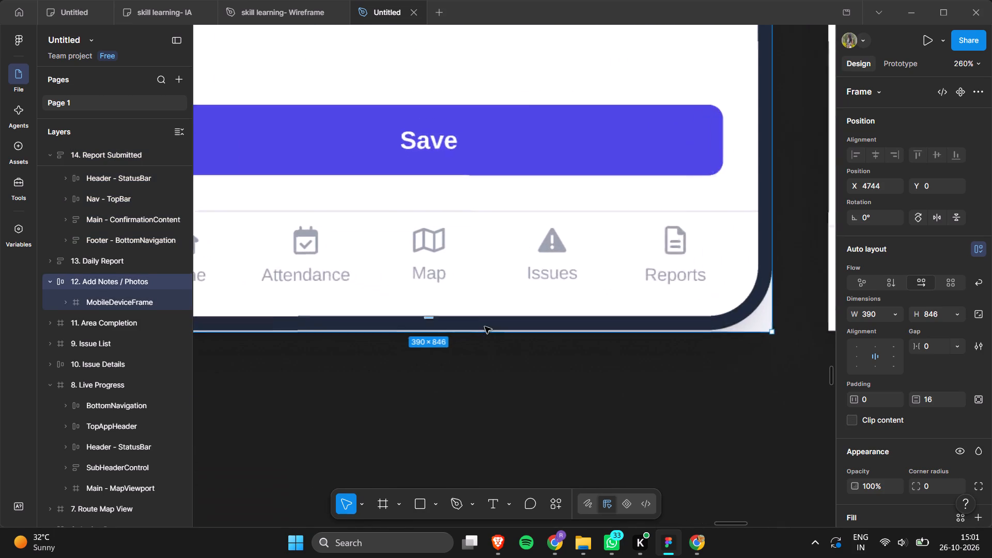
pyautogui.moveTo(424, 317); pyautogui.dragTo(424, 322)
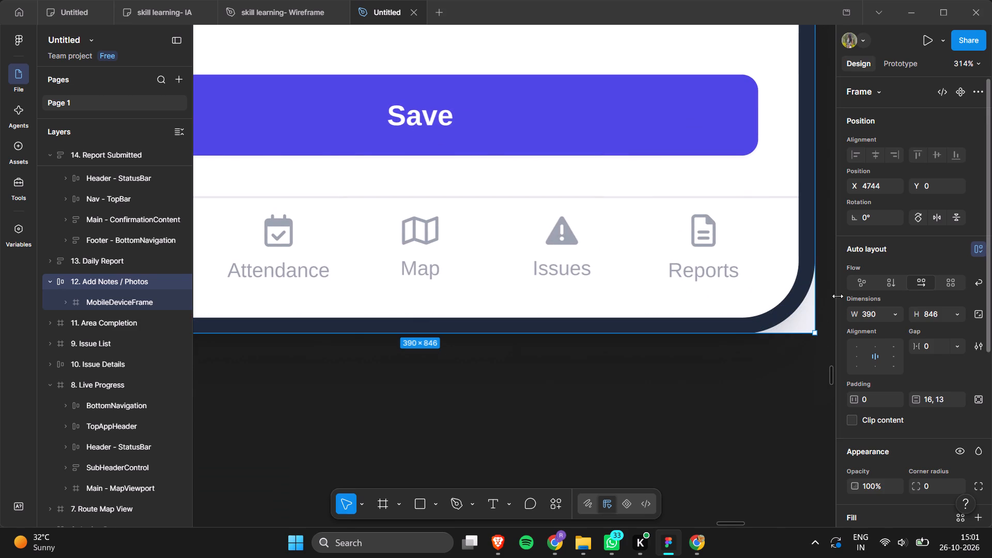
pyautogui.click(754, 415)
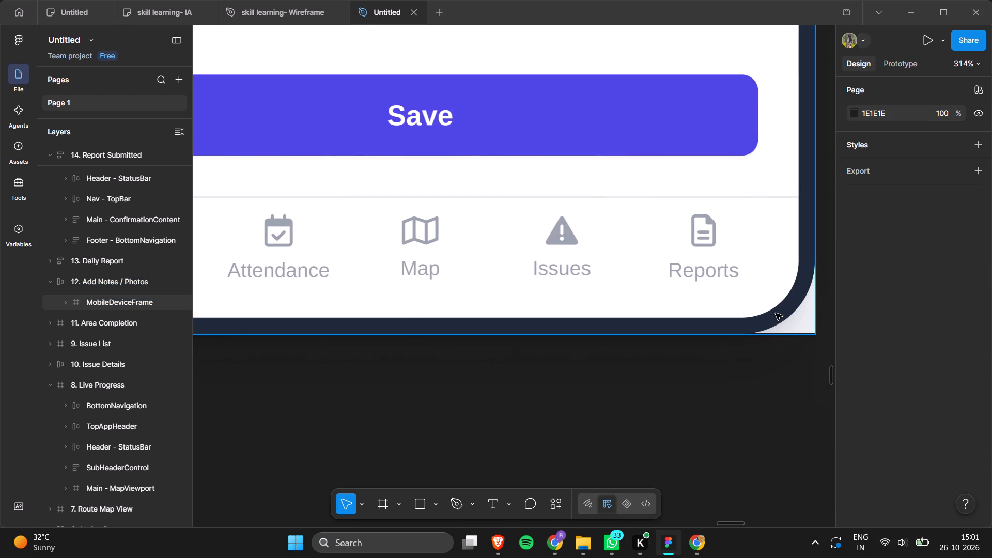
# Remove the dark 1E293B stroke from the MobileDeviceFrame inside 12. Add Notes / Photos.
pyautogui.click(773, 312)
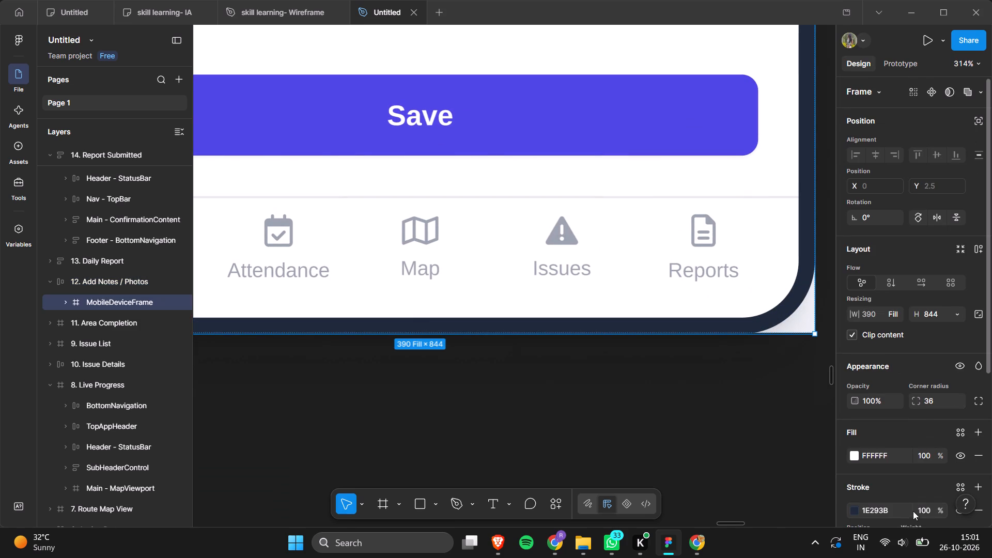
pyautogui.click(984, 510)
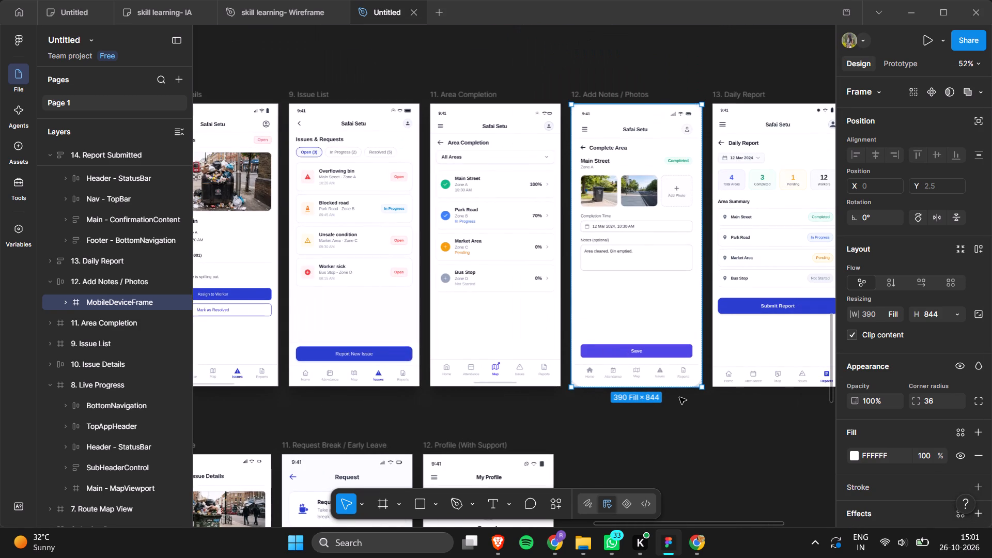
# Review the wireframe row and the coloured supervisor, worker, health and login screens for consistent frame heights and outlines.
pyautogui.hscroll(1, 679, 397)
pyautogui.hscroll(-1, 679, 397)
pyautogui.hscroll(1, 679, 397)
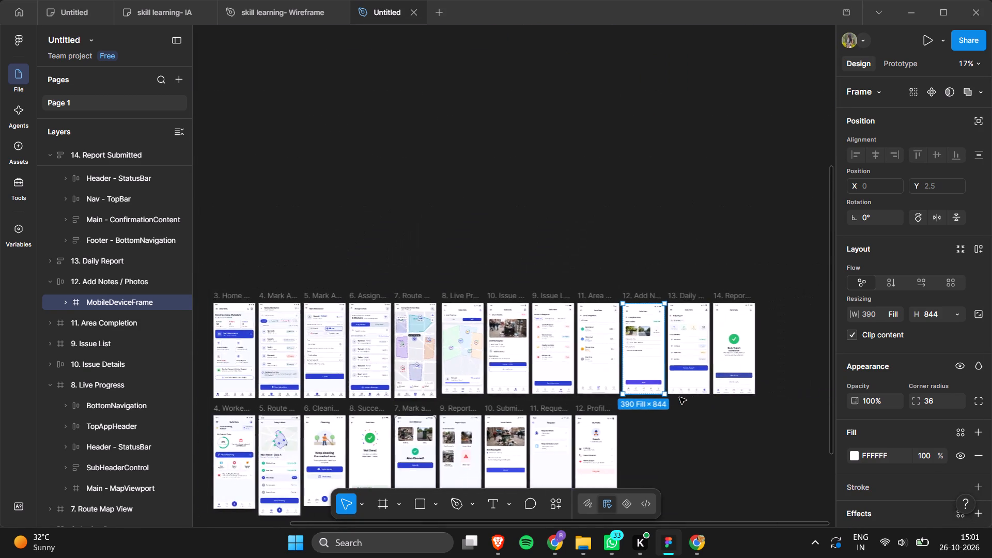
pyautogui.hscroll(1, 679, 397)
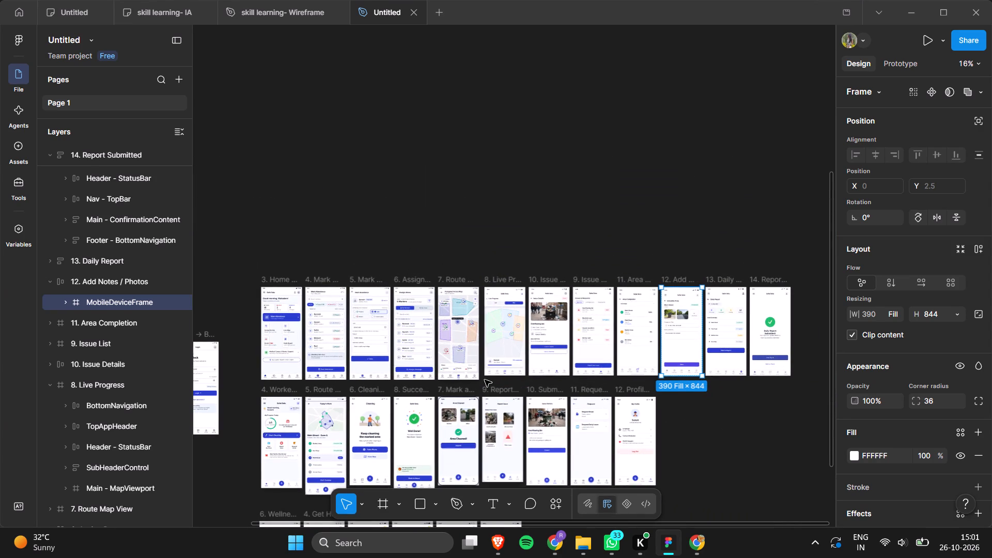
pyautogui.scroll(1, 485, 380)
pyautogui.scroll(-1, 485, 380)
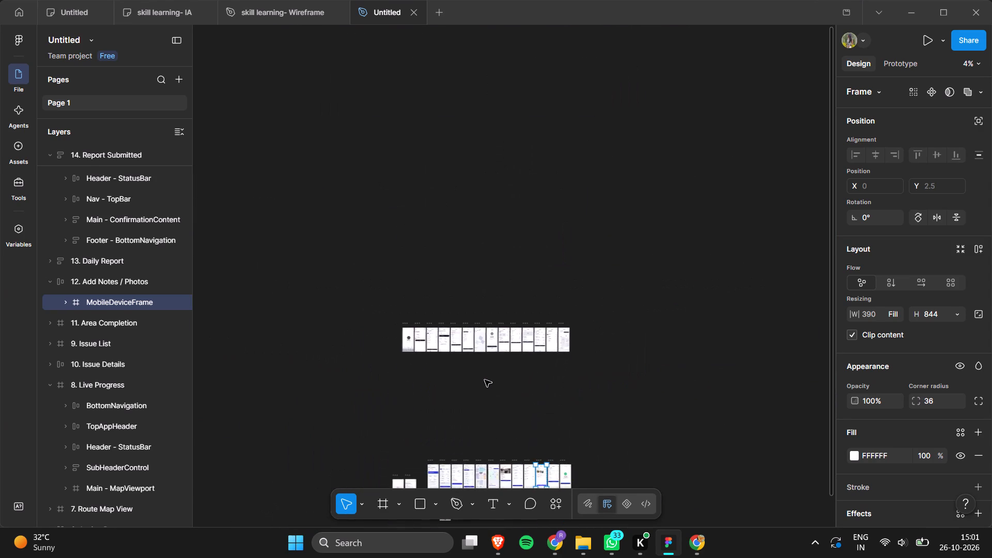
pyautogui.hscroll(-1, 485, 380)
pyautogui.scroll(1, 485, 380)
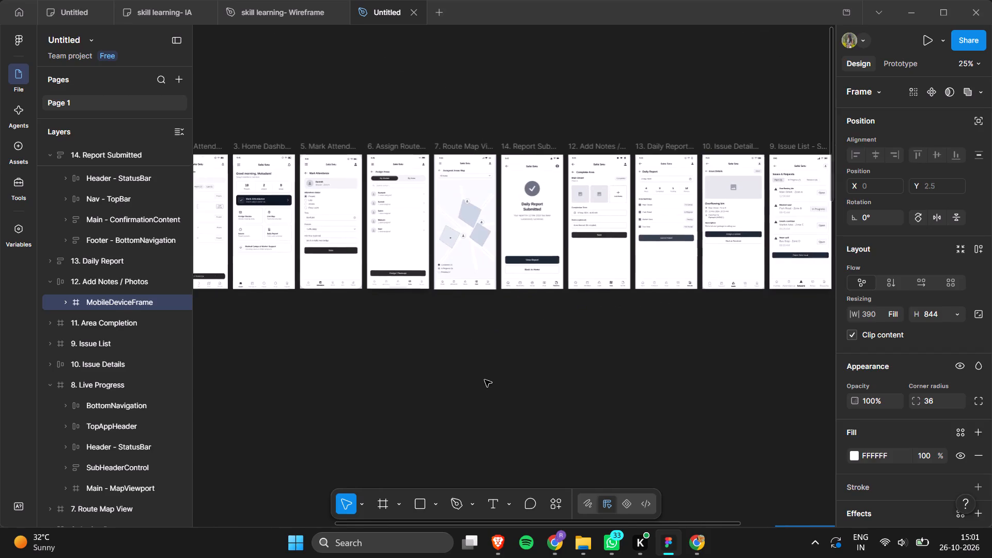
pyautogui.scroll(1, 485, 380)
pyautogui.scroll(-11, 485, 380)
pyautogui.hscroll(1, 485, 380)
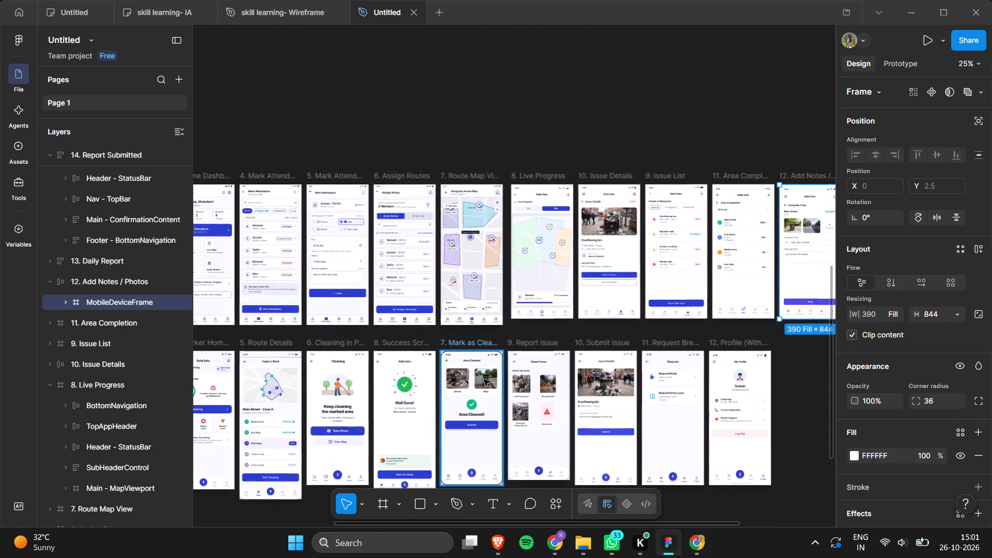
pyautogui.hscroll(3, 484, 379)
pyautogui.hscroll(-8, 484, 379)
pyautogui.scroll(-2, 484, 379)
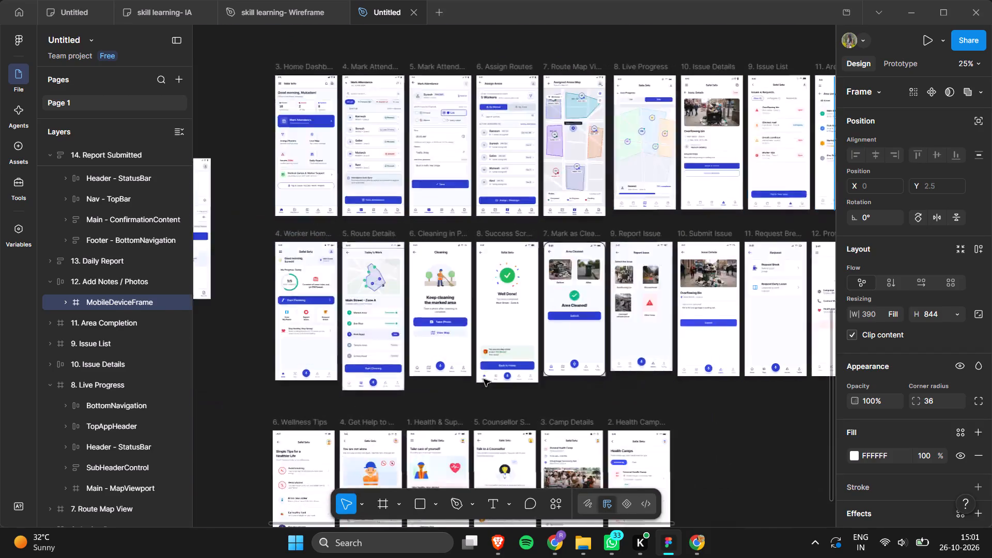
pyautogui.scroll(-2, 484, 379)
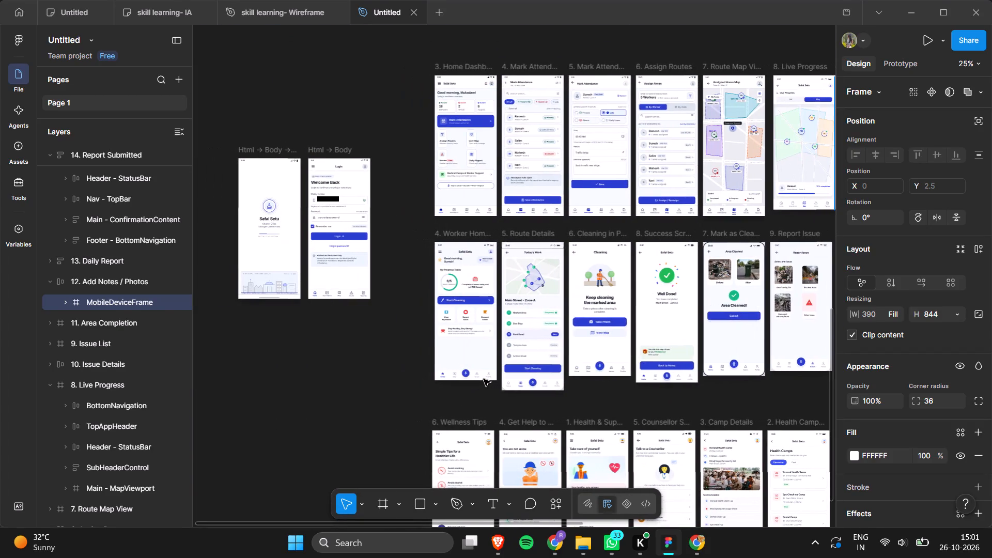
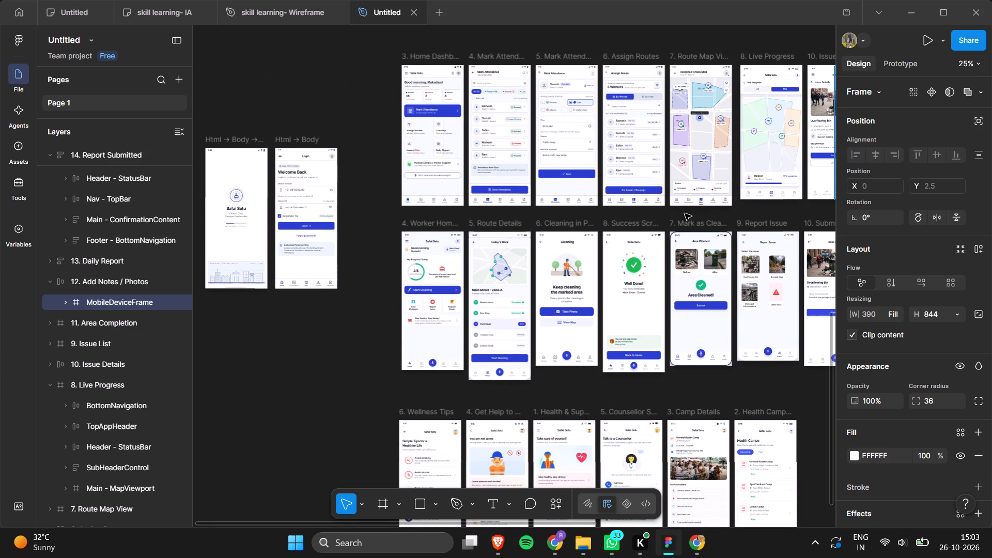
pyautogui.hscroll(-3, 687, 214)
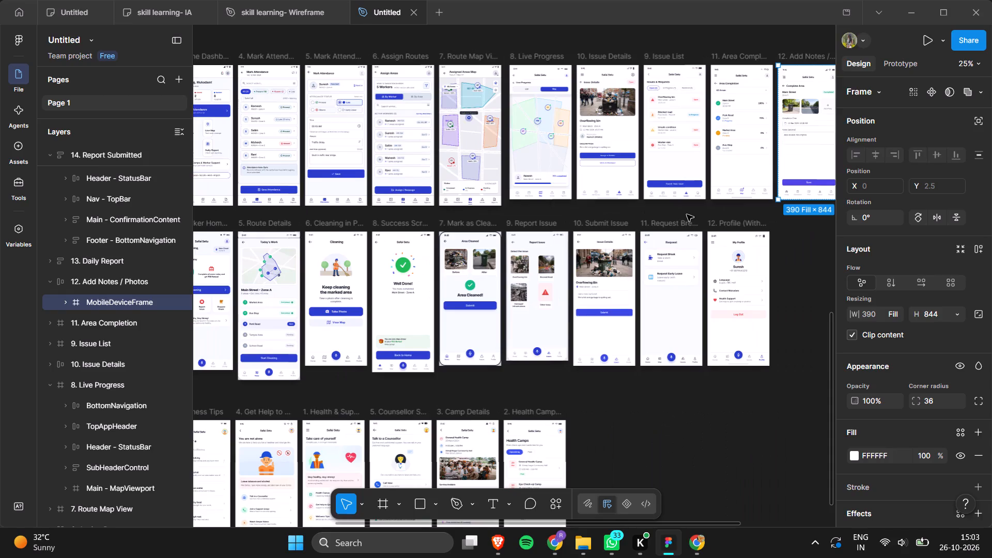
pyautogui.scroll(1, 687, 214)
pyautogui.hscroll(1, 687, 214)
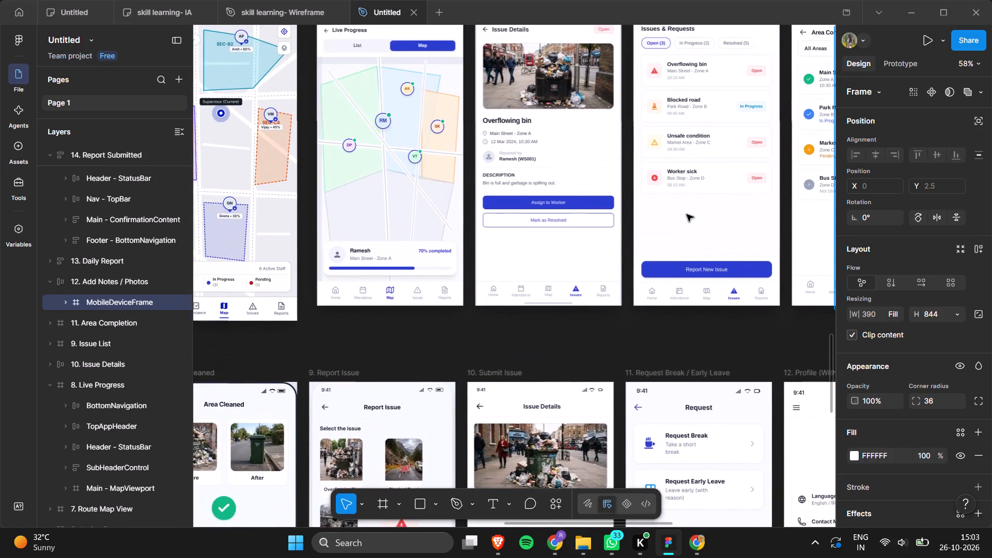
pyautogui.scroll(1, 687, 214)
pyautogui.click(687, 214)
pyautogui.hscroll(-2, 687, 214)
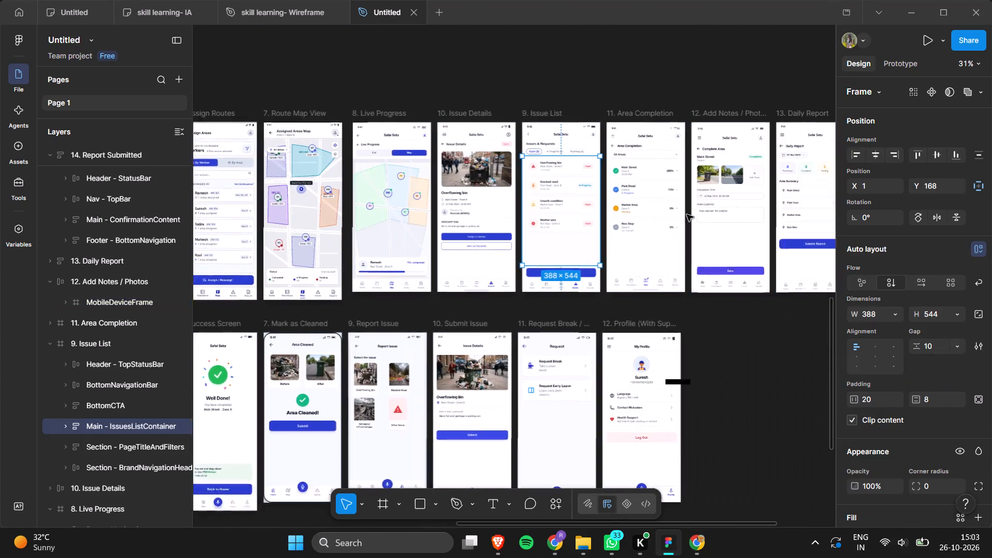
pyautogui.hscroll(-1, 687, 214)
pyautogui.doubleClick(541, 79)
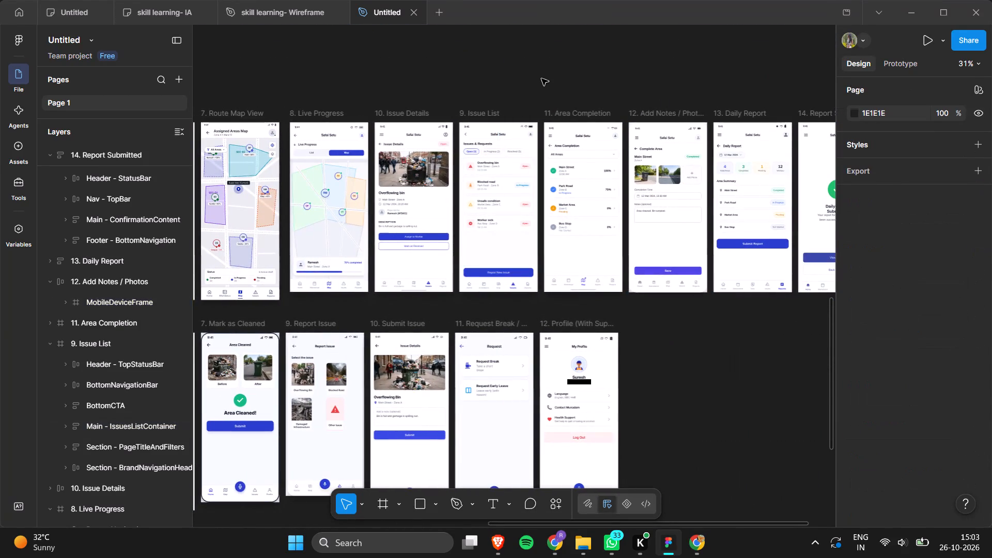
pyautogui.moveTo(402, 79); pyautogui.dragTo(734, 202)
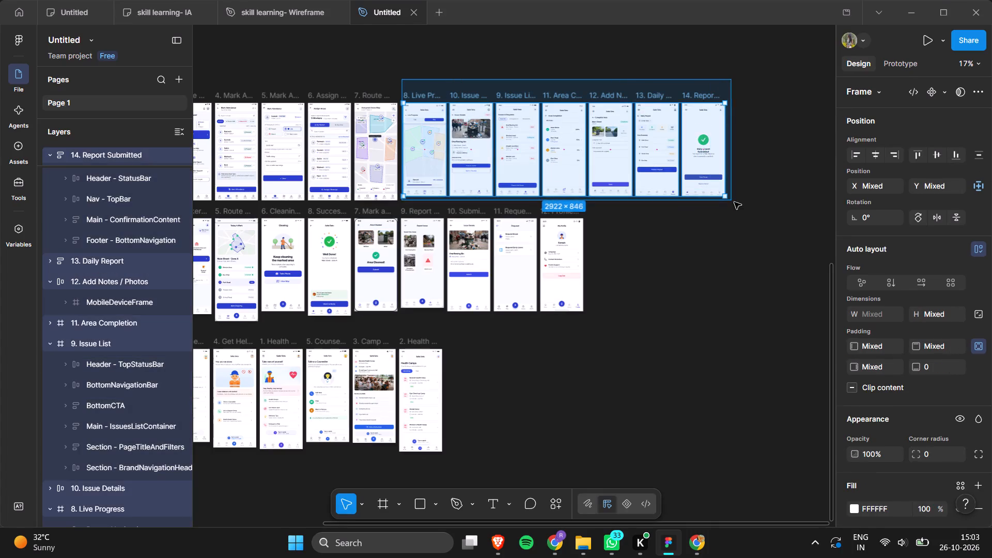
pyautogui.moveTo(734, 202); pyautogui.dragTo(734, 200)
pyautogui.moveTo(567, 197); pyautogui.dragTo(572, 203)
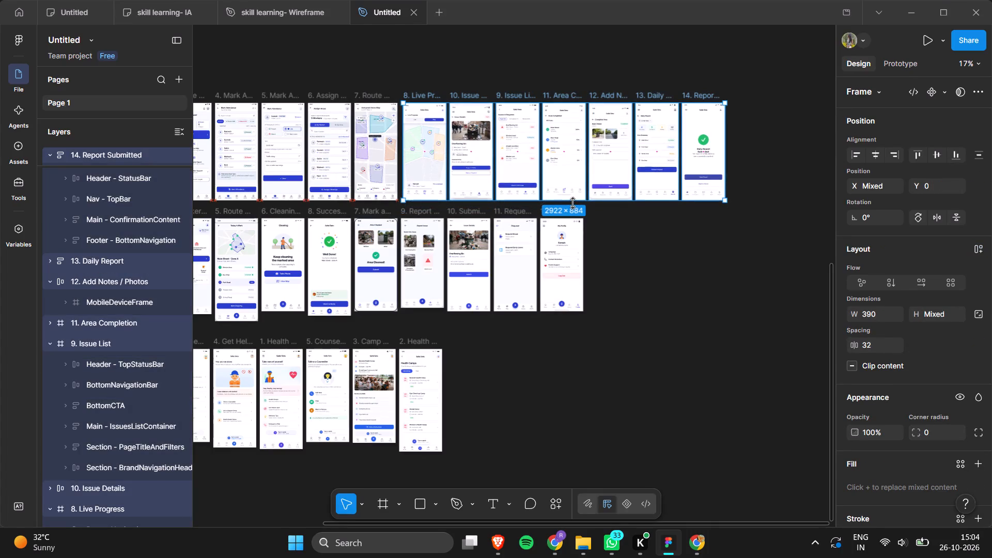
# Move the bottom navigation bar of the 8. Live Progress screen down to Y 818.
pyautogui.hscroll(2, 572, 203)
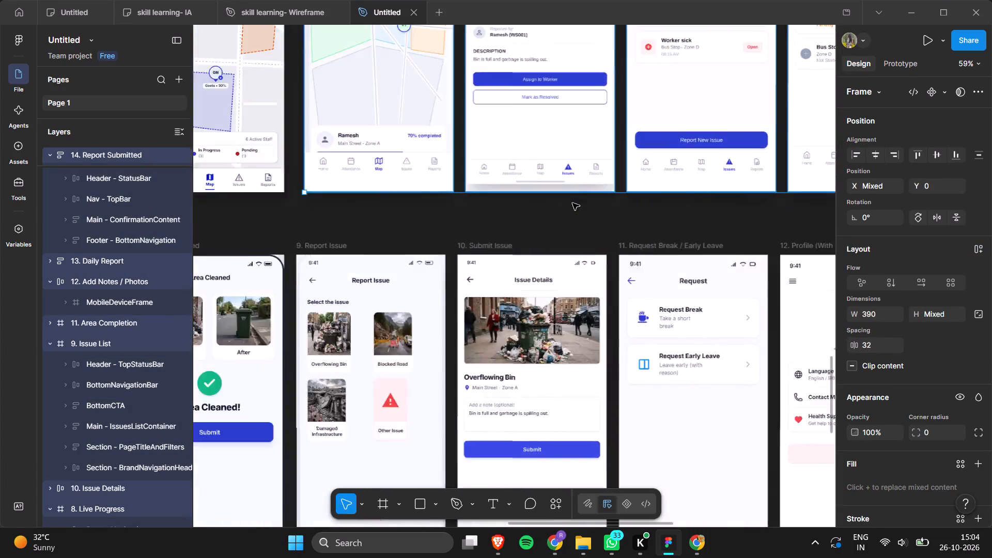
pyautogui.hscroll(2, 572, 203)
pyautogui.click(508, 223)
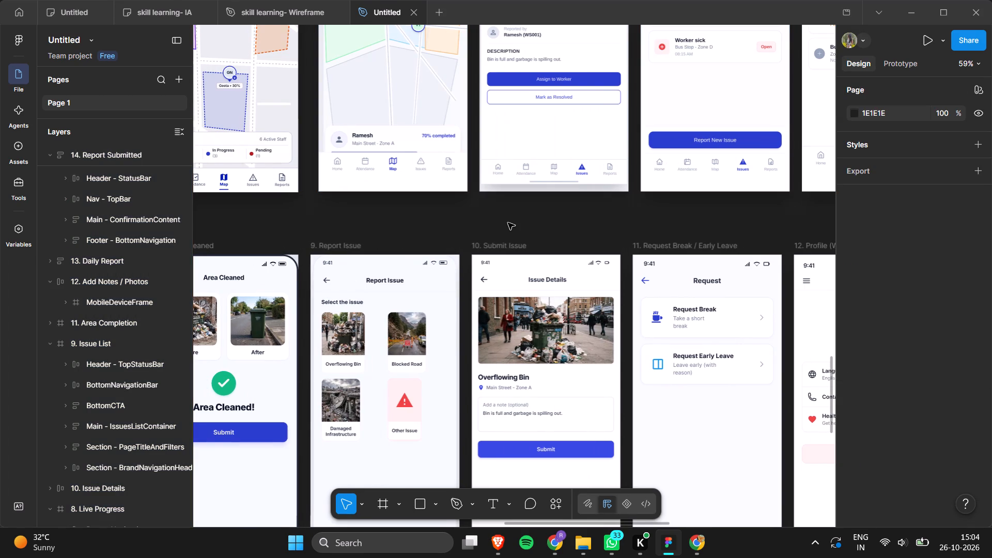
pyautogui.click(416, 158)
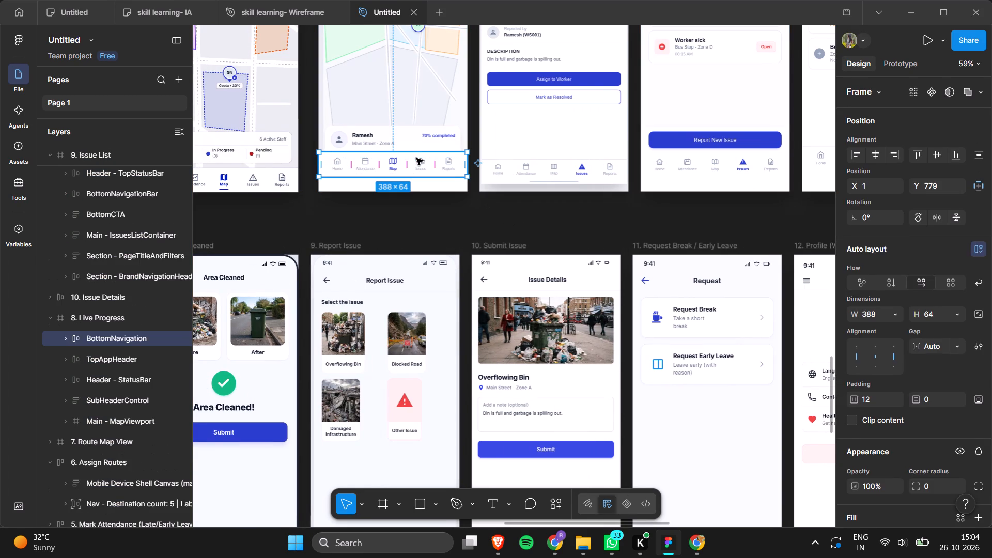
pyautogui.press('Down')
pyautogui.press('Down')
pyautogui.press('Down')
pyautogui.press('Down')
pyautogui.press('Down')
pyautogui.press('Down')
pyautogui.press('Down')
pyautogui.press('Down')
pyautogui.press('Down')
pyautogui.press('Down')
pyautogui.press('Down')
pyautogui.press('Down')
pyautogui.press('Down')
pyautogui.press('Down')
pyautogui.press('Down')
pyautogui.press('Down')
pyautogui.press('Down')
pyautogui.press('Down')
pyautogui.press('Down')
pyautogui.press('Down')
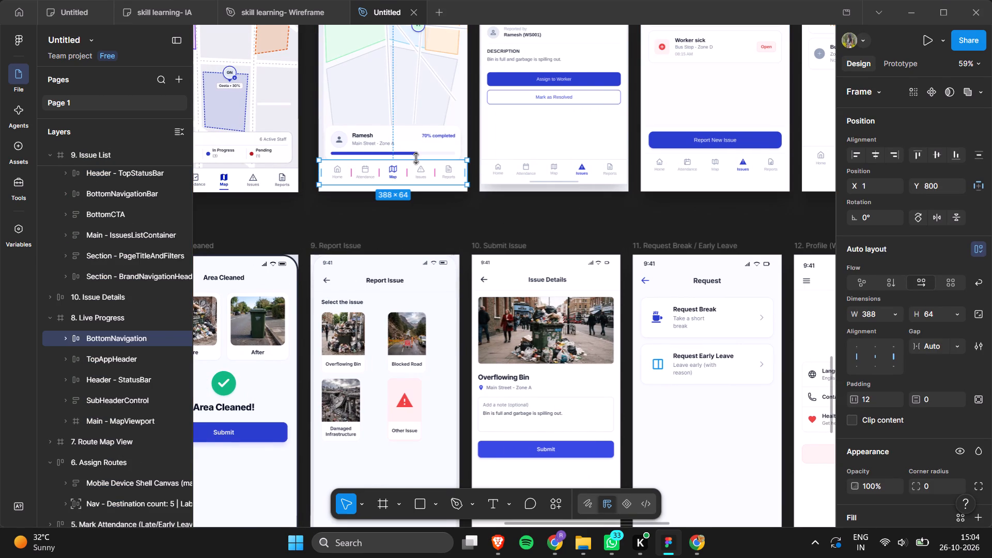
pyautogui.press('Down')
pyautogui.press('Down')
pyautogui.press('Down')
pyautogui.press('Down')
pyautogui.press('Down')
pyautogui.press('Down')
pyautogui.press('Down')
pyautogui.press('Down')
pyautogui.press('Down')
pyautogui.press('Down')
pyautogui.press('Down')
pyautogui.press('Down')
pyautogui.press('Down')
pyautogui.press('Down')
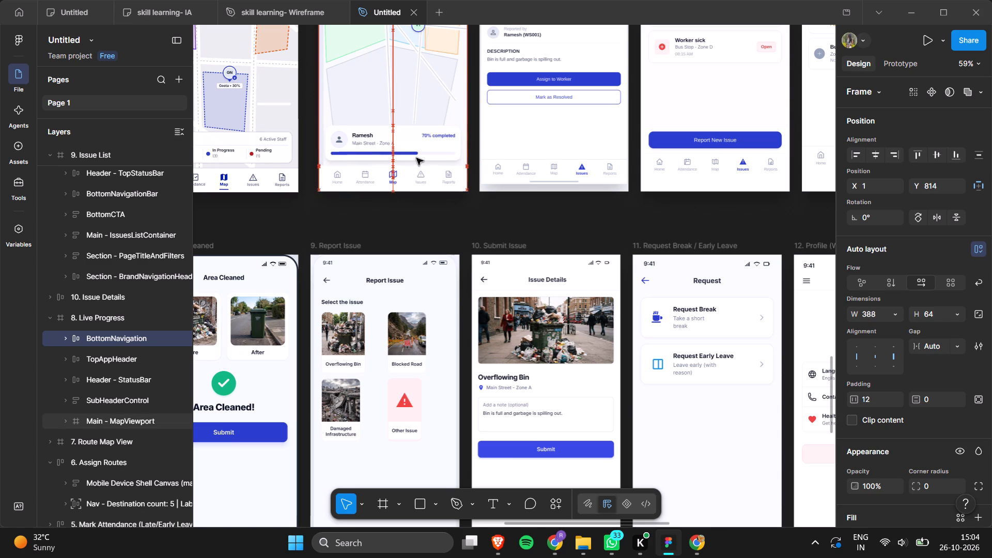
pyautogui.press('Down')
pyautogui.press('Down')
pyautogui.press('Down')
pyautogui.press('Down')
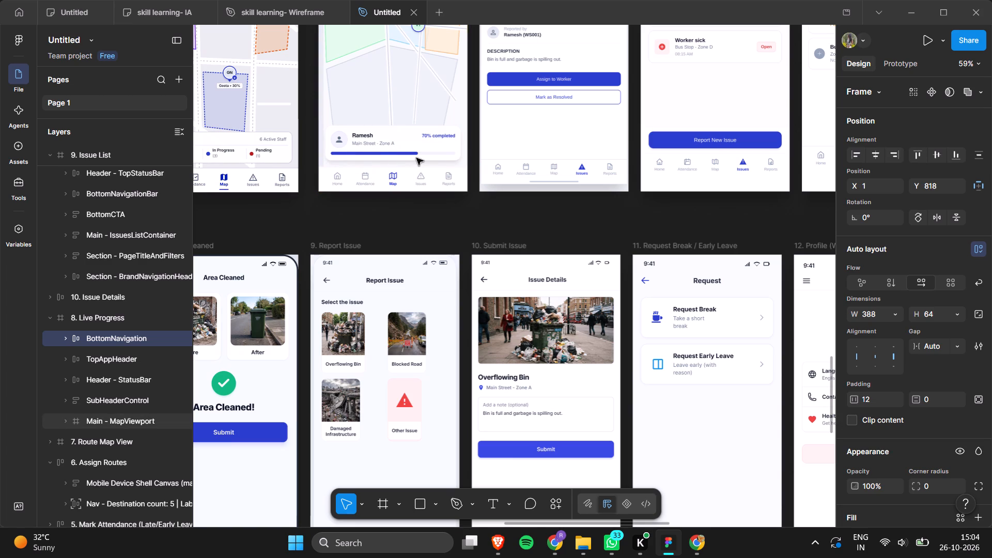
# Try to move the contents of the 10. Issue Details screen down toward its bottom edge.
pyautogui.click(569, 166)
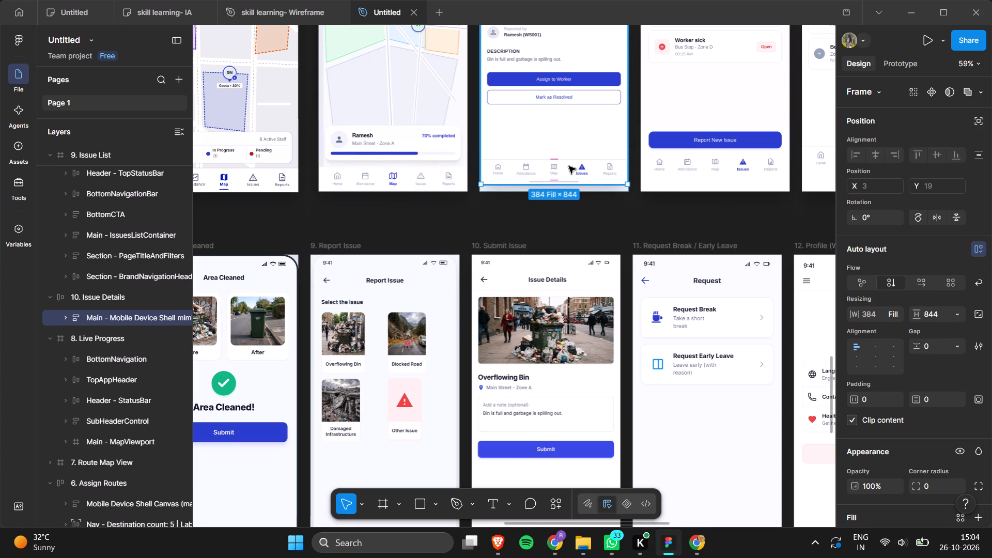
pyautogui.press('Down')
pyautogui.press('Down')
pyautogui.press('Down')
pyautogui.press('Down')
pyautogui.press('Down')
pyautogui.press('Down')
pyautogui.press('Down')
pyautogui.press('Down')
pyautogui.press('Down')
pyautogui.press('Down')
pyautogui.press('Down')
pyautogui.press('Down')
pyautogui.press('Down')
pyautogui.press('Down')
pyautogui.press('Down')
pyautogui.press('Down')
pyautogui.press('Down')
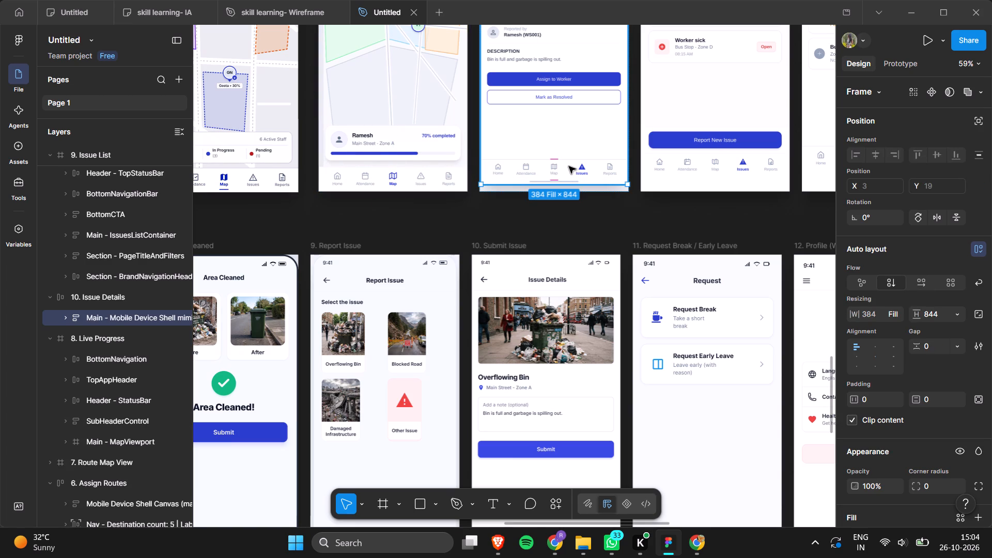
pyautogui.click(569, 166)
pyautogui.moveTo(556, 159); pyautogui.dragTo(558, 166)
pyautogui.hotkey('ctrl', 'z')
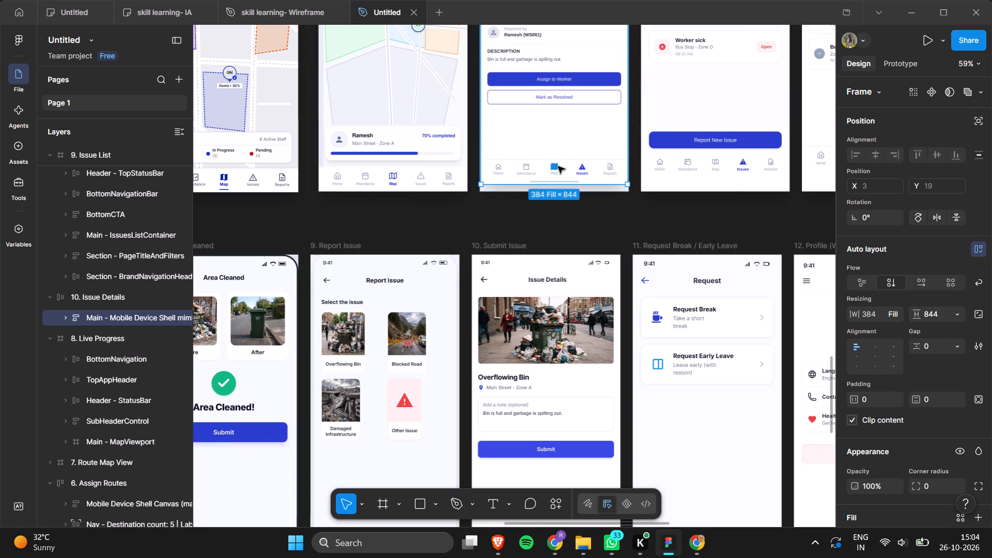
# Stretch the main device frame inside the 10. Issue Details screen to a height of 882.
pyautogui.moveTo(551, 185); pyautogui.dragTo(552, 195)
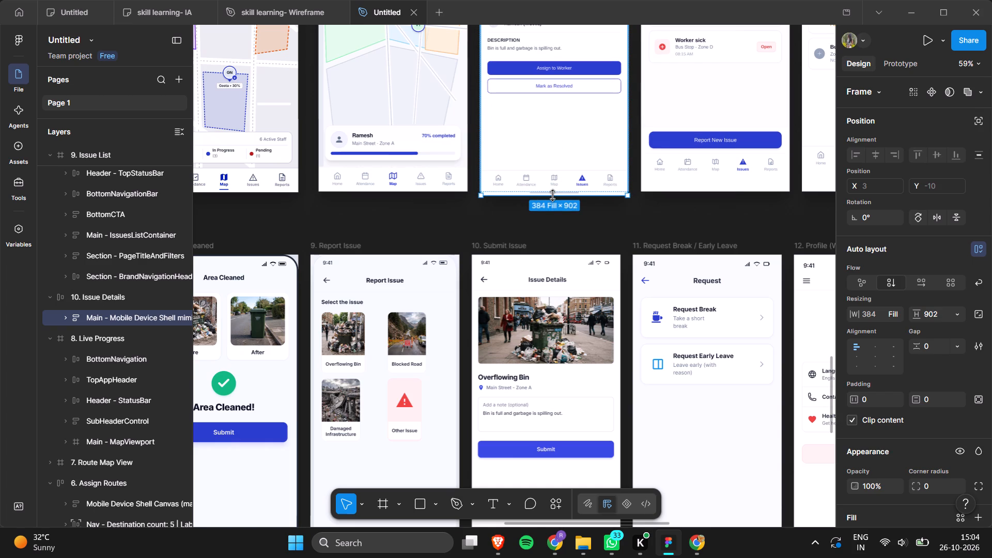
pyautogui.moveTo(552, 195); pyautogui.dragTo(552, 192)
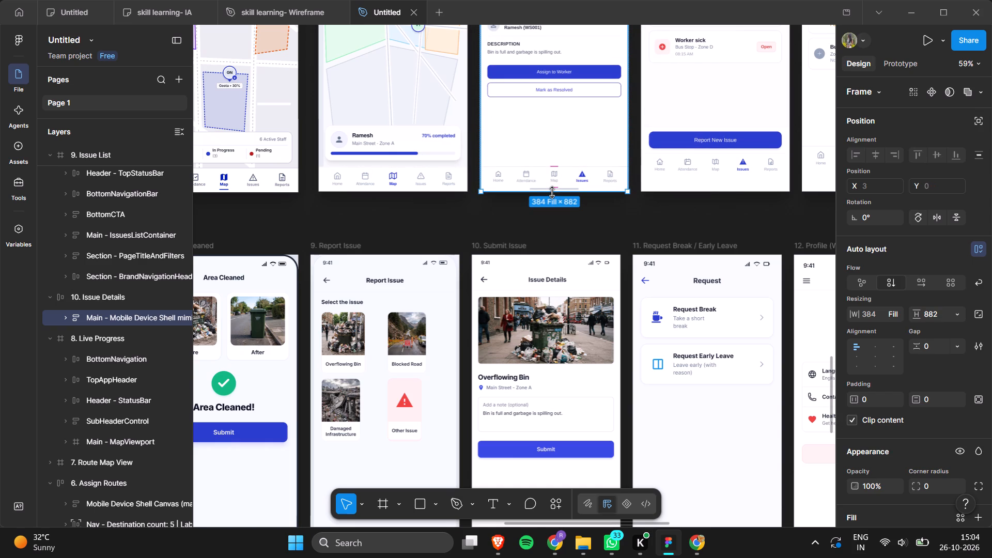
# Resize the 9. Issue List bottom navigation bar to reach the screen's bottom edge, with Y 817 and height 65.
pyautogui.hscroll(-5, 552, 192)
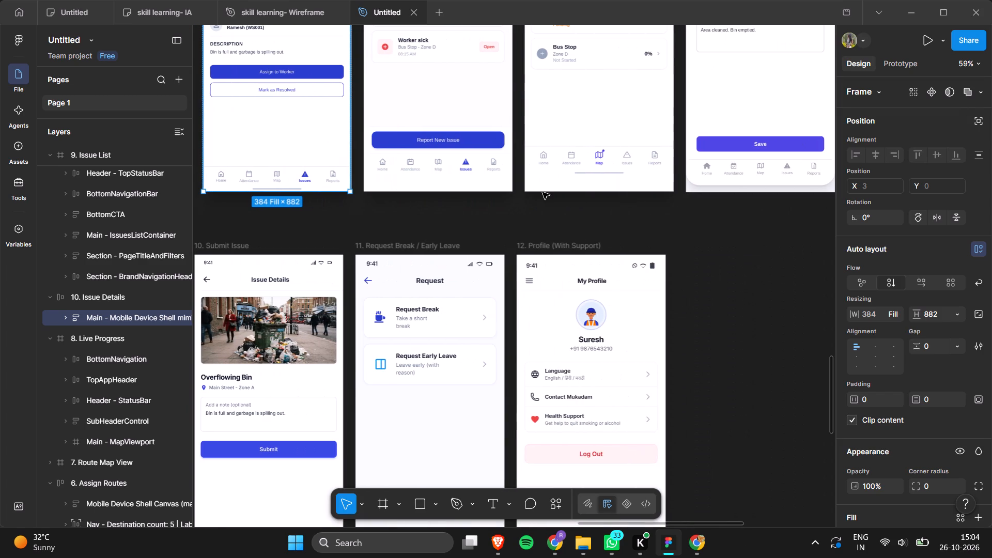
pyautogui.click(458, 160)
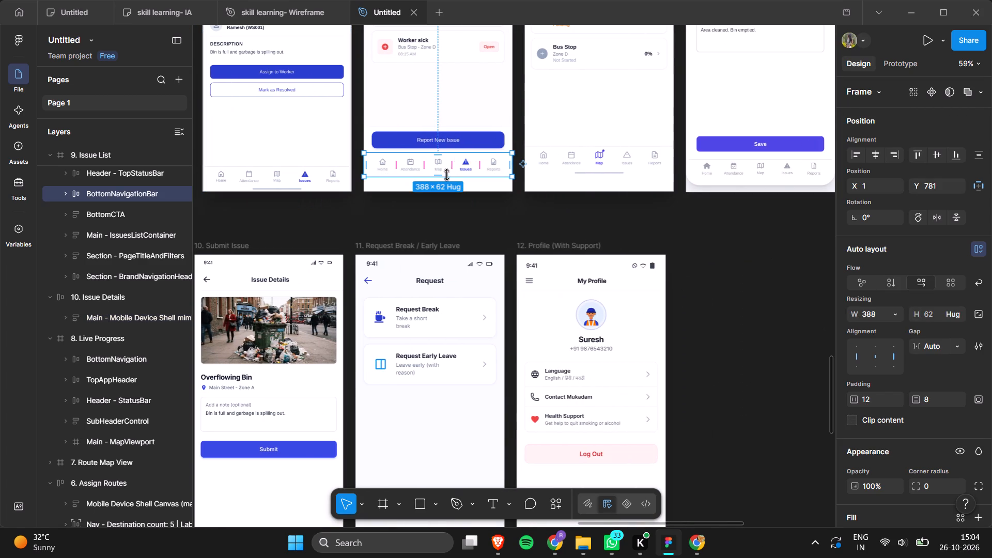
pyautogui.moveTo(443, 177); pyautogui.dragTo(448, 192)
pyautogui.moveTo(435, 152); pyautogui.dragTo(437, 163)
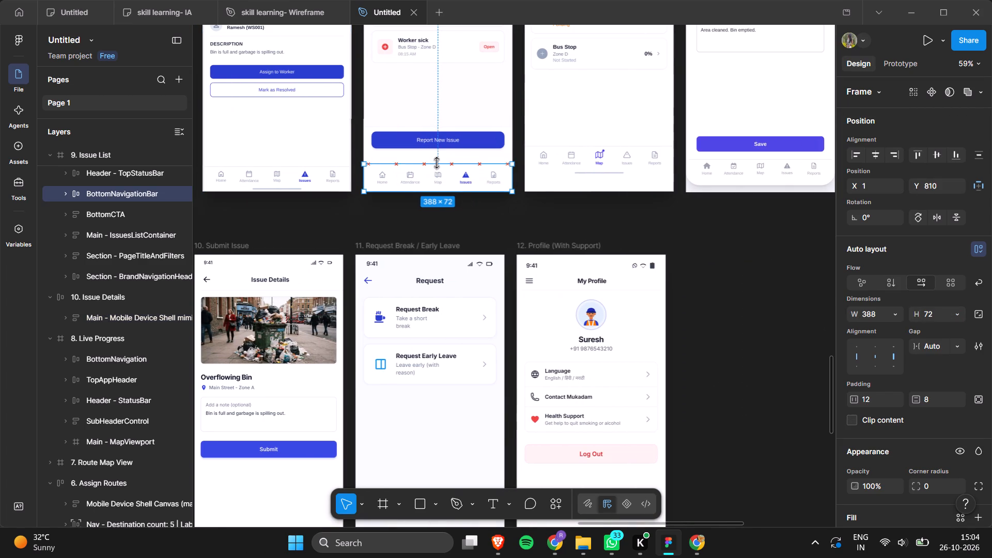
pyautogui.moveTo(437, 163); pyautogui.dragTo(438, 166)
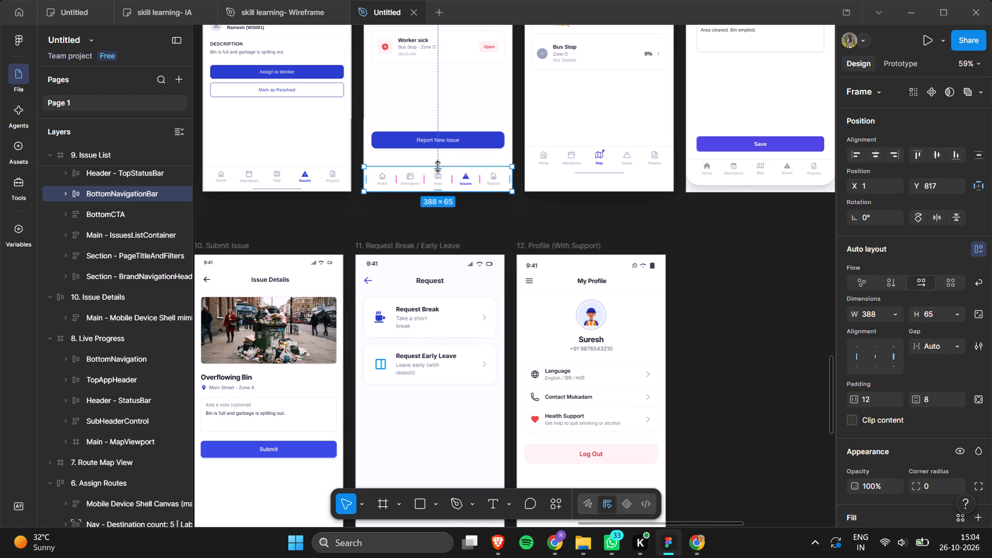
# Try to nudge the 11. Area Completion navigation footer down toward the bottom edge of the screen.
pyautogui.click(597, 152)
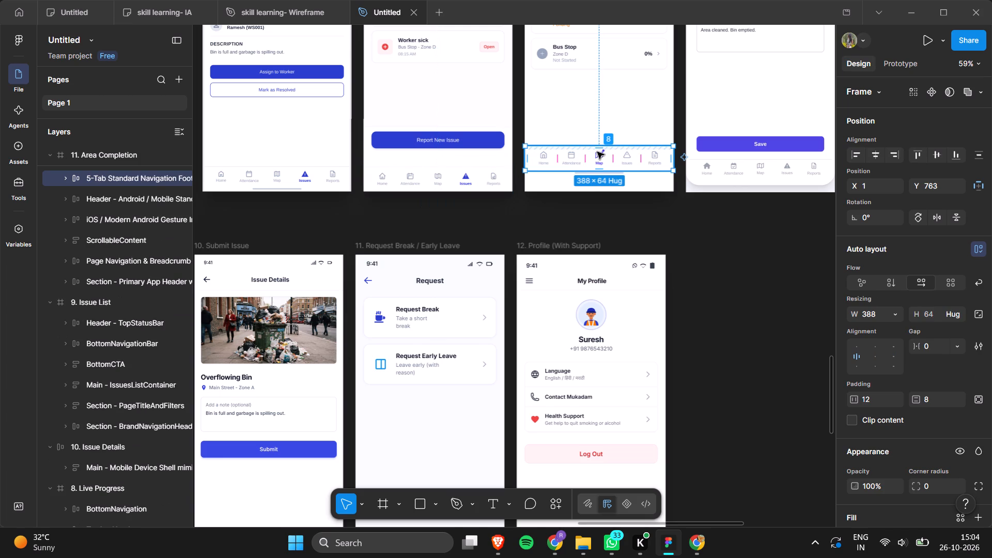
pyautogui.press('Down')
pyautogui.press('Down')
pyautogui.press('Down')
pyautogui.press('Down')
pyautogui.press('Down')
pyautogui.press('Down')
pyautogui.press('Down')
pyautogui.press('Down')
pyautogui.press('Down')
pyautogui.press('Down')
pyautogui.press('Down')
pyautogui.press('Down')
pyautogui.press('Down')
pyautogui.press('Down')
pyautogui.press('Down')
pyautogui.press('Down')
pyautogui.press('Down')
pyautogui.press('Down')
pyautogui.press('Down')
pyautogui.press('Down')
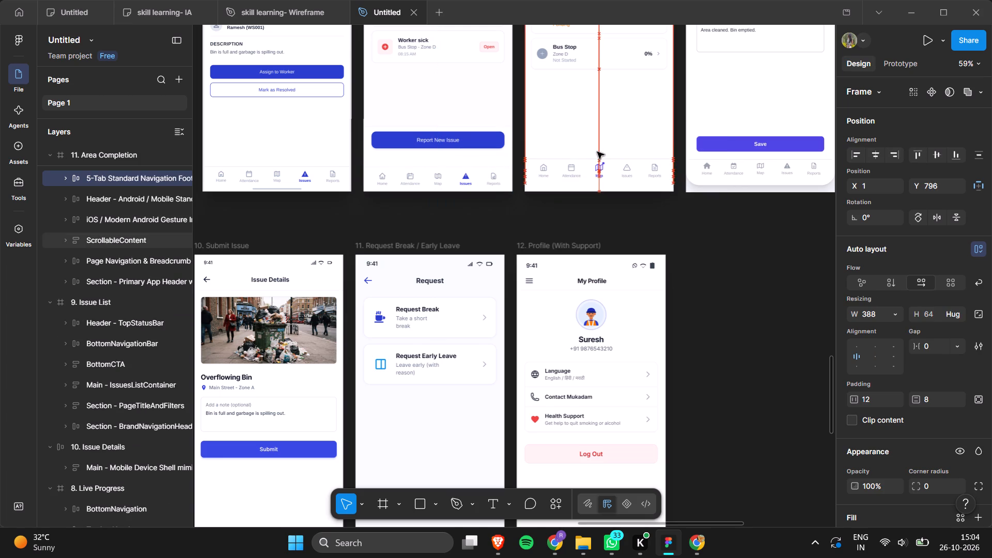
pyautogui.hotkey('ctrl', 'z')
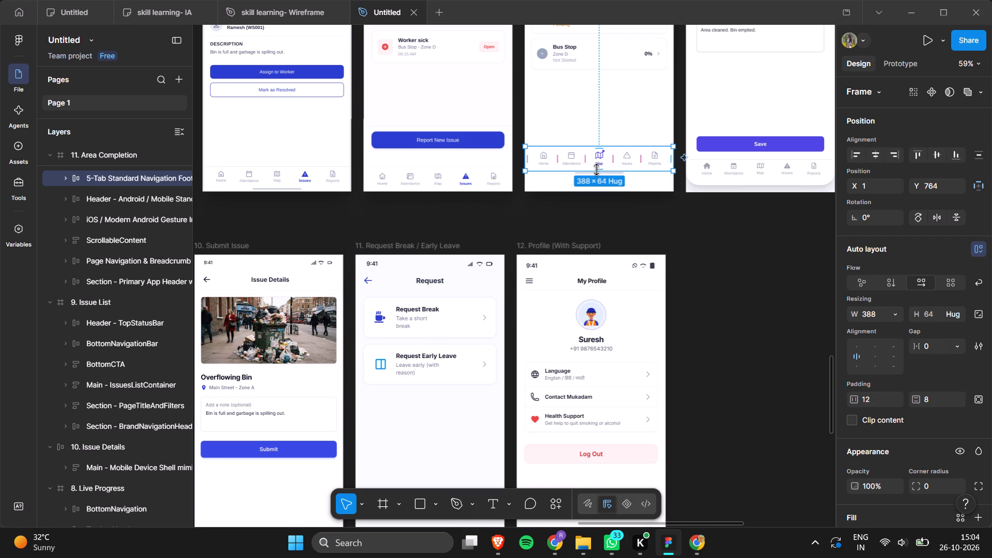
# Resize the 11. Area Completion navigation footer to reach the screen's bottom edge, with Y 819 and height 63.
pyautogui.moveTo(596, 171); pyautogui.dragTo(603, 187)
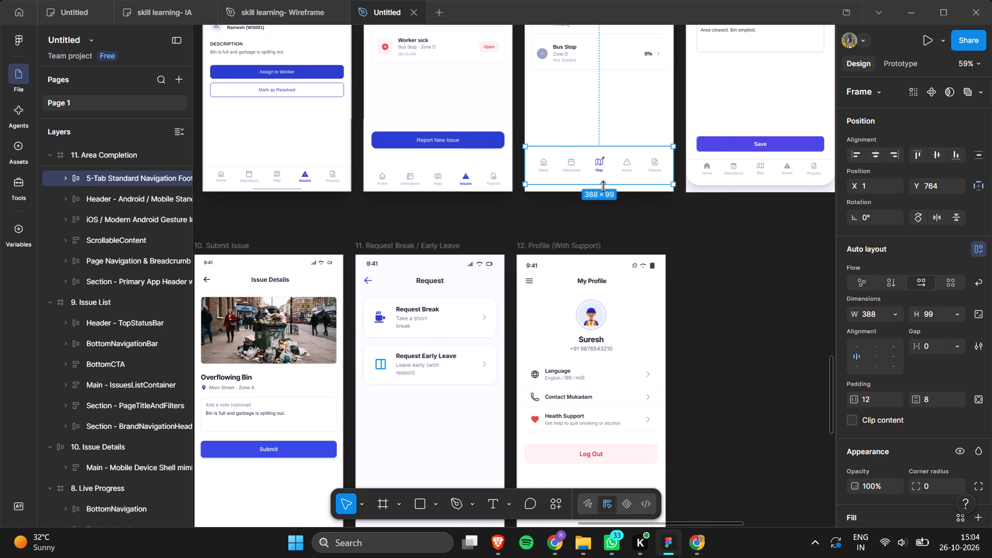
pyautogui.moveTo(603, 187); pyautogui.dragTo(605, 192)
pyautogui.moveTo(603, 148); pyautogui.dragTo(609, 168)
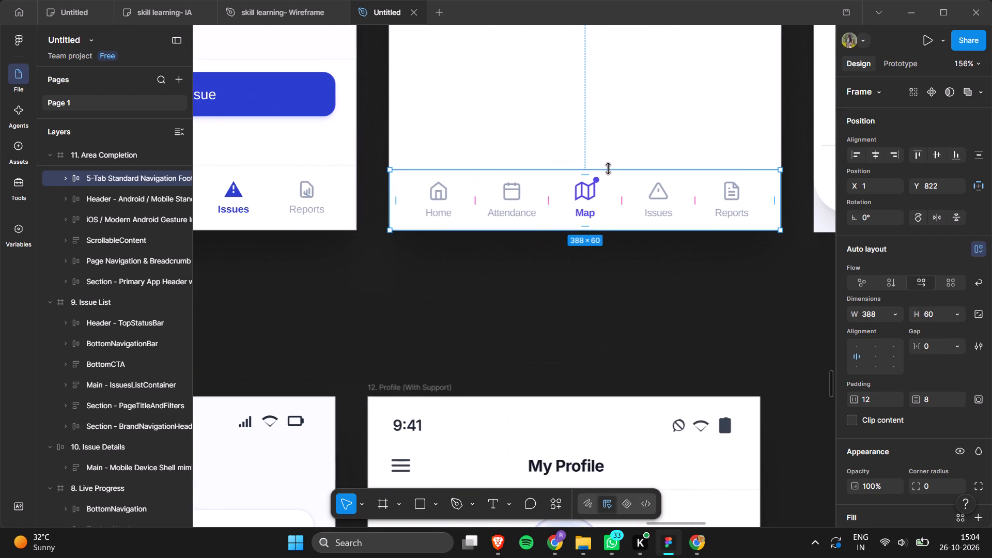
pyautogui.moveTo(593, 172); pyautogui.dragTo(591, 163)
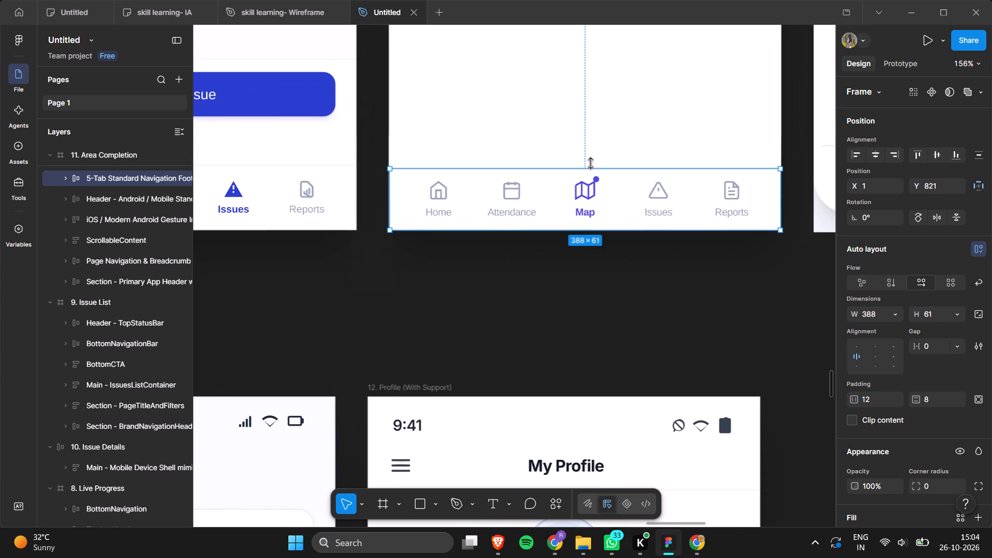
pyautogui.moveTo(591, 163); pyautogui.dragTo(592, 166)
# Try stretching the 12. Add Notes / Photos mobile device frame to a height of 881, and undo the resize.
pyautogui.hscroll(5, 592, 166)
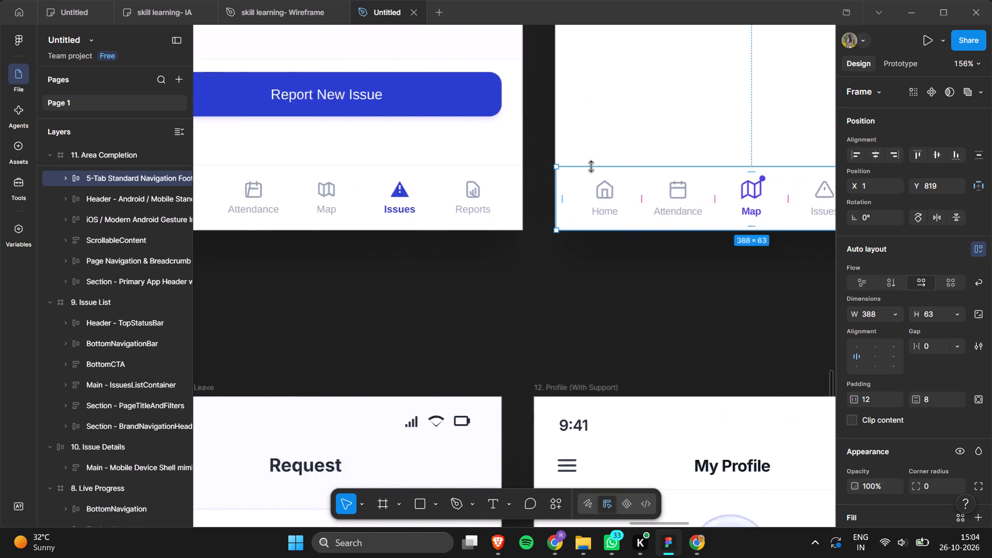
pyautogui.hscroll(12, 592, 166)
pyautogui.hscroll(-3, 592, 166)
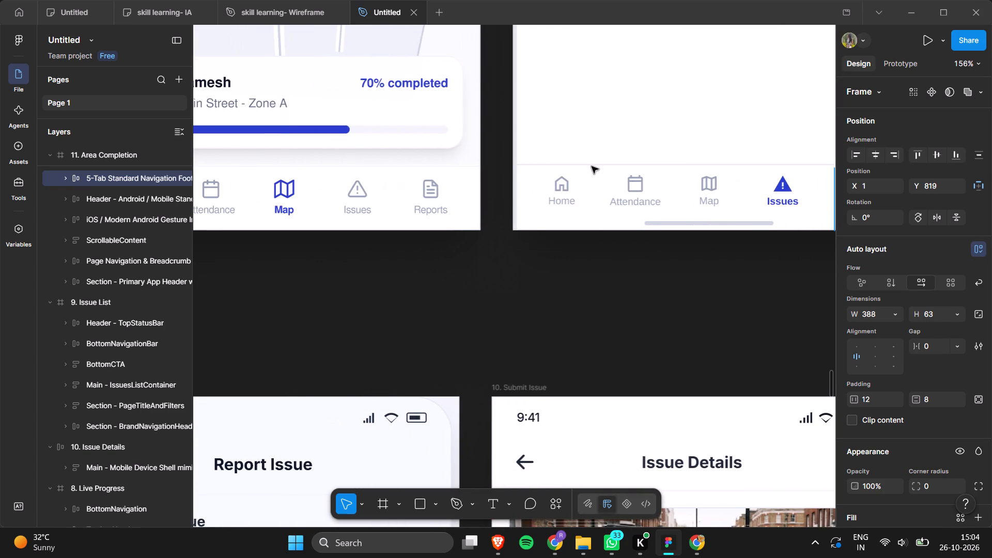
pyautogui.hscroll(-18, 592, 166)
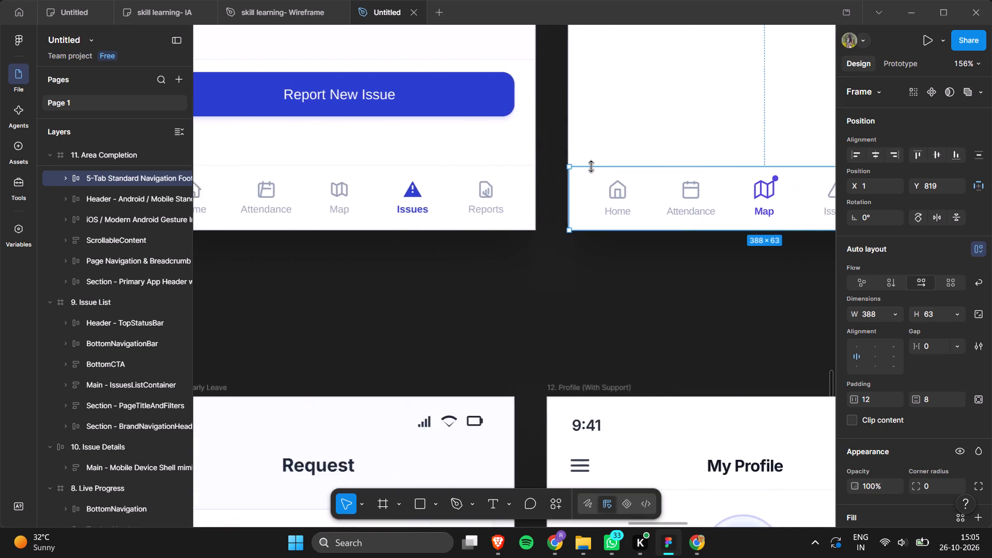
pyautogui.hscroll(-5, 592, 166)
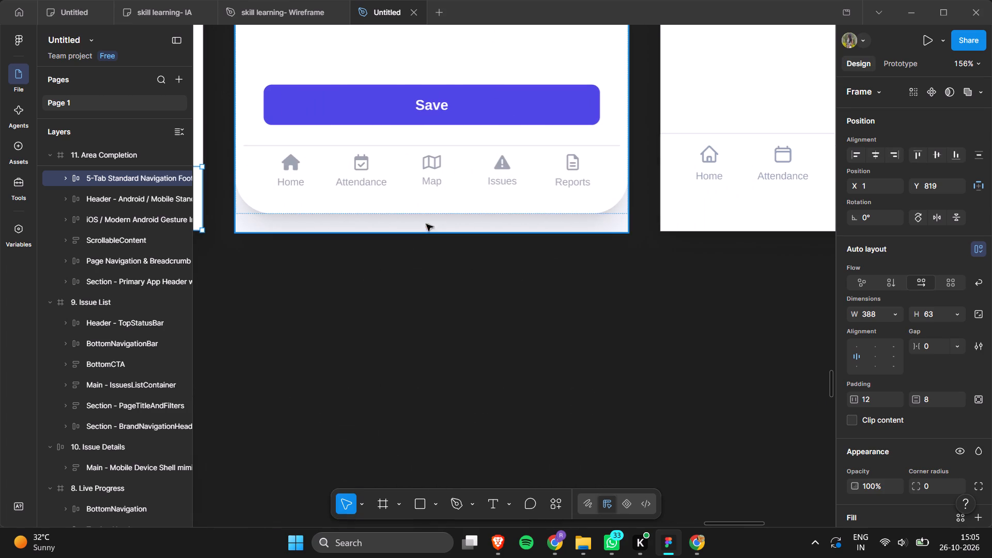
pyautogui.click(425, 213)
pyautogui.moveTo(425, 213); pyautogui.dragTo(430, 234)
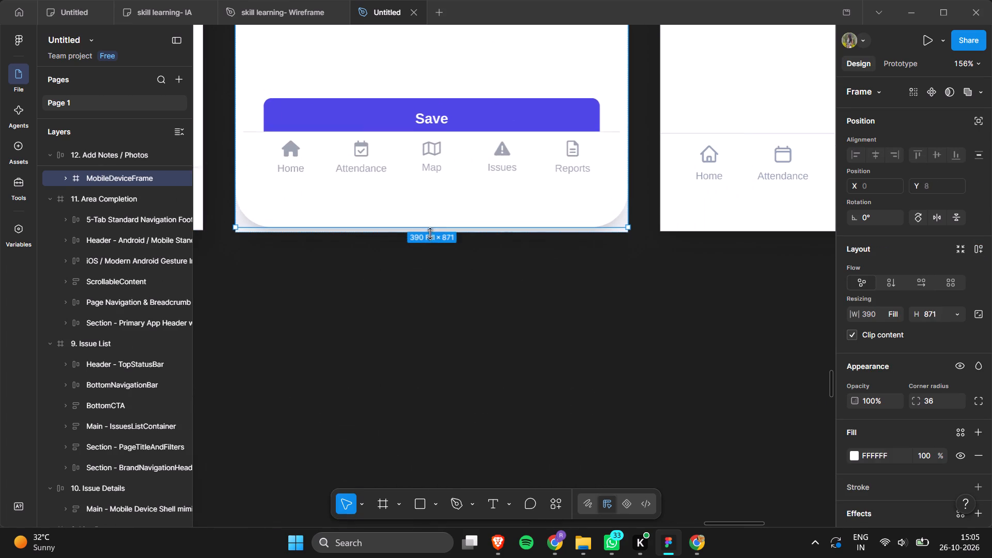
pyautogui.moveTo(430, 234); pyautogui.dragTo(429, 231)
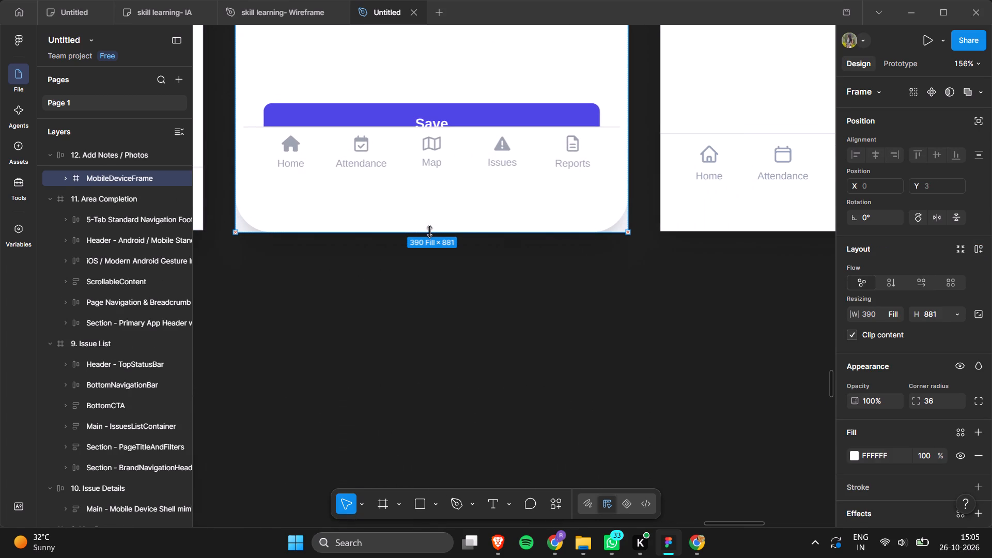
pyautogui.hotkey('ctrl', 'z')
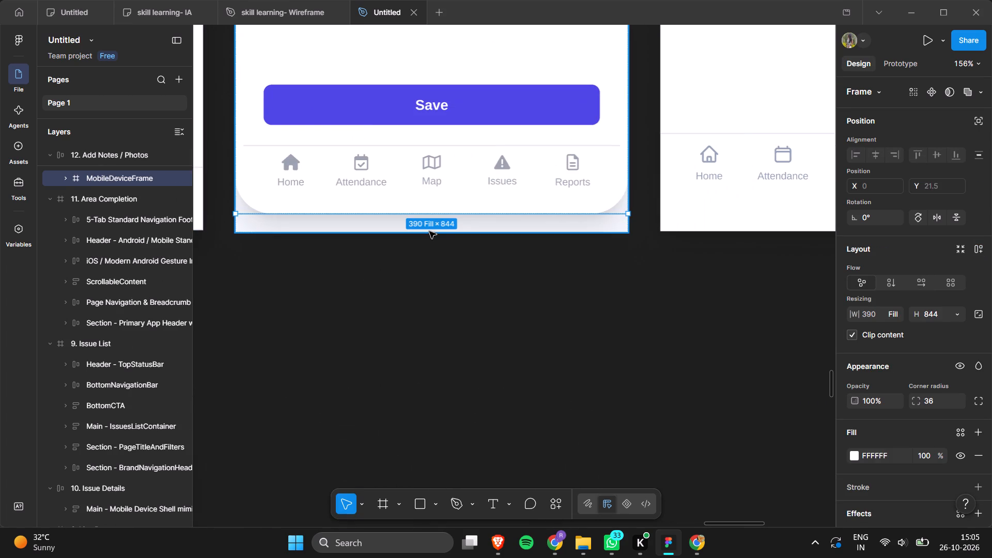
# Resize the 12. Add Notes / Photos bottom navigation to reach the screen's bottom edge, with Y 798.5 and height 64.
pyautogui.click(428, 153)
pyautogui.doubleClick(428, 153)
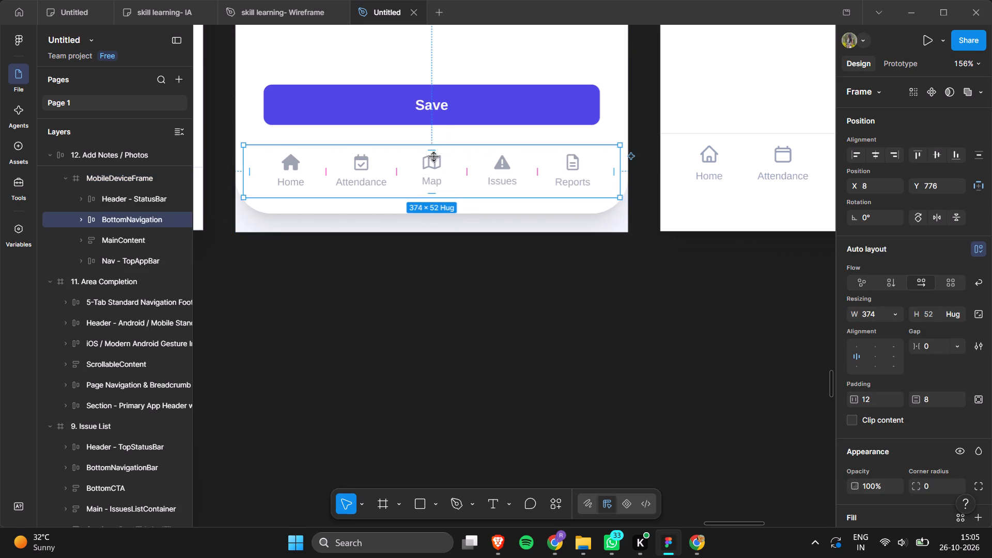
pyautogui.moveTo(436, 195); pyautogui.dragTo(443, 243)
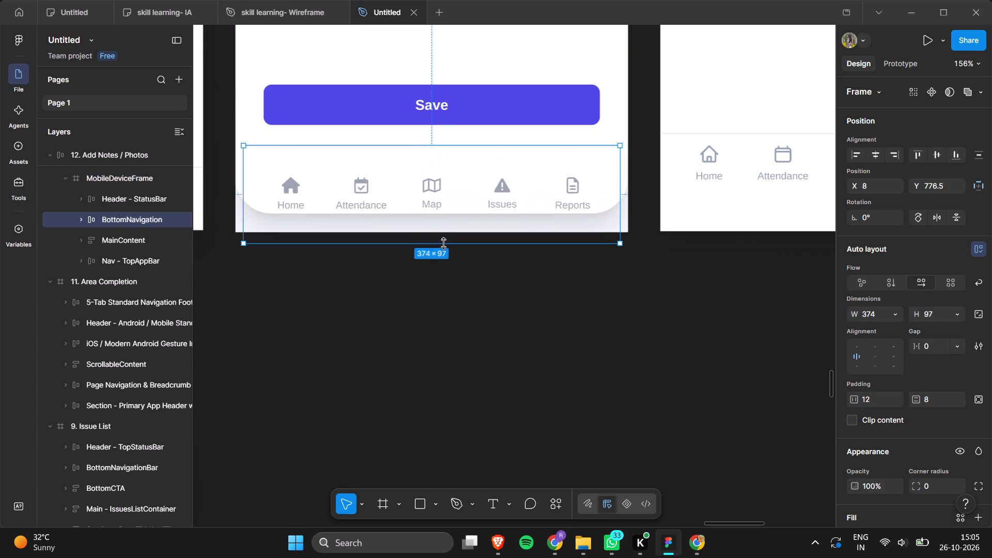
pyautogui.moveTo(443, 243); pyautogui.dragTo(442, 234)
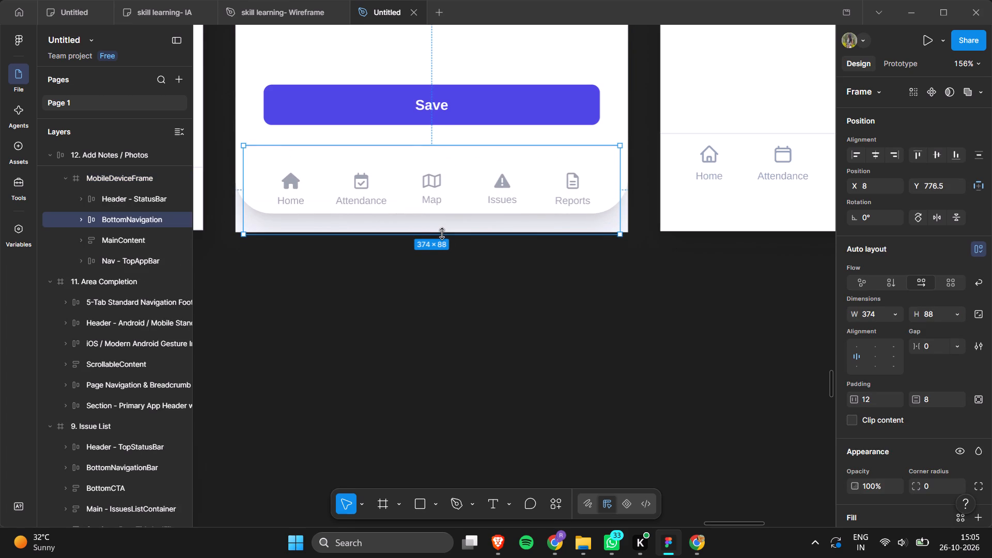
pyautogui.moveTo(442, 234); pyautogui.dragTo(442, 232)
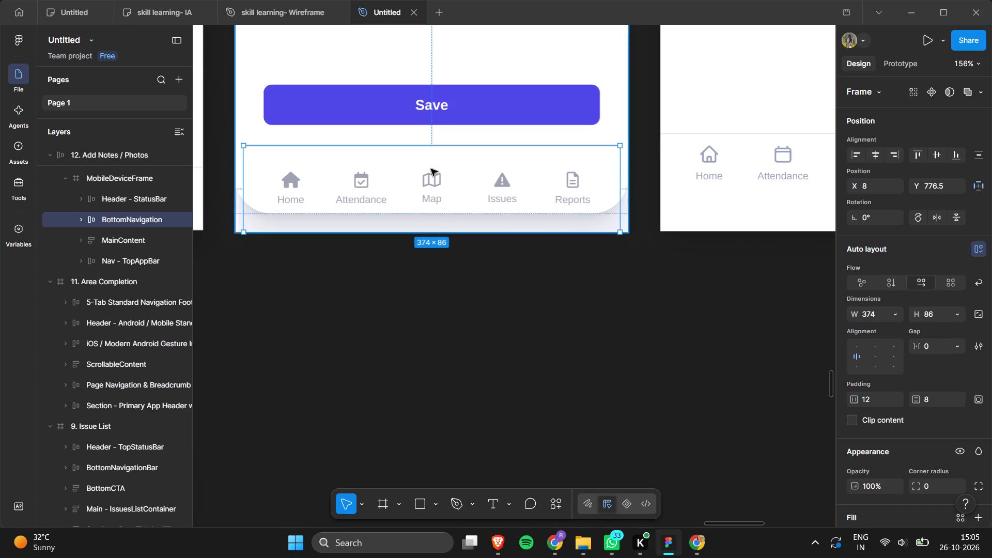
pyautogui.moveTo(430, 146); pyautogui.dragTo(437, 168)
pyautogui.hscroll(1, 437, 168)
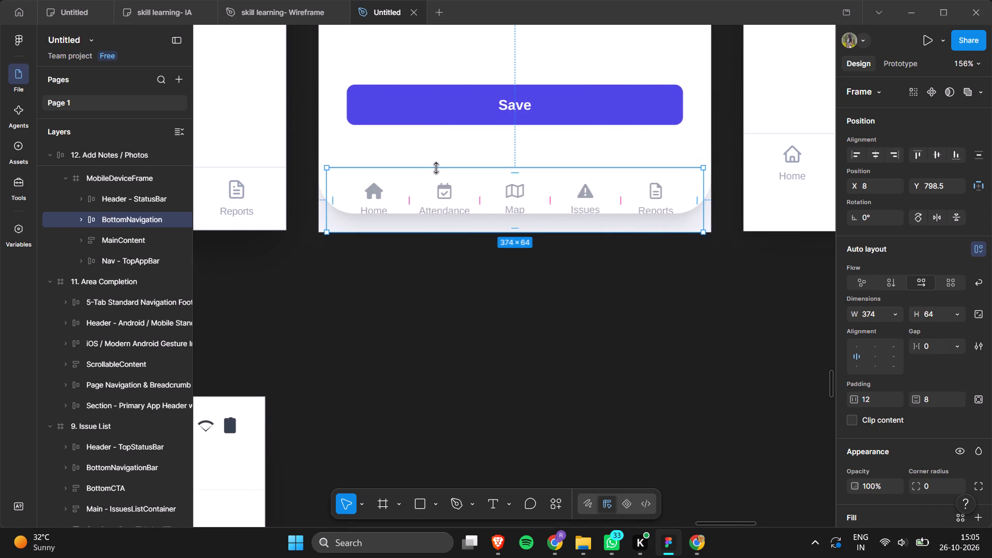
# Stretch the mobile device frame inside the 12. Add Notes / Photos screen to a height of 881.
pyautogui.click(404, 143)
pyautogui.click(340, 161)
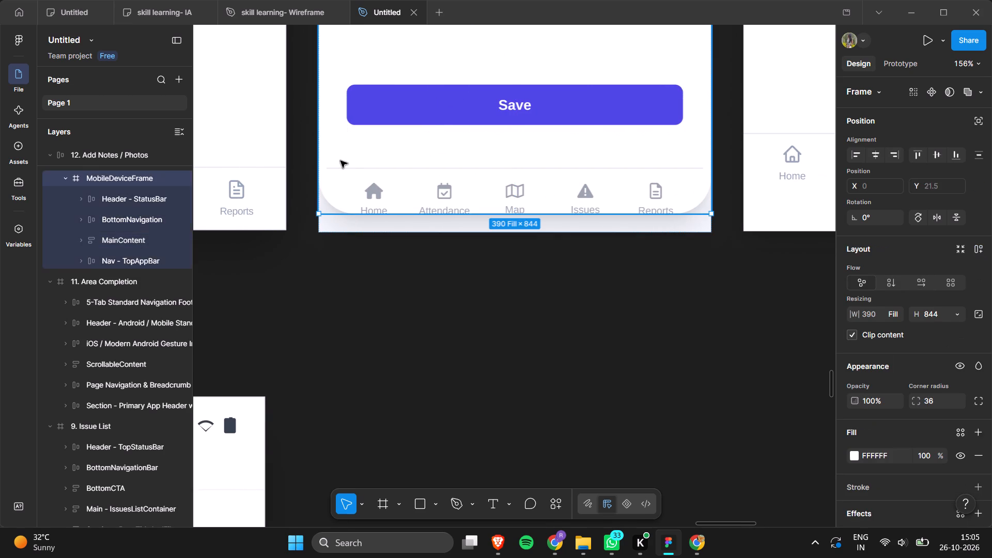
pyautogui.moveTo(496, 214); pyautogui.dragTo(499, 234)
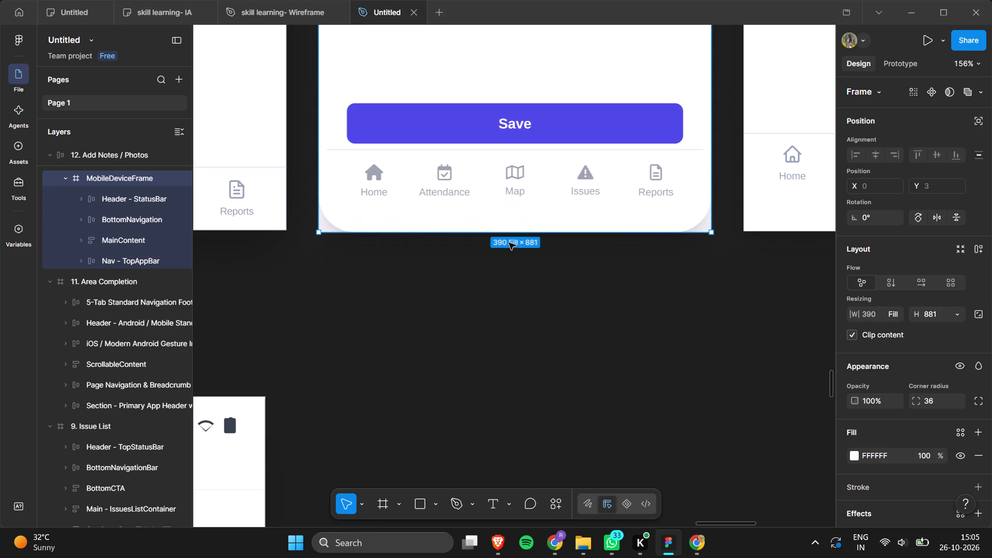
# Increase the top padding of the 12. Add Notes / Photos bottom navigation to 17.
pyautogui.click(519, 152)
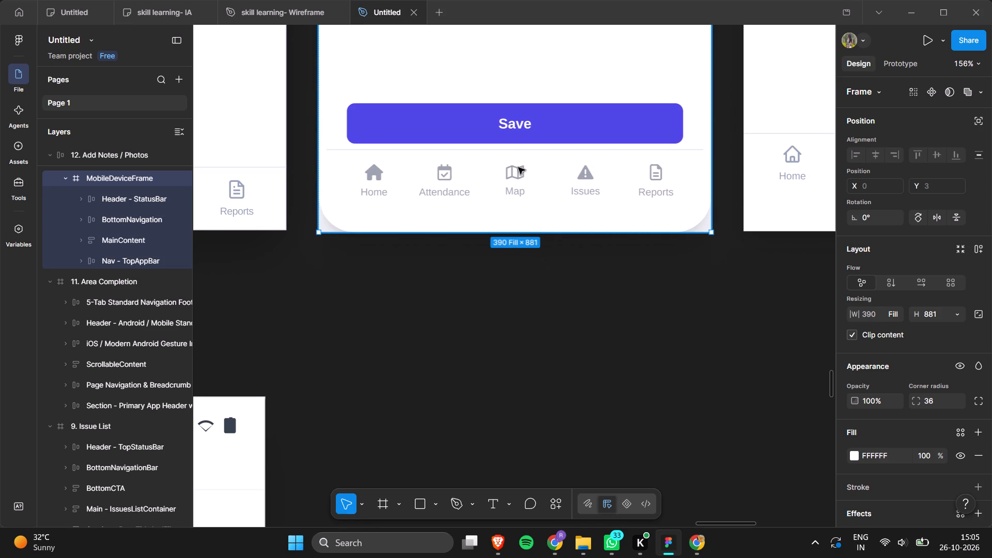
pyautogui.click(518, 167)
pyautogui.click(518, 167)
pyautogui.click(378, 181)
pyautogui.tripleClick(378, 181)
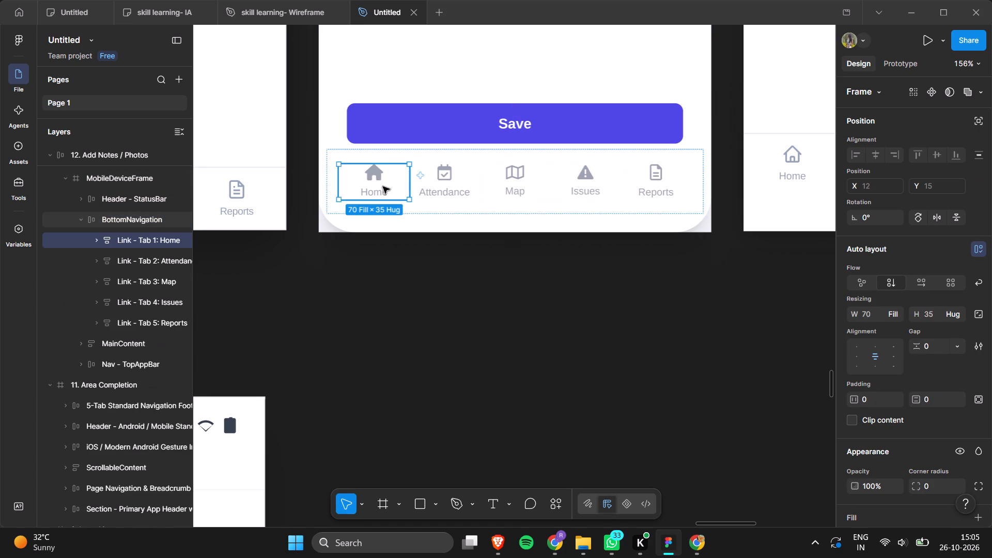
pyautogui.click(393, 156)
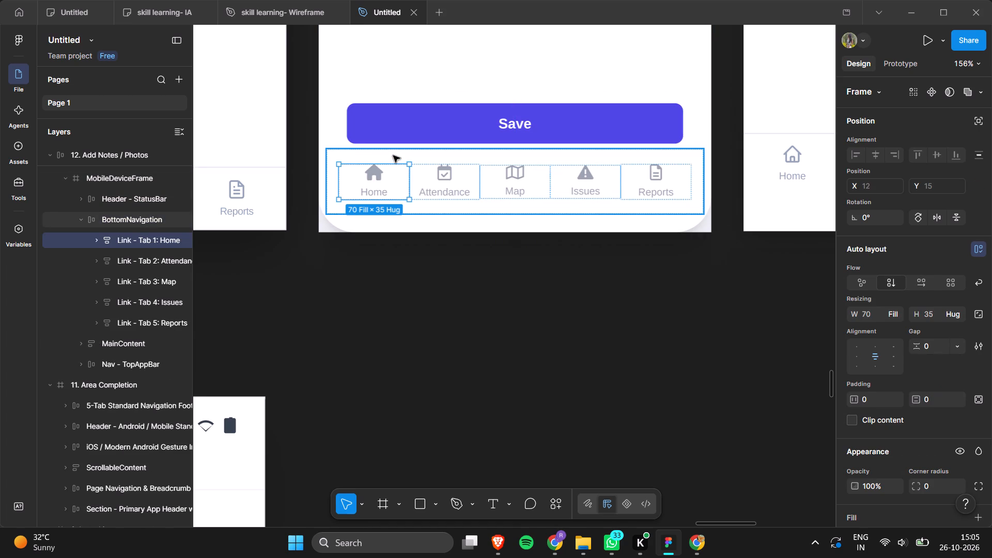
pyautogui.moveTo(509, 156); pyautogui.dragTo(512, 164)
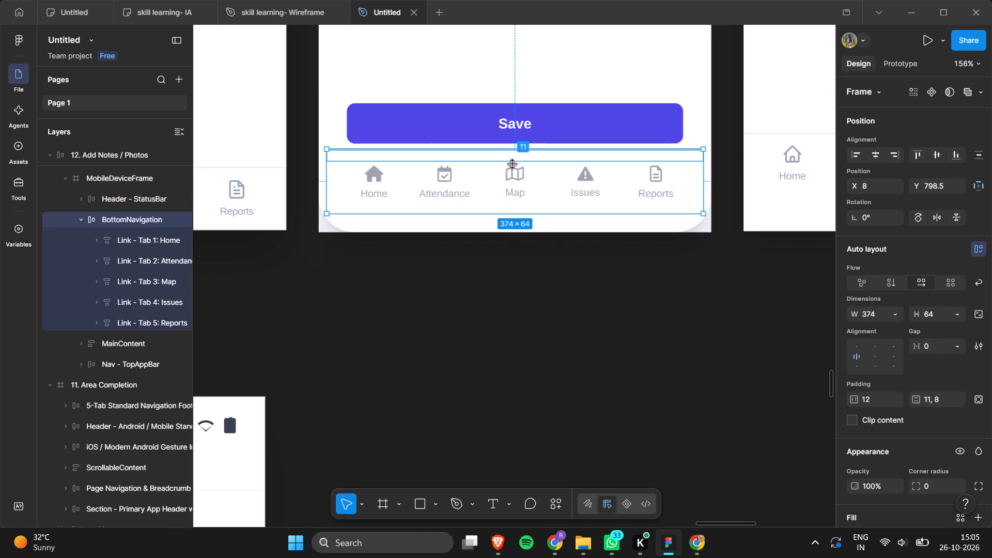
pyautogui.moveTo(512, 164); pyautogui.dragTo(512, 165)
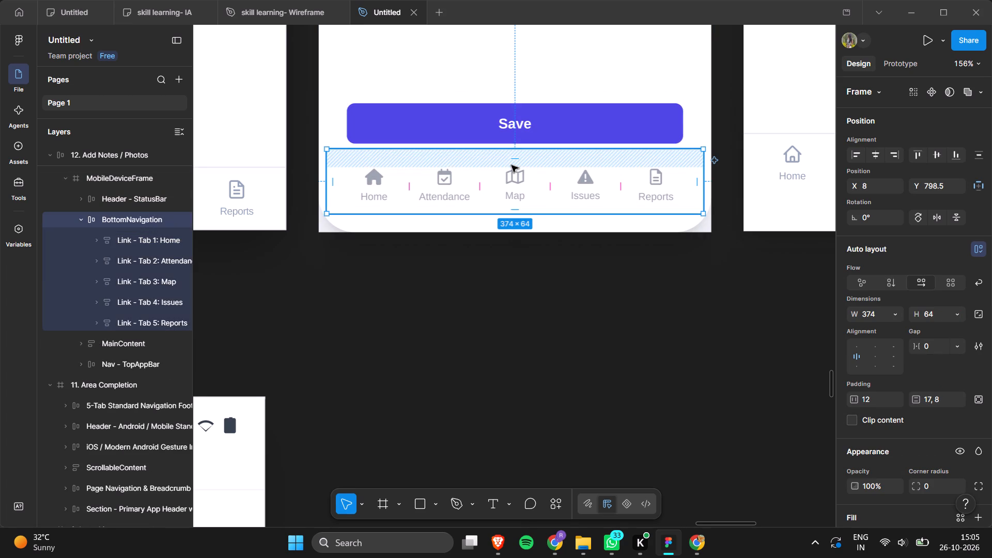
# Resize the 12. Add Notes / Photos bottom navigation to reach the screen's bottom edge, with Y 818 and height 63.
pyautogui.moveTo(519, 149); pyautogui.dragTo(520, 160)
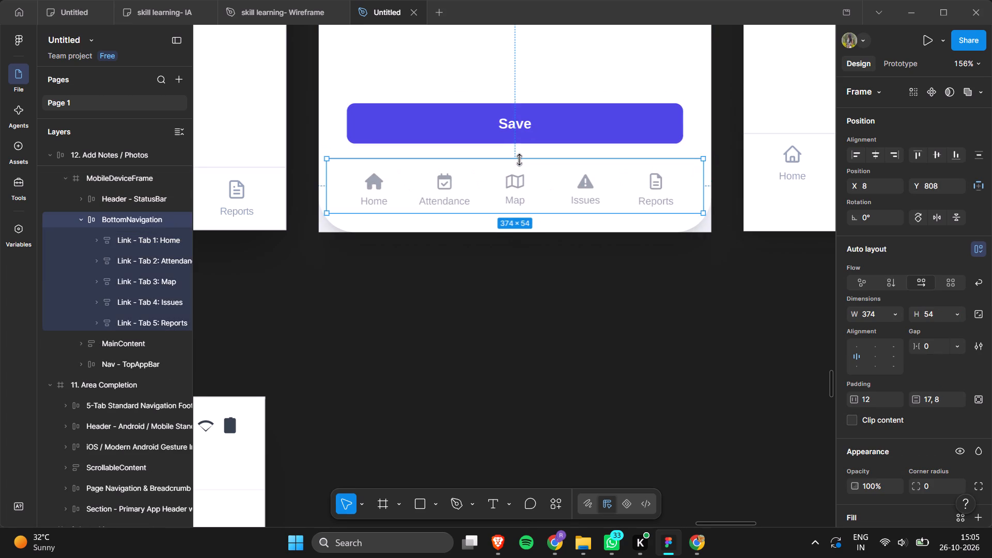
pyautogui.moveTo(520, 160); pyautogui.dragTo(520, 168)
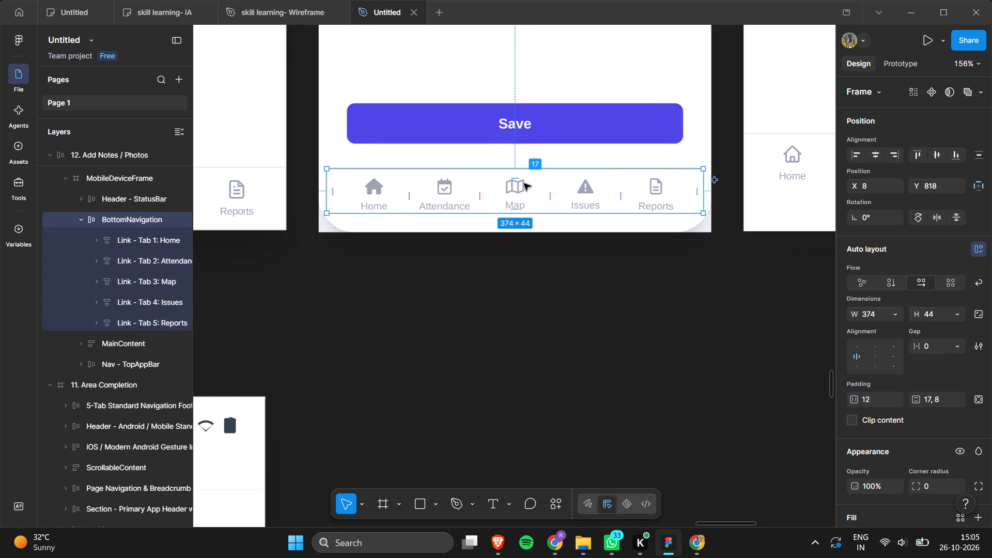
pyautogui.moveTo(522, 214); pyautogui.dragTo(525, 232)
# Remove the first of the two drop shadows from the 12. Add Notes / Photos mobile device frame.
pyautogui.hscroll(-1, 525, 232)
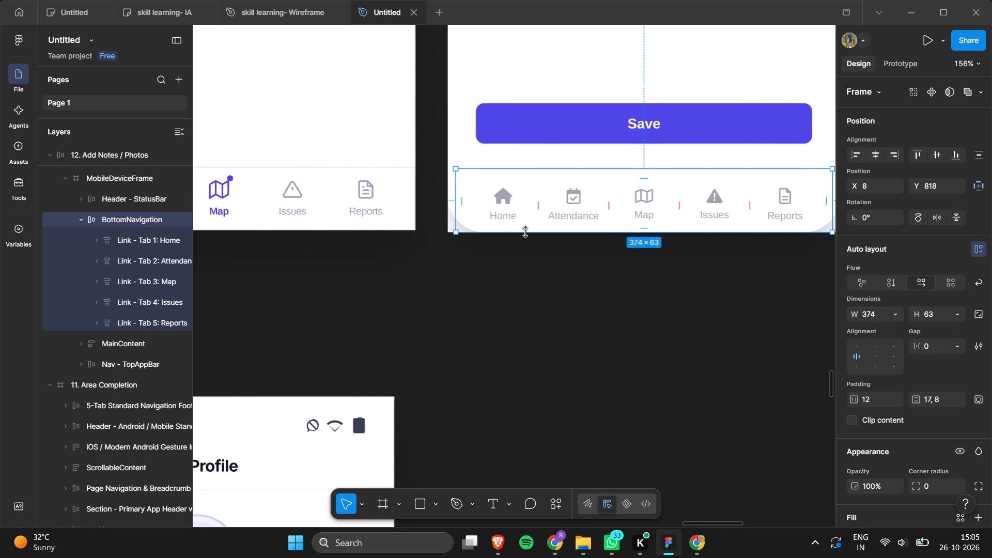
pyautogui.hscroll(-1, 525, 232)
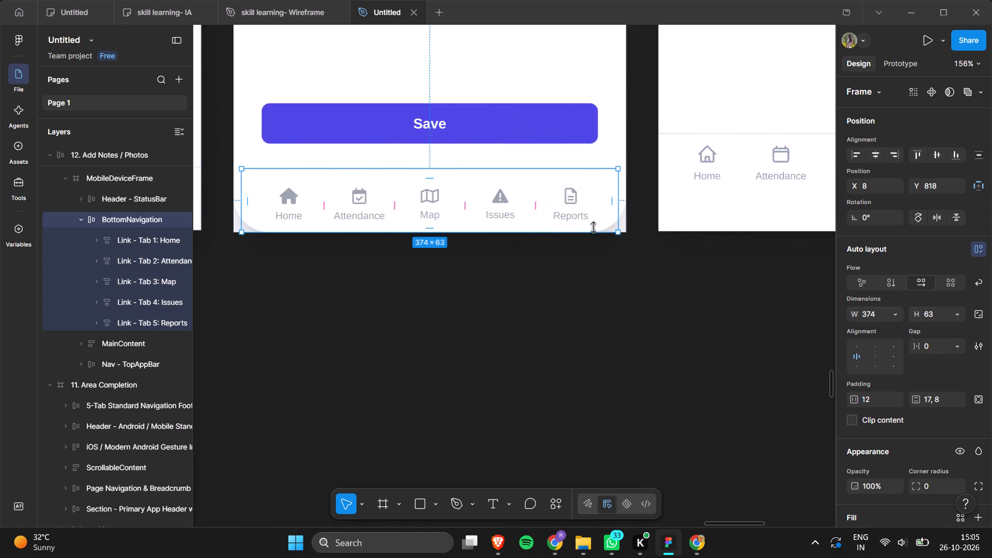
pyautogui.click(628, 216)
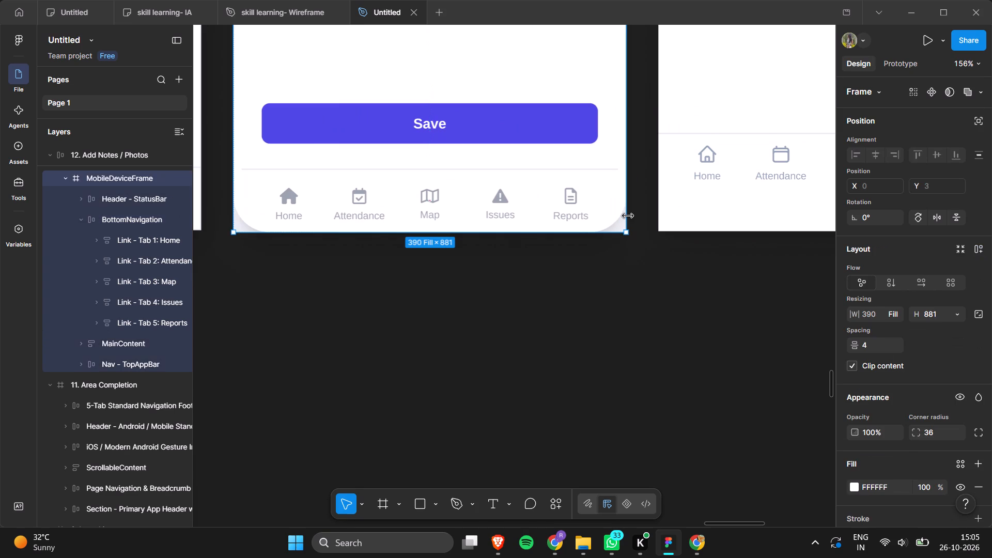
pyautogui.click(618, 221)
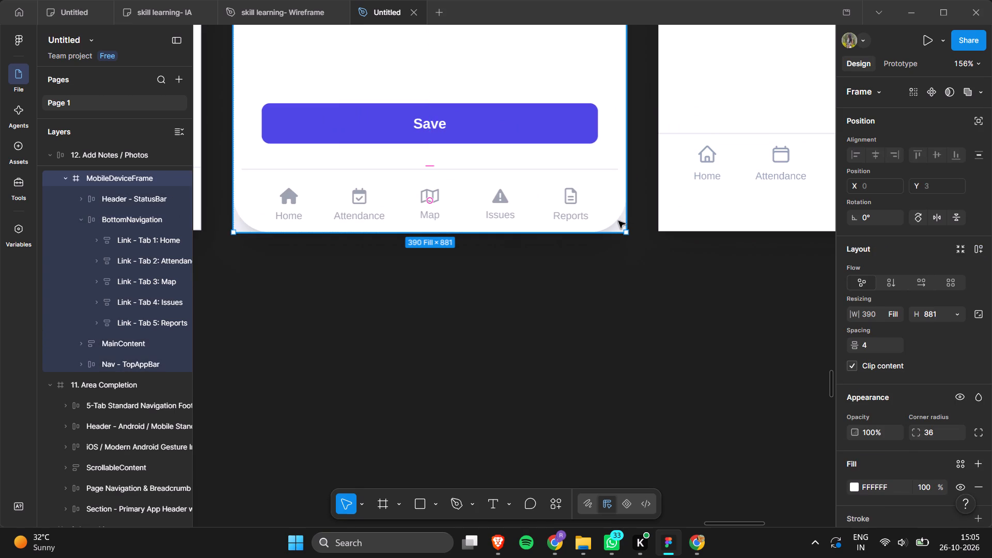
pyautogui.click(618, 221)
pyautogui.scroll(-2, 906, 343)
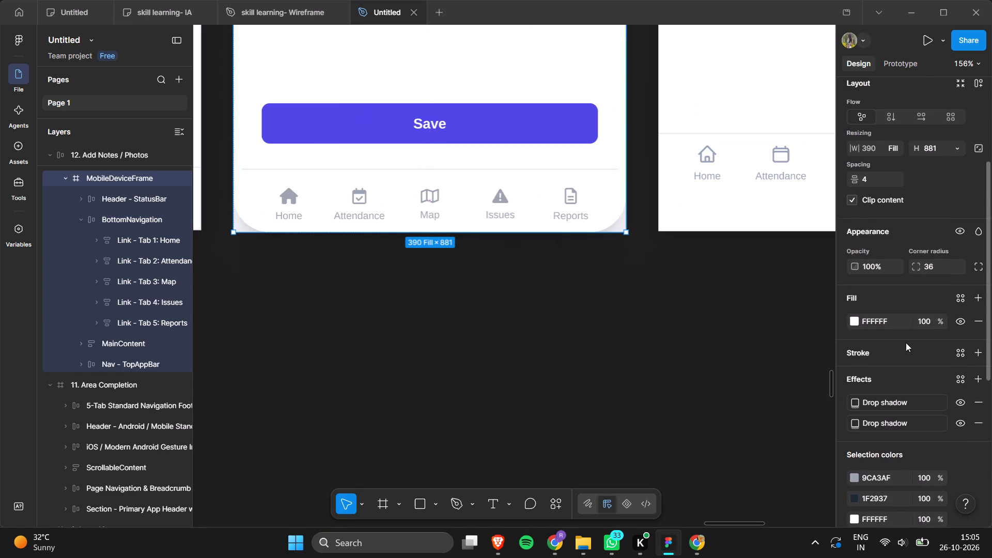
pyautogui.scroll(-2, 906, 343)
pyautogui.click(975, 331)
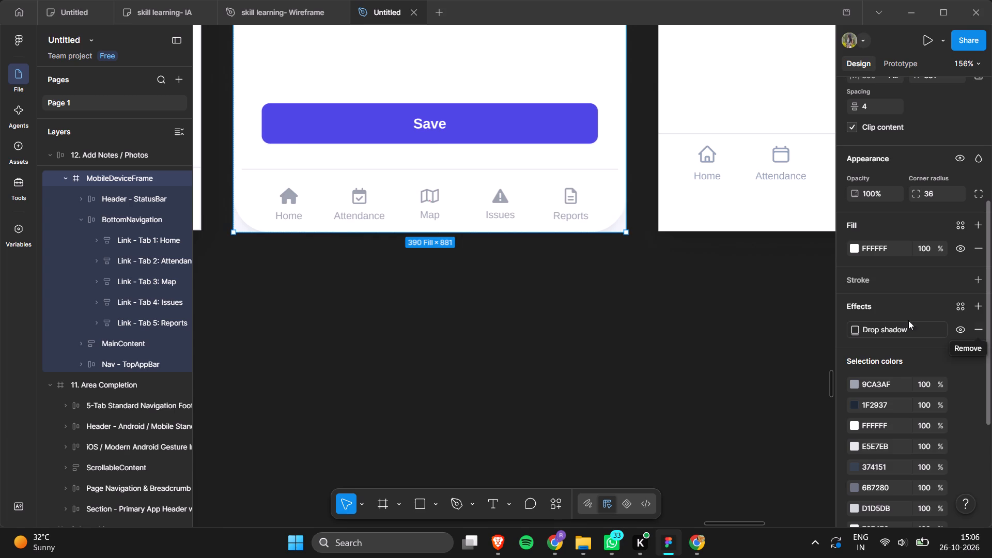
pyautogui.click(616, 223)
pyautogui.doubleClick(616, 223)
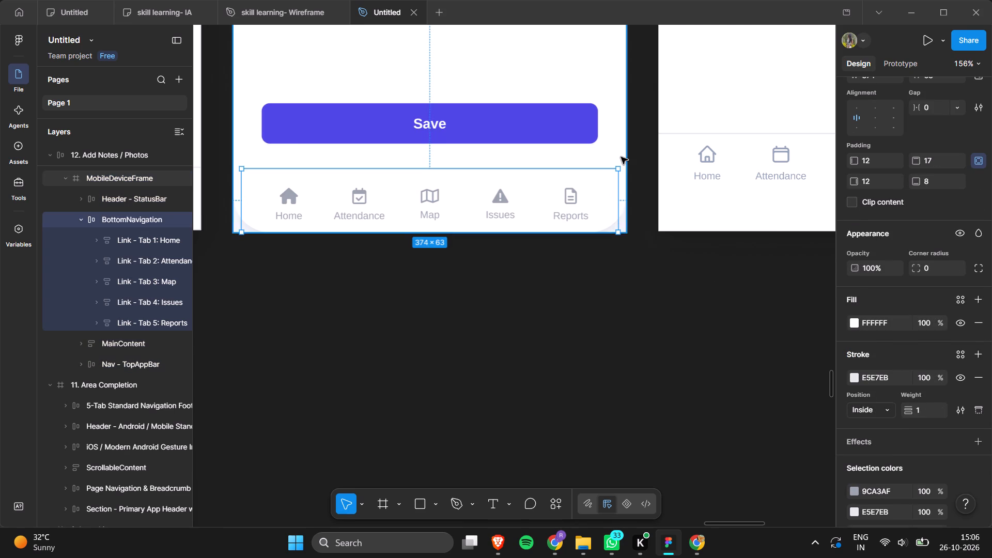
# Review the screens from the login pages to 14. Report Submitted for matching frame heights and bottom navigation alignment.
pyautogui.scroll(6, 621, 157)
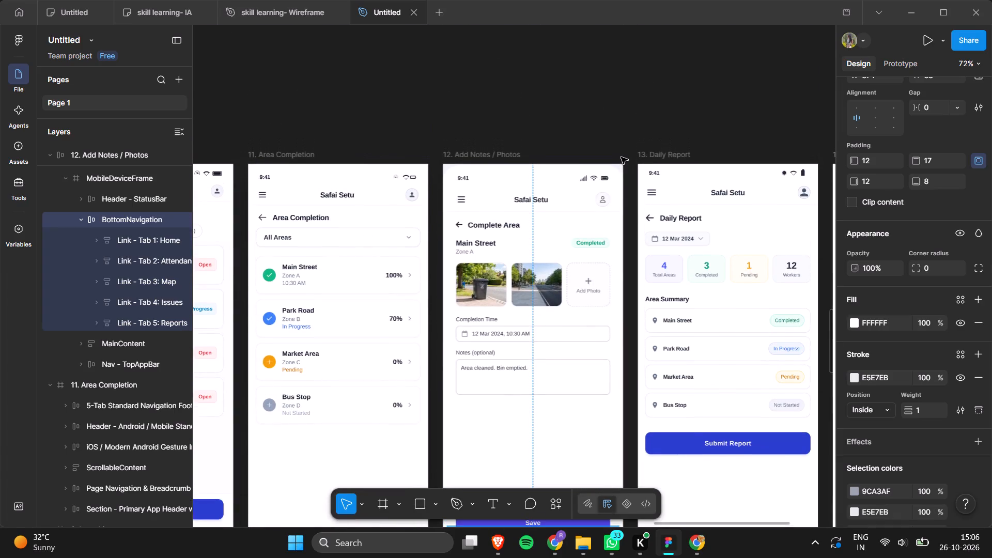
pyautogui.scroll(-4, 621, 157)
pyautogui.hscroll(-1, 621, 157)
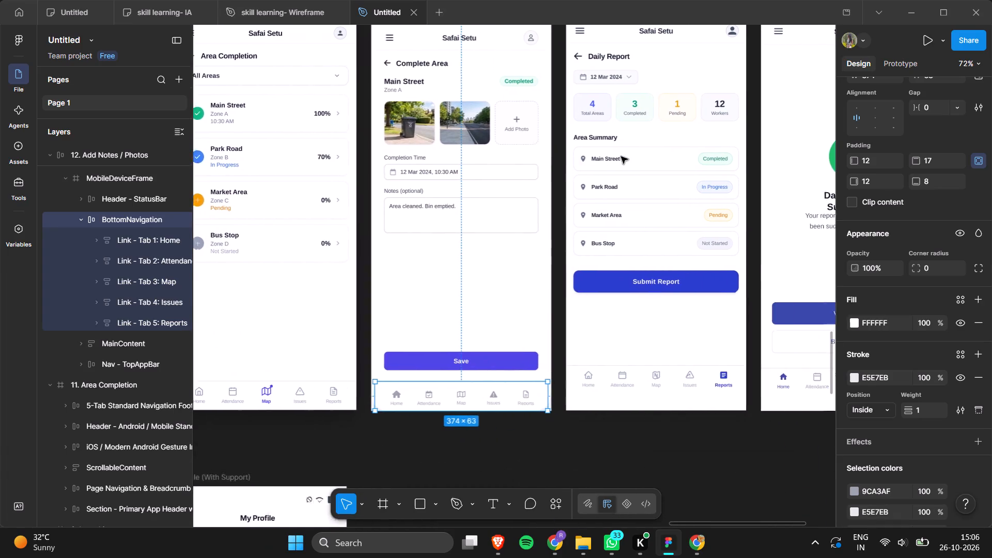
pyautogui.hscroll(-3, 621, 157)
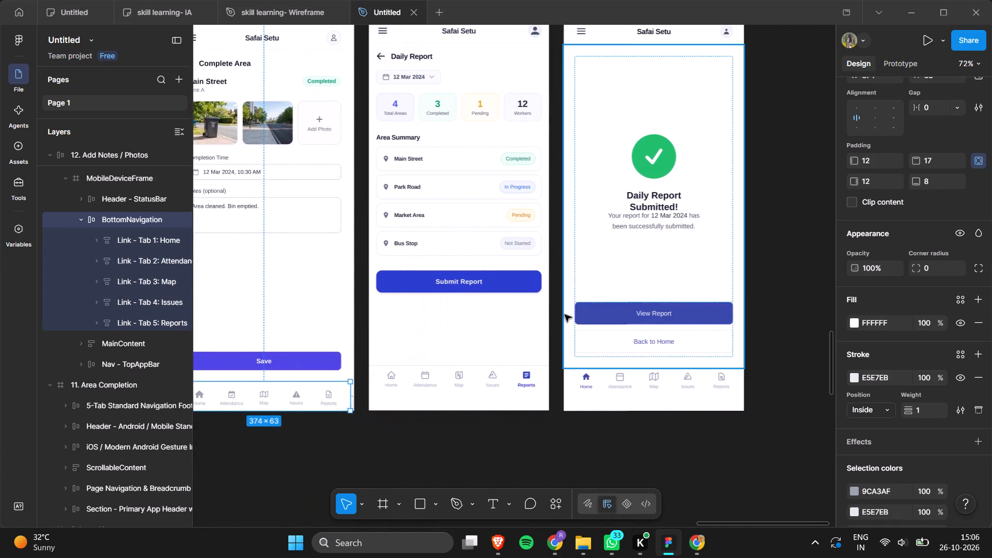
pyautogui.hscroll(7, 565, 315)
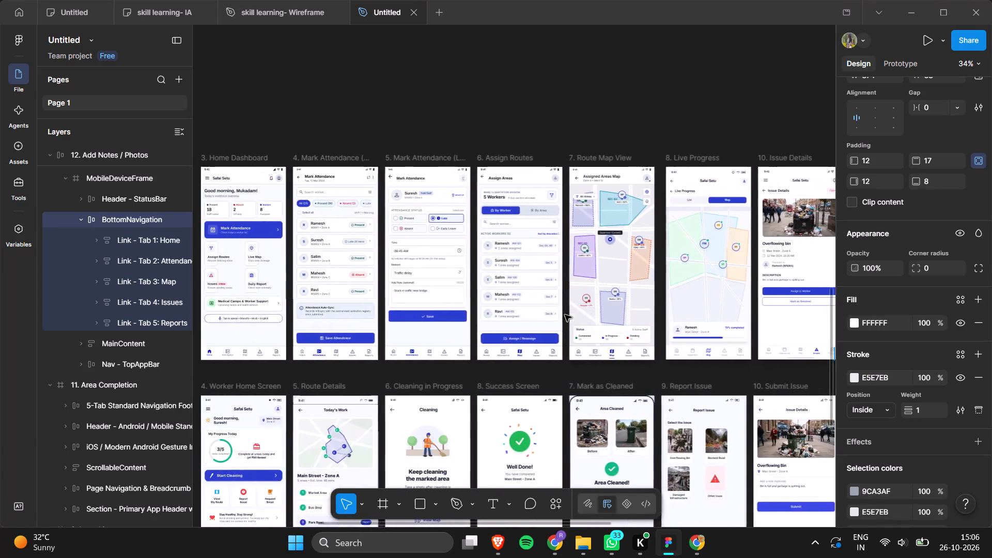
pyautogui.hscroll(7, 565, 315)
pyautogui.hscroll(-1, 565, 315)
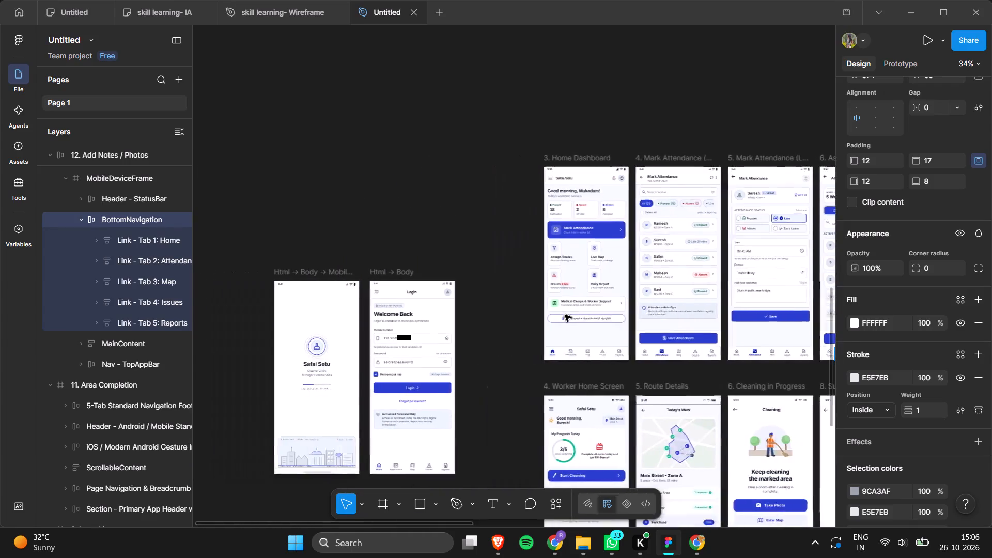
pyautogui.hscroll(-7, 565, 315)
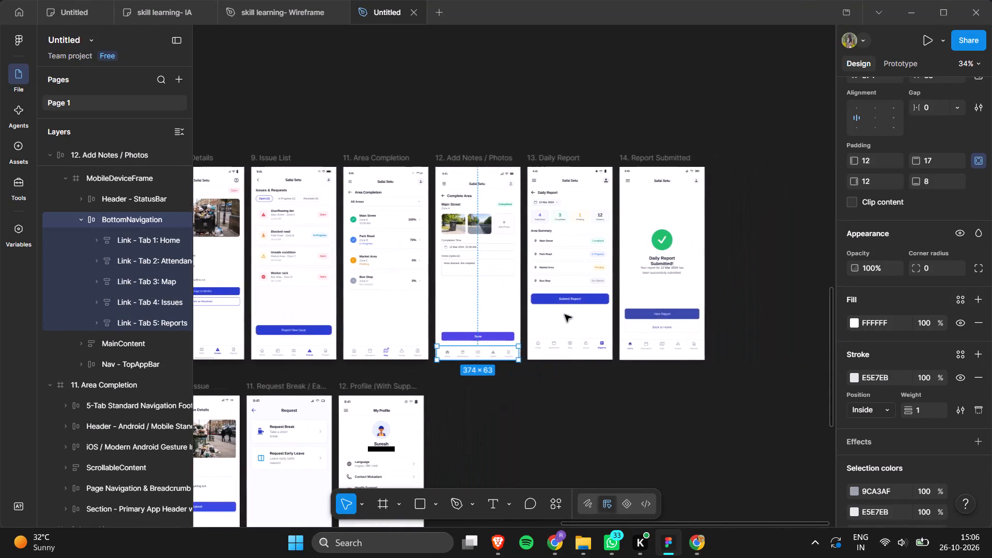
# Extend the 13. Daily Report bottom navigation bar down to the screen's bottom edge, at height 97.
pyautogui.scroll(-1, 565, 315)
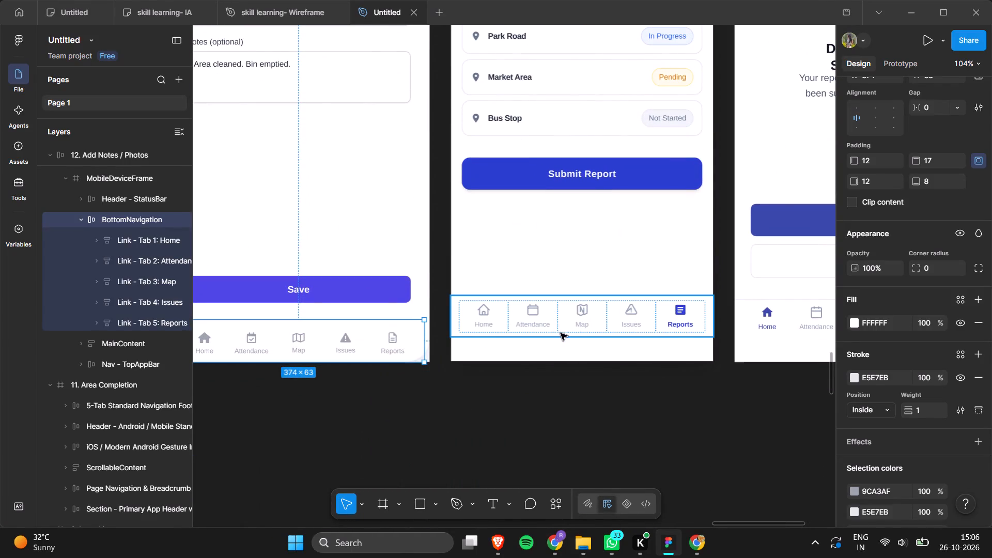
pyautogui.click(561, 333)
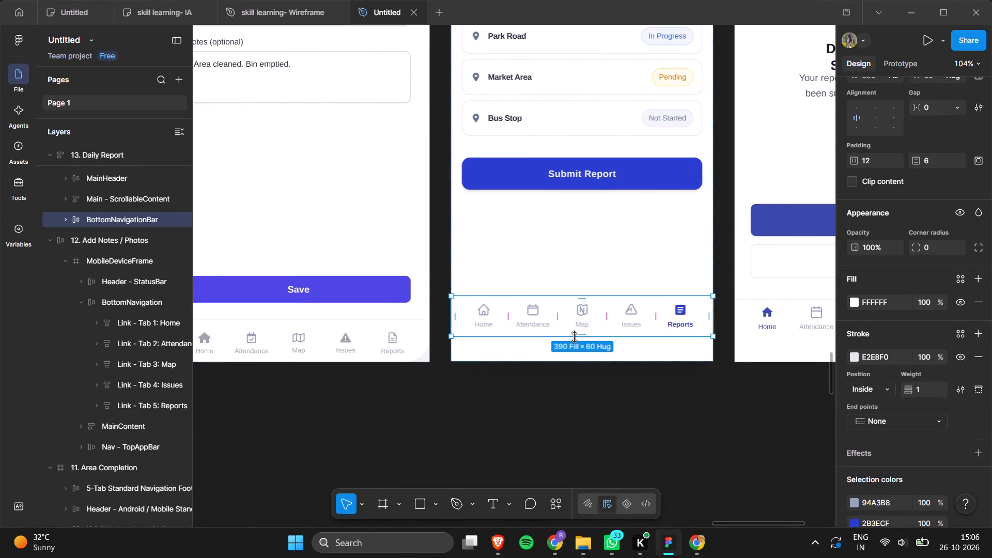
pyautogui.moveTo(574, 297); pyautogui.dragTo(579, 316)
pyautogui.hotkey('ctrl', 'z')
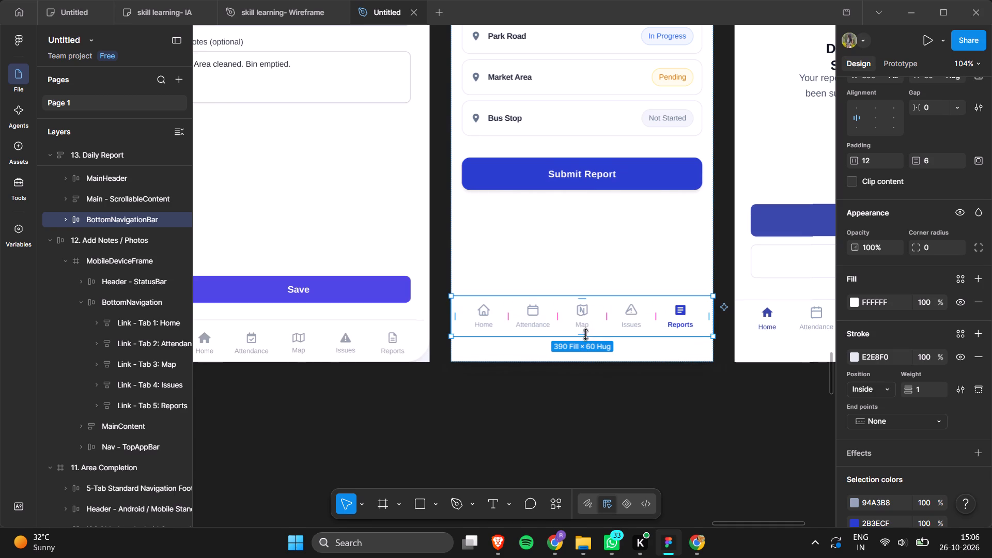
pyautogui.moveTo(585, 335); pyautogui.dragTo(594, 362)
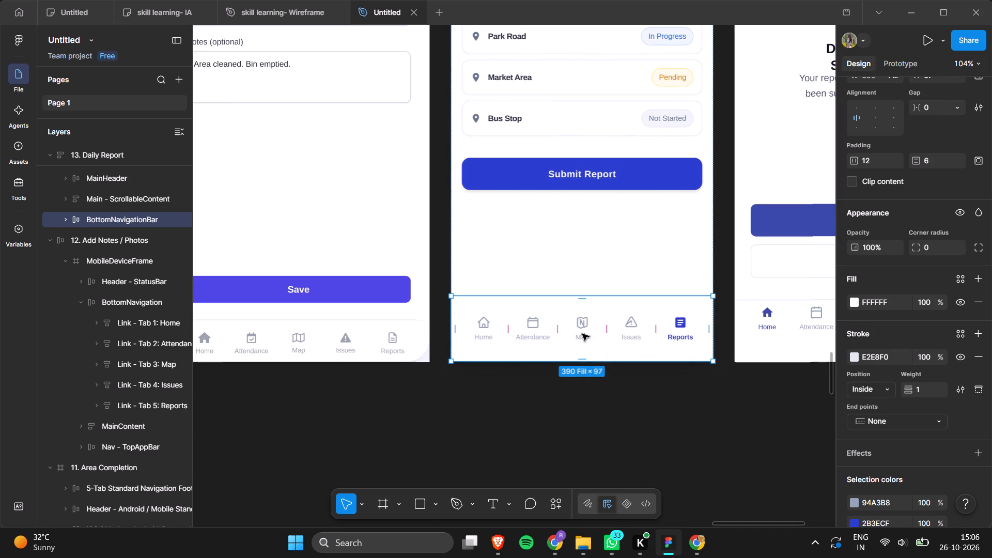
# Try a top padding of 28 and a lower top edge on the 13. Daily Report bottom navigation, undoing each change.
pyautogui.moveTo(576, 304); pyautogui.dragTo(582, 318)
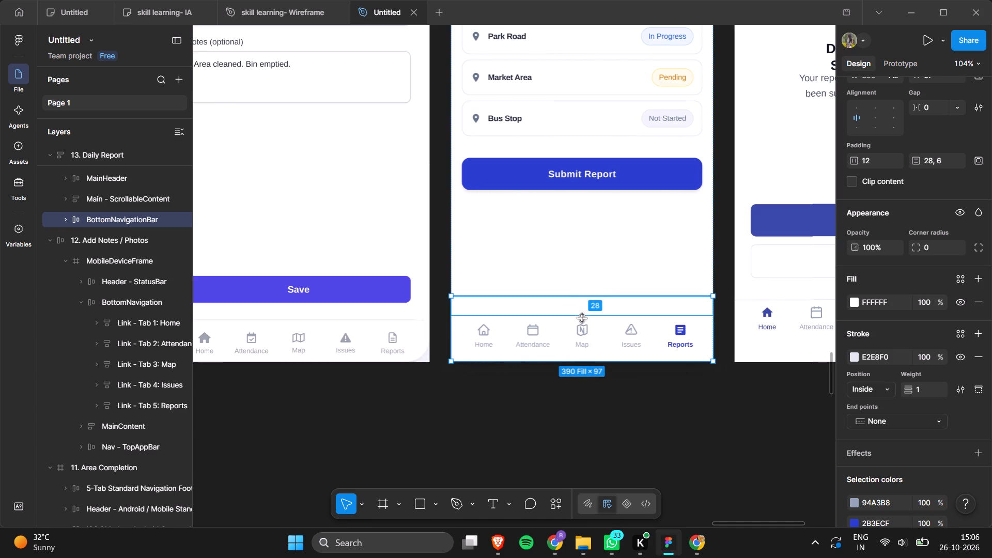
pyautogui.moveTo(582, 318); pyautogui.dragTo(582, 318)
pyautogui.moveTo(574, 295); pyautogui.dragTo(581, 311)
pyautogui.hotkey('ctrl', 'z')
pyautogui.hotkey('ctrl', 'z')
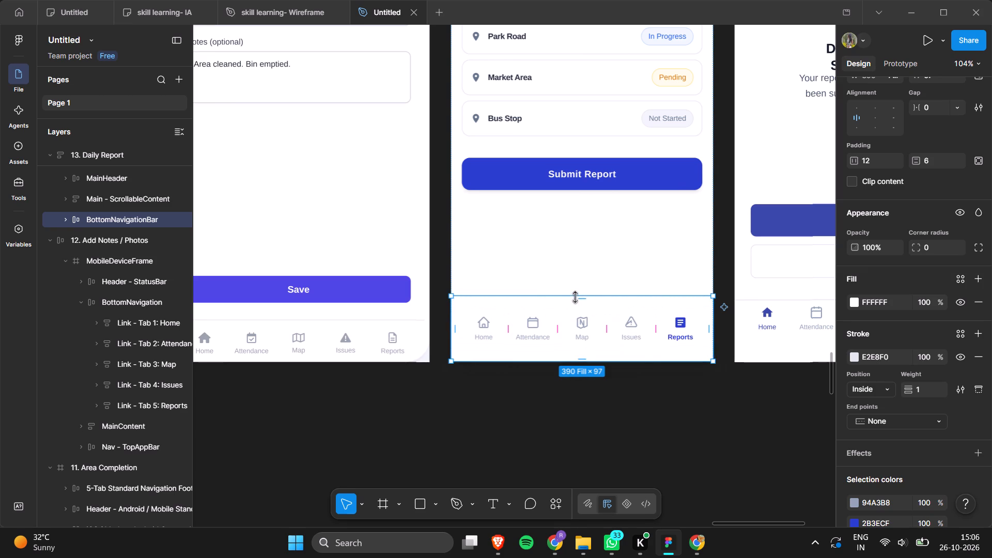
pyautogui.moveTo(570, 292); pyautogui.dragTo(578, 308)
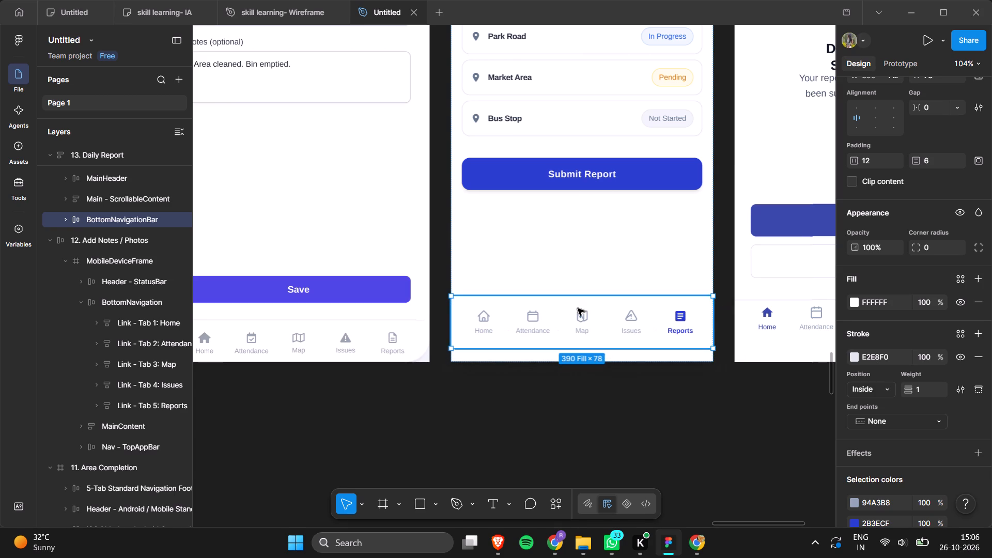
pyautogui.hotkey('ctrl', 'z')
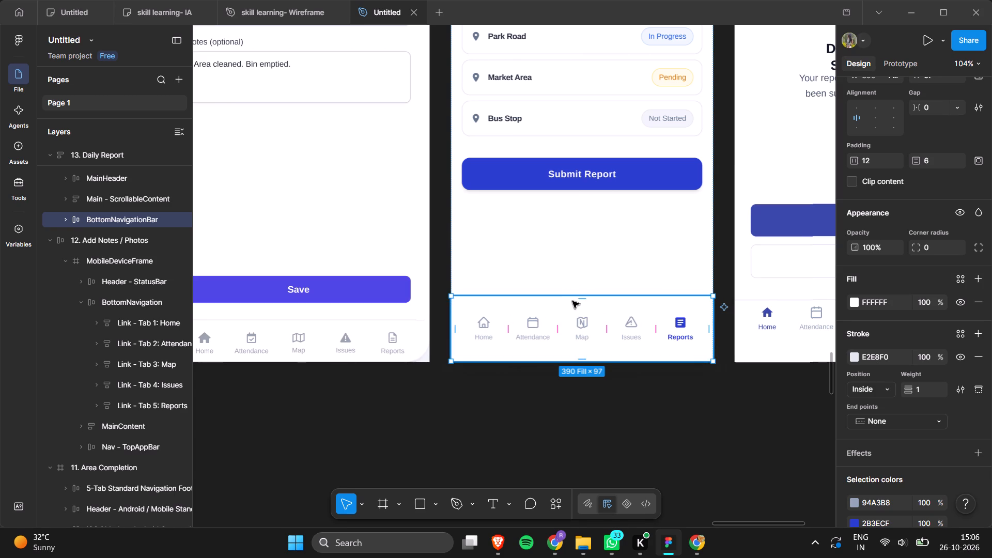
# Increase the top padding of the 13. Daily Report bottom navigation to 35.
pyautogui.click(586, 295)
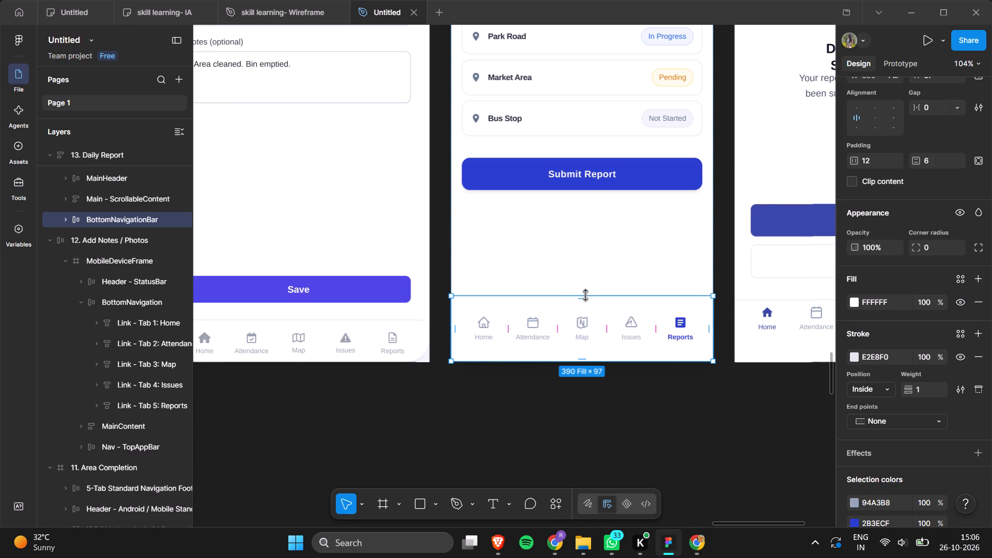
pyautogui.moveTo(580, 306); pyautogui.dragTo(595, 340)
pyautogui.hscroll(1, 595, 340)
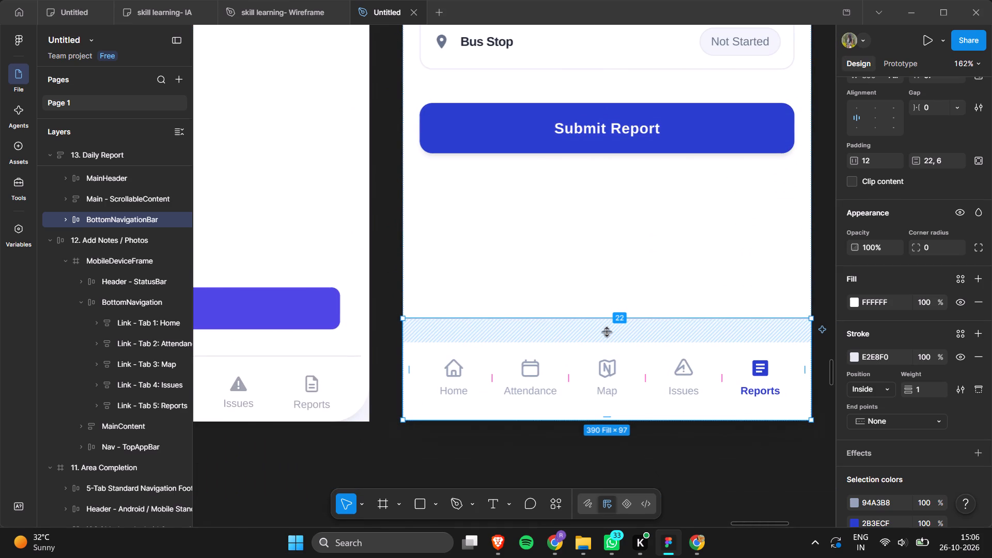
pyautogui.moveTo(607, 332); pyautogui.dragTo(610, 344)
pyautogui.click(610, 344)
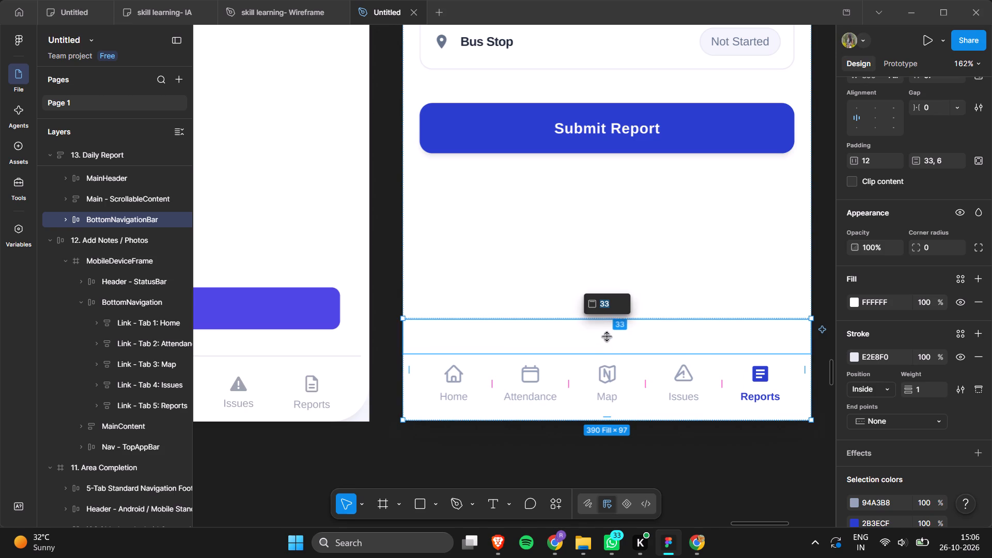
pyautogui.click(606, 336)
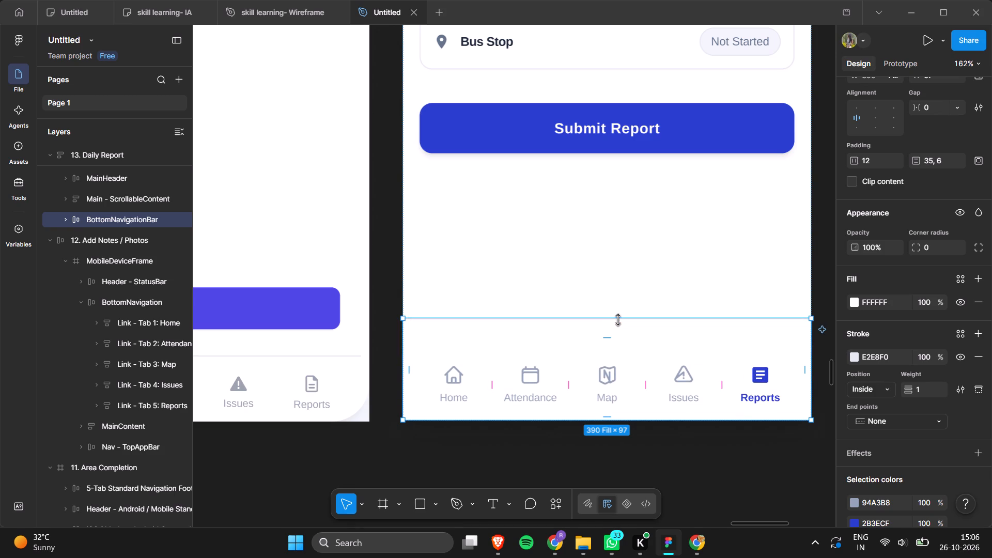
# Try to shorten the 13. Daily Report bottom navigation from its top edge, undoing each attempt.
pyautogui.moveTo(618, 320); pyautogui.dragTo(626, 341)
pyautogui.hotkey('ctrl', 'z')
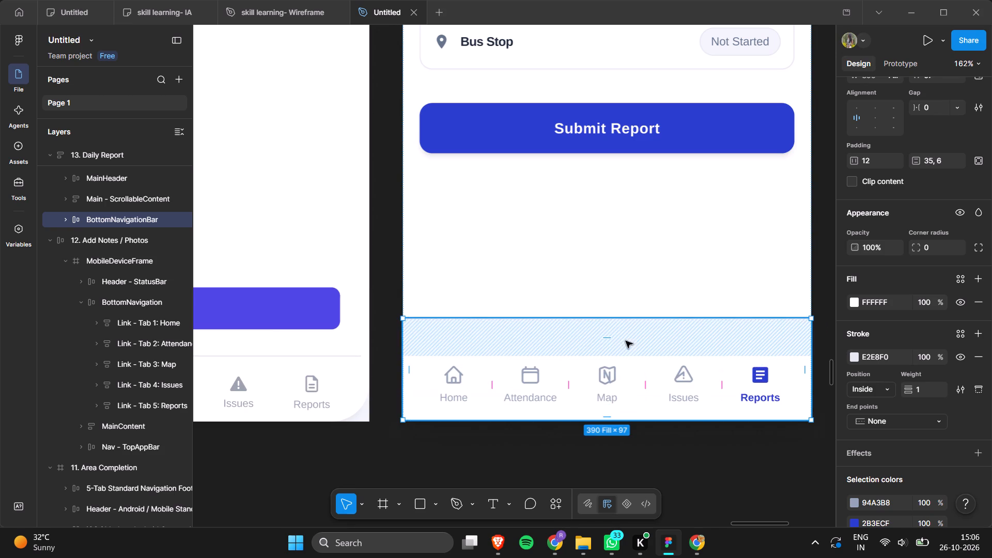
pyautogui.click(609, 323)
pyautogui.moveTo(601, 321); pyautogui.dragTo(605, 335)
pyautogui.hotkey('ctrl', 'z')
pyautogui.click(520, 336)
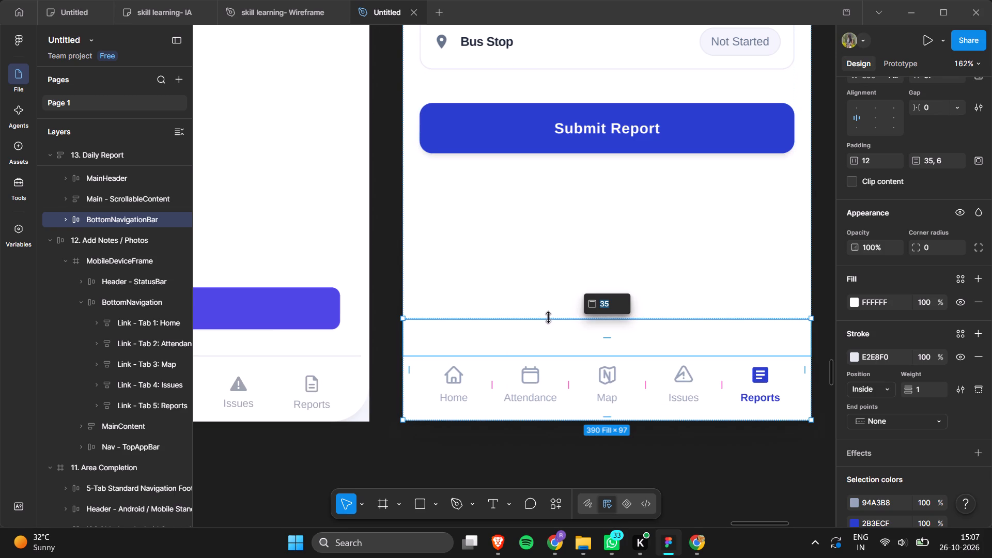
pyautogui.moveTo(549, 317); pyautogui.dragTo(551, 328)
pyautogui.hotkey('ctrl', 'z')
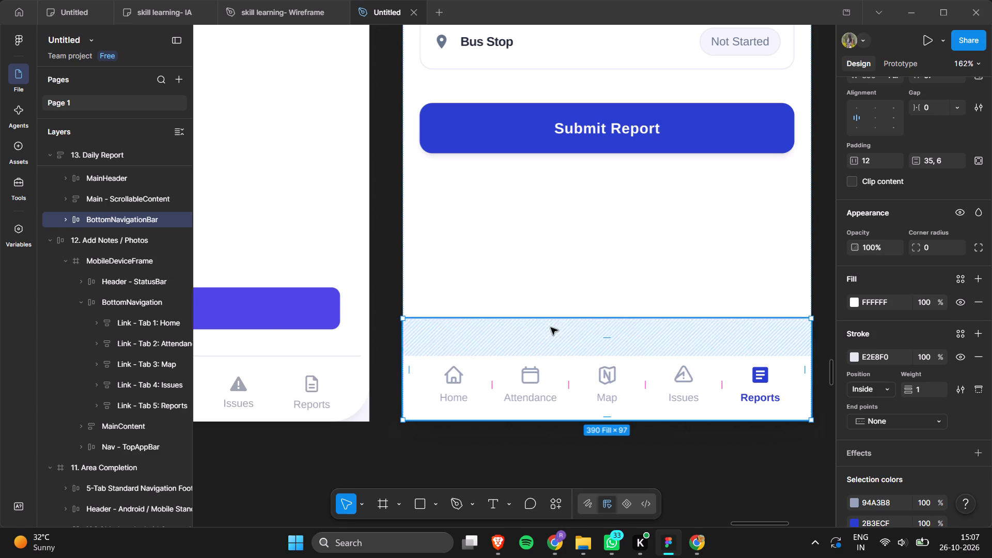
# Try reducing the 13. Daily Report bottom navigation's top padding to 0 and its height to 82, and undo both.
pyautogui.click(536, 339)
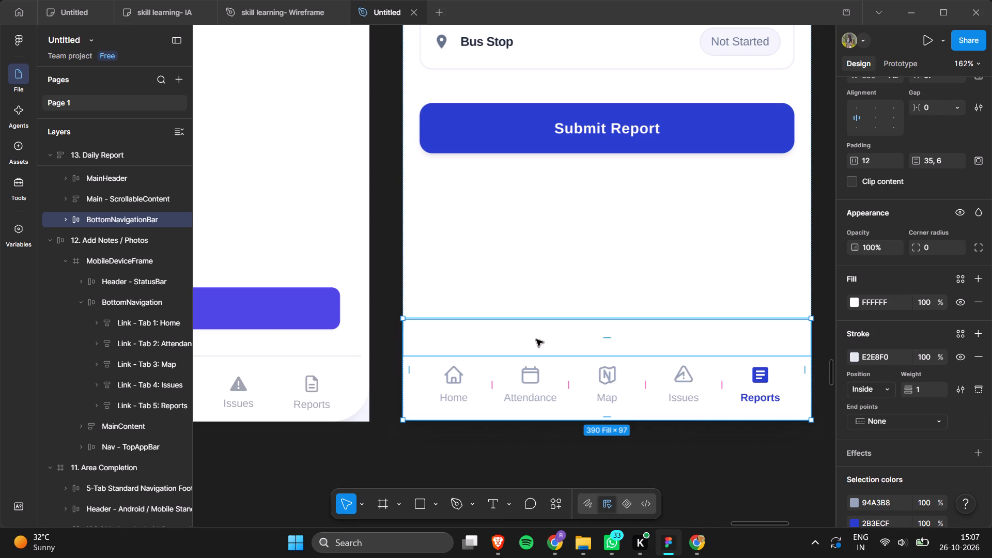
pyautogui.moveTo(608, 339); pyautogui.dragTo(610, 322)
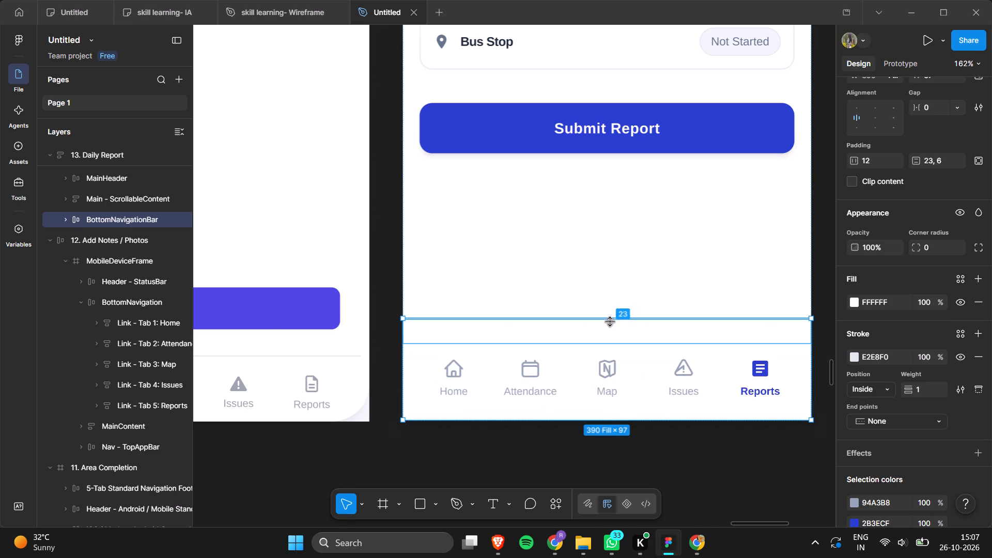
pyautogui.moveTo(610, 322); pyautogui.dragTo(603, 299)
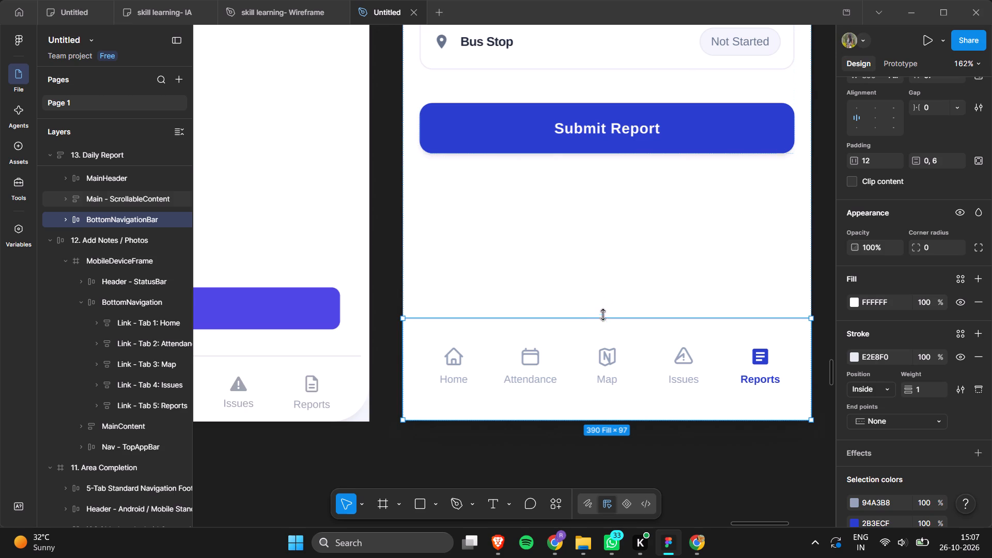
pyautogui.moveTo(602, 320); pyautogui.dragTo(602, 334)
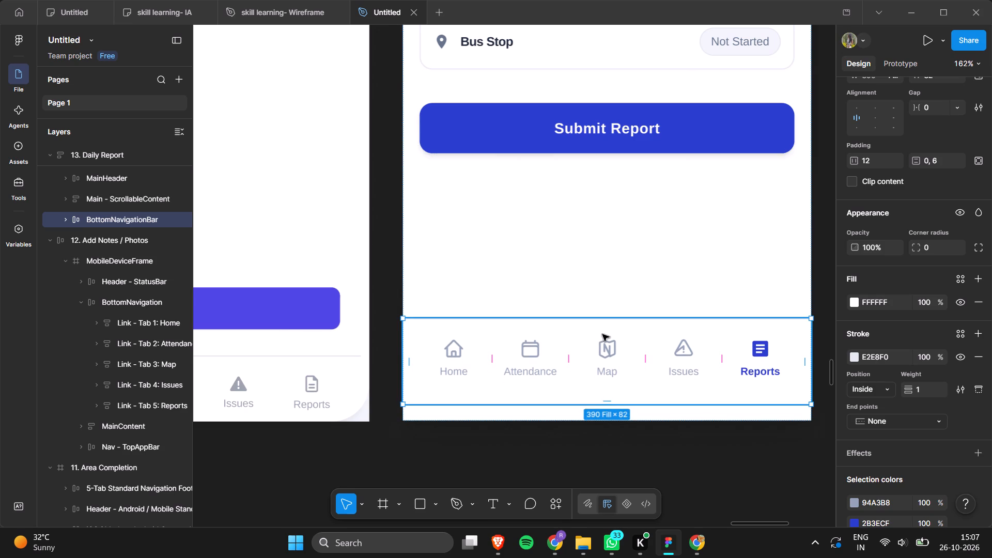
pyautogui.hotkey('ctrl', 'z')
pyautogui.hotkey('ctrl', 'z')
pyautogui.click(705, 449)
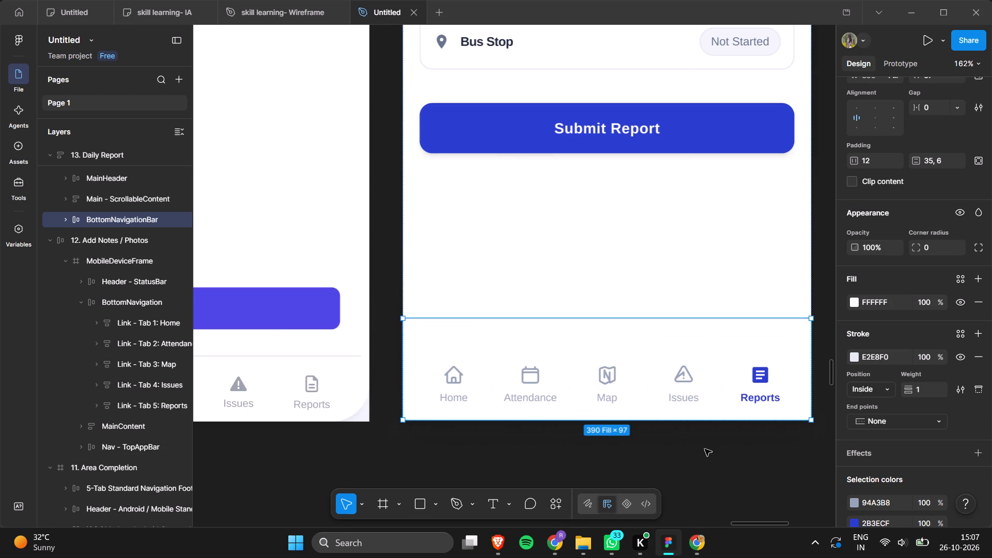
# Extend the main scrollable content of 13. Daily Report downward to height 732.
pyautogui.click(497, 306)
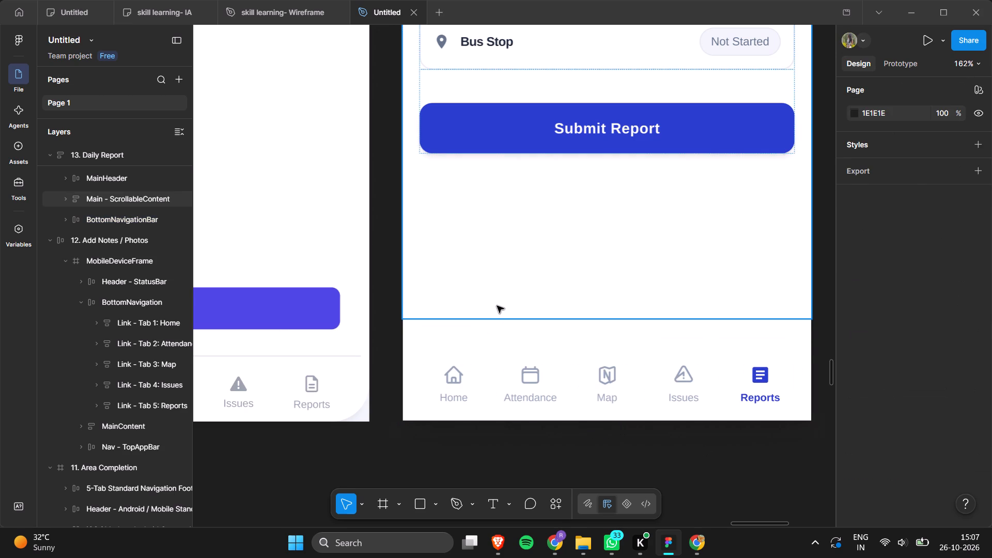
pyautogui.moveTo(555, 318); pyautogui.dragTo(561, 348)
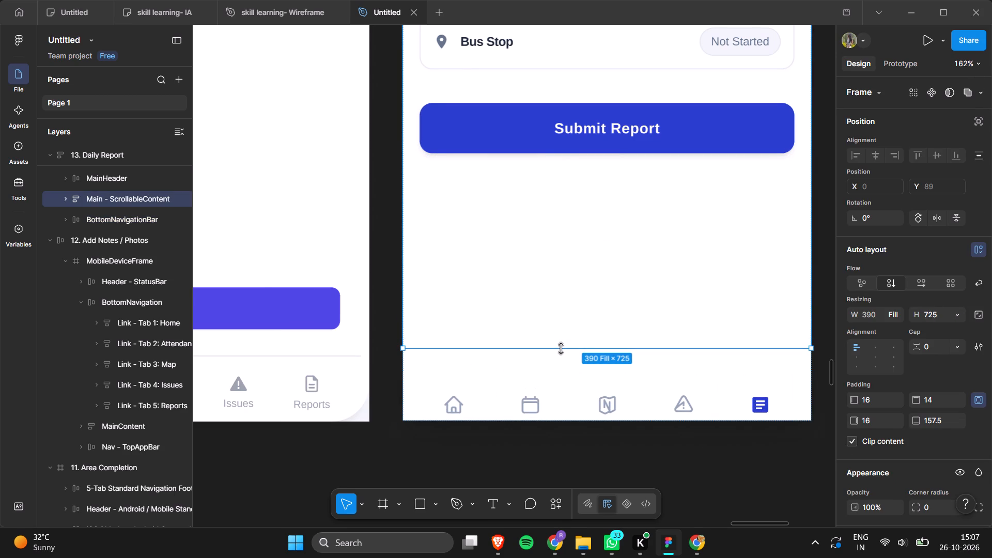
pyautogui.moveTo(561, 348); pyautogui.dragTo(563, 355)
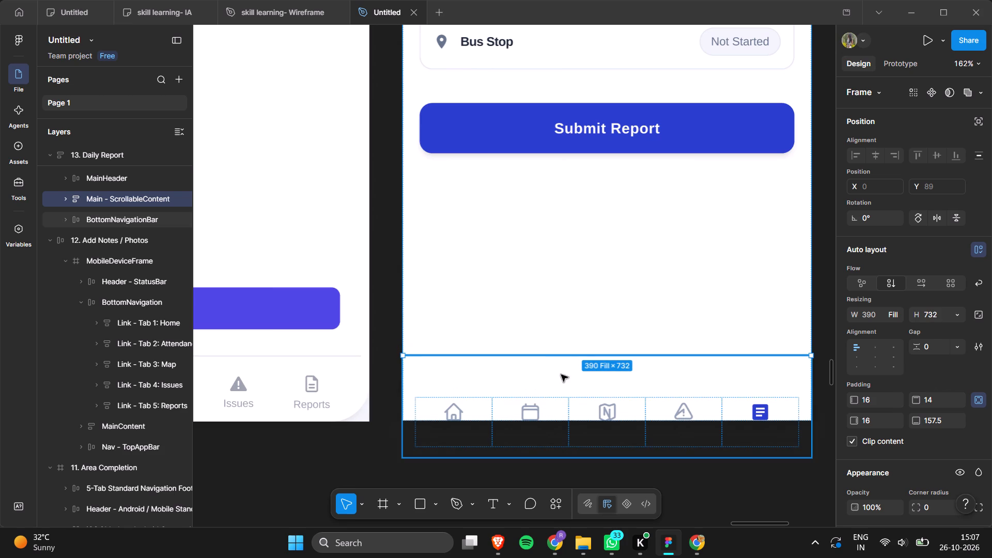
# Fit the 13. Daily Report bottom navigation inside the screen with top padding 0 and height 62.
pyautogui.click(555, 375)
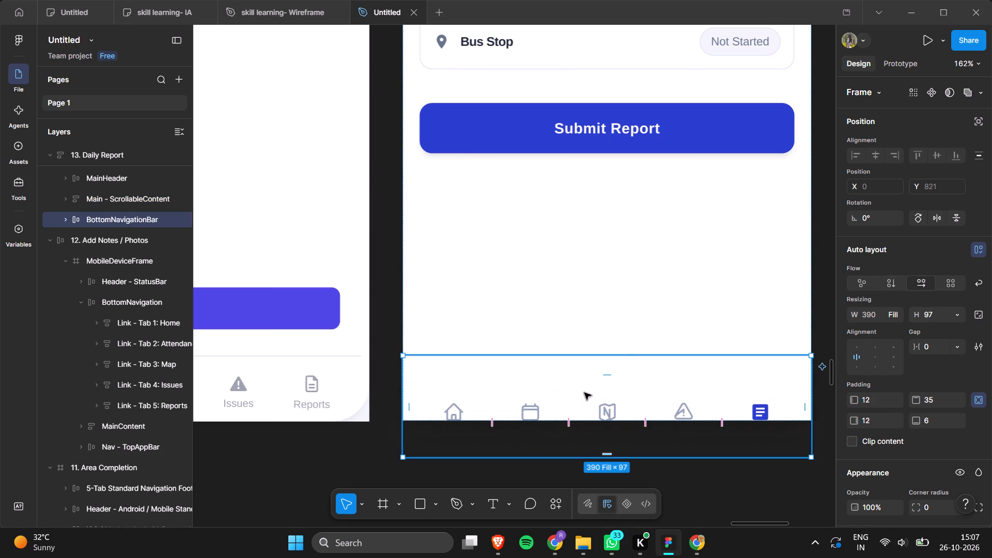
pyautogui.moveTo(609, 377); pyautogui.dragTo(604, 339)
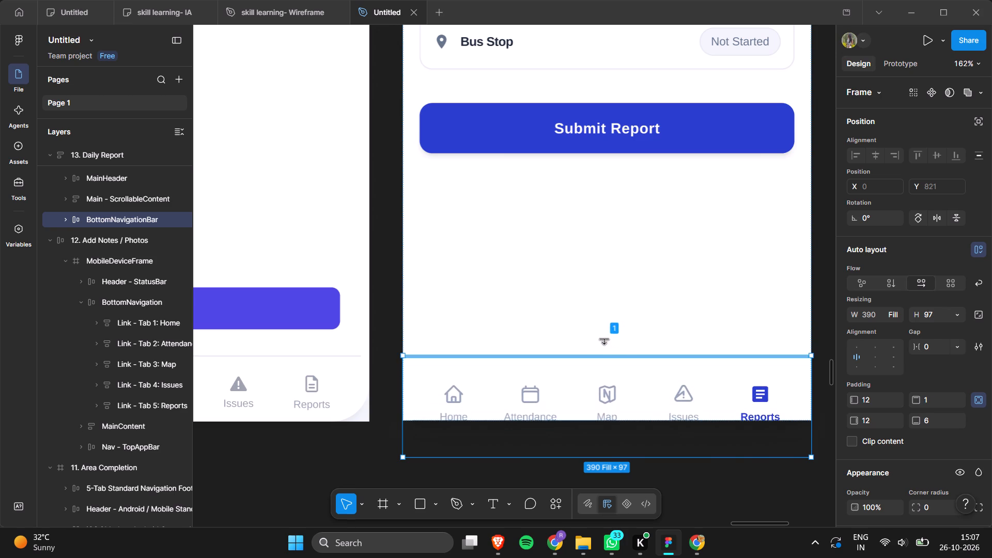
pyautogui.moveTo(604, 339); pyautogui.dragTo(604, 339)
pyautogui.moveTo(603, 456); pyautogui.dragTo(605, 417)
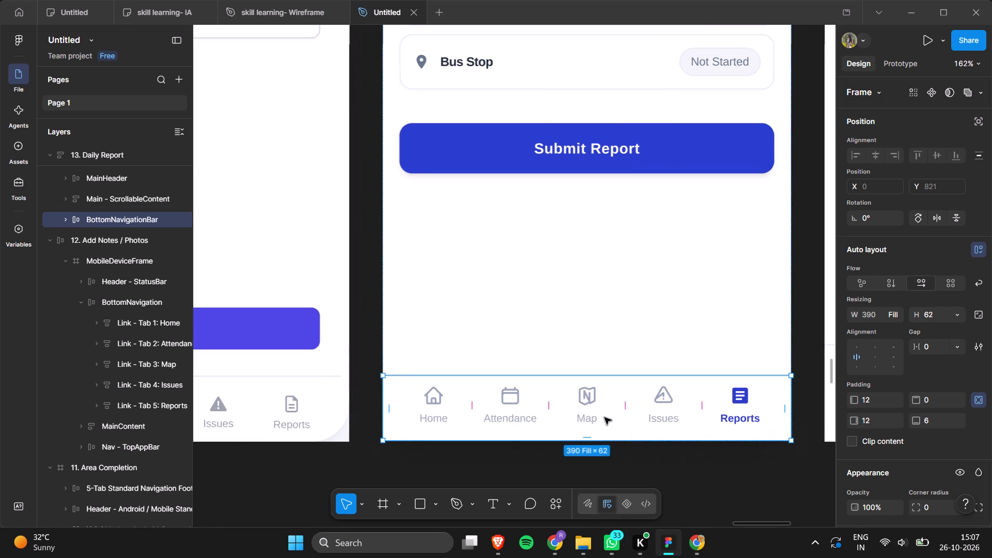
pyautogui.click(697, 429)
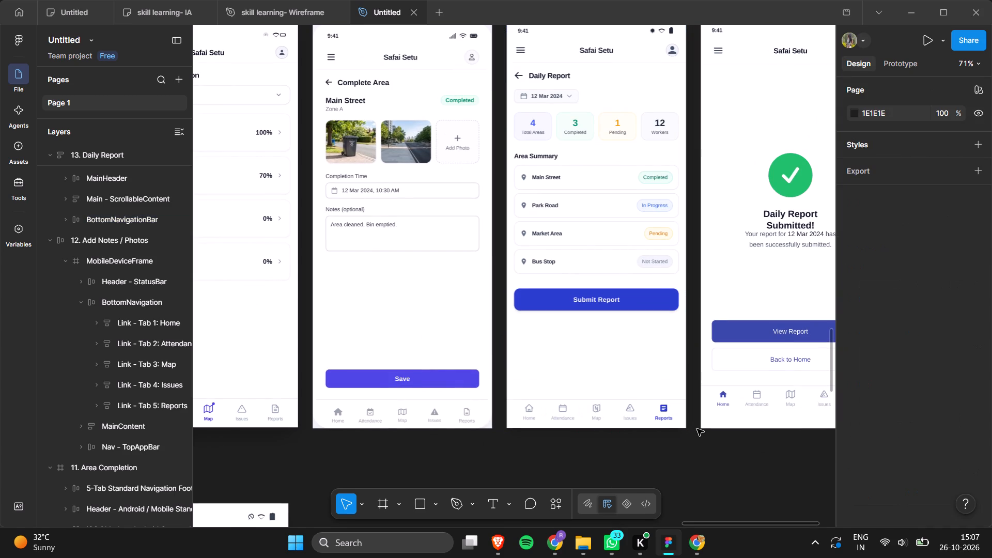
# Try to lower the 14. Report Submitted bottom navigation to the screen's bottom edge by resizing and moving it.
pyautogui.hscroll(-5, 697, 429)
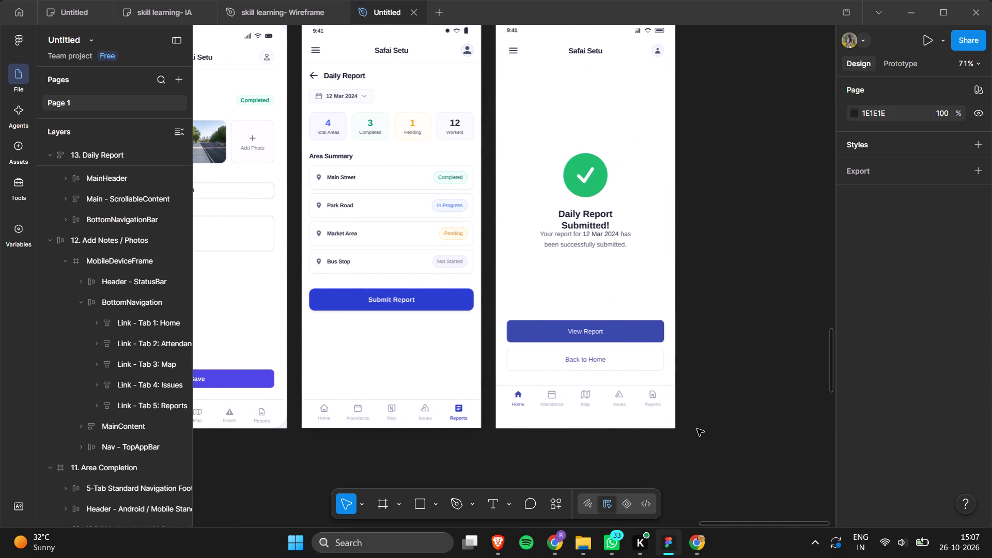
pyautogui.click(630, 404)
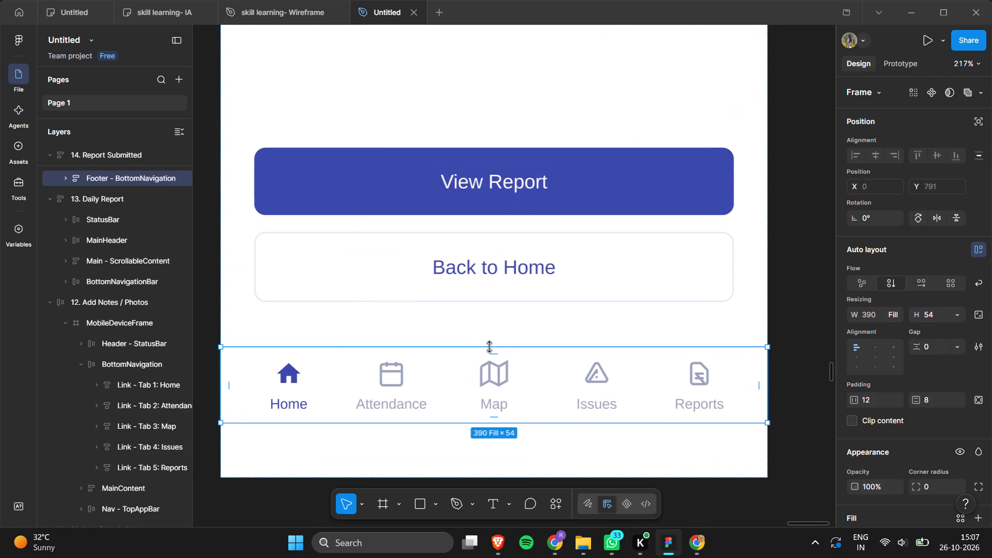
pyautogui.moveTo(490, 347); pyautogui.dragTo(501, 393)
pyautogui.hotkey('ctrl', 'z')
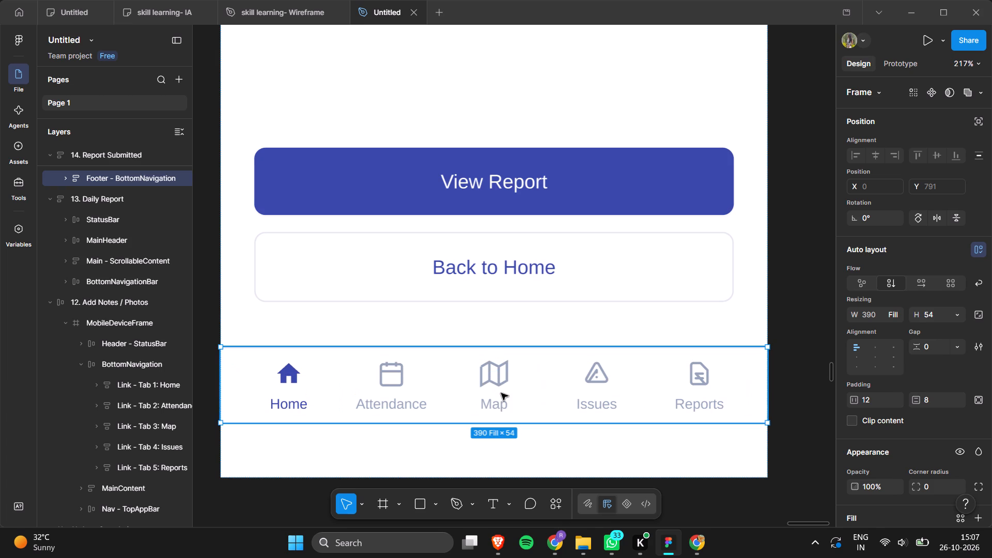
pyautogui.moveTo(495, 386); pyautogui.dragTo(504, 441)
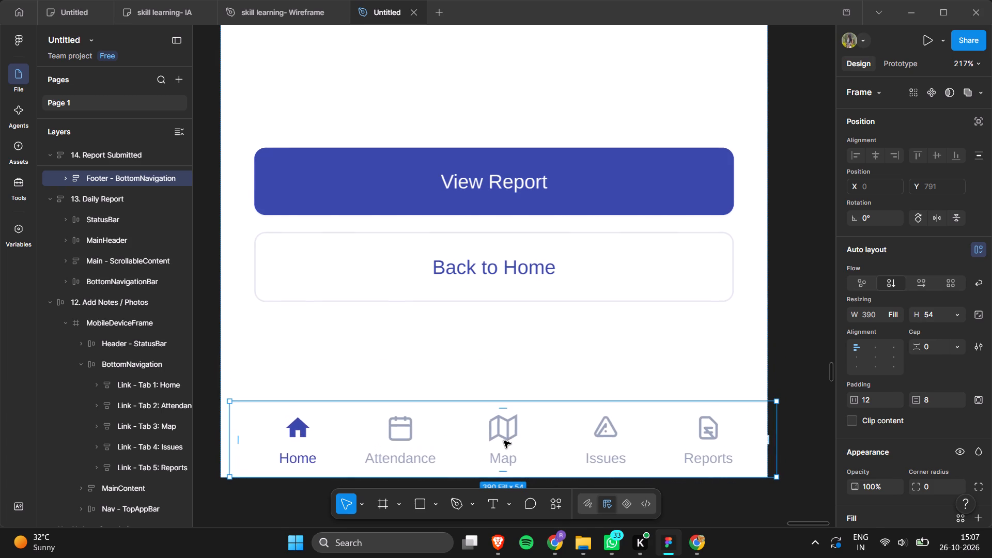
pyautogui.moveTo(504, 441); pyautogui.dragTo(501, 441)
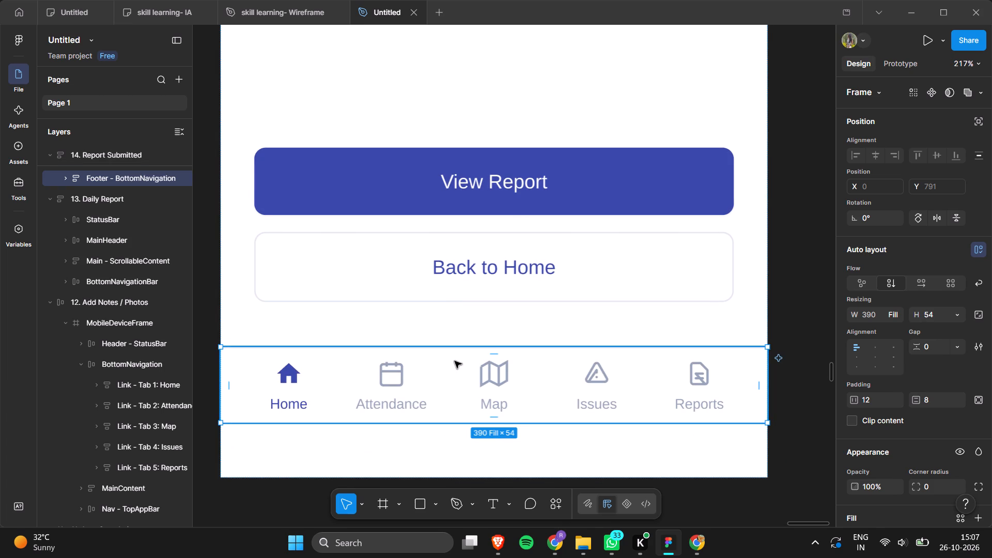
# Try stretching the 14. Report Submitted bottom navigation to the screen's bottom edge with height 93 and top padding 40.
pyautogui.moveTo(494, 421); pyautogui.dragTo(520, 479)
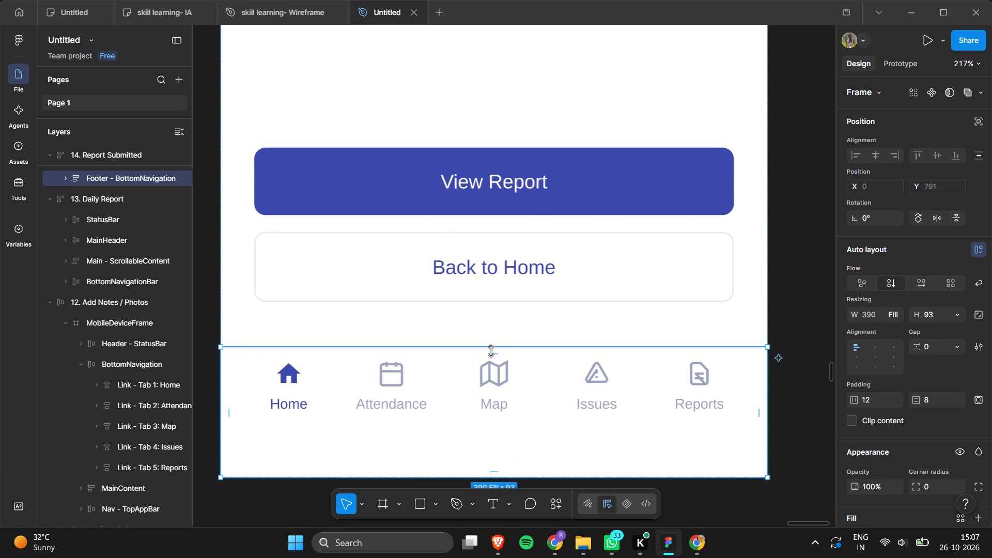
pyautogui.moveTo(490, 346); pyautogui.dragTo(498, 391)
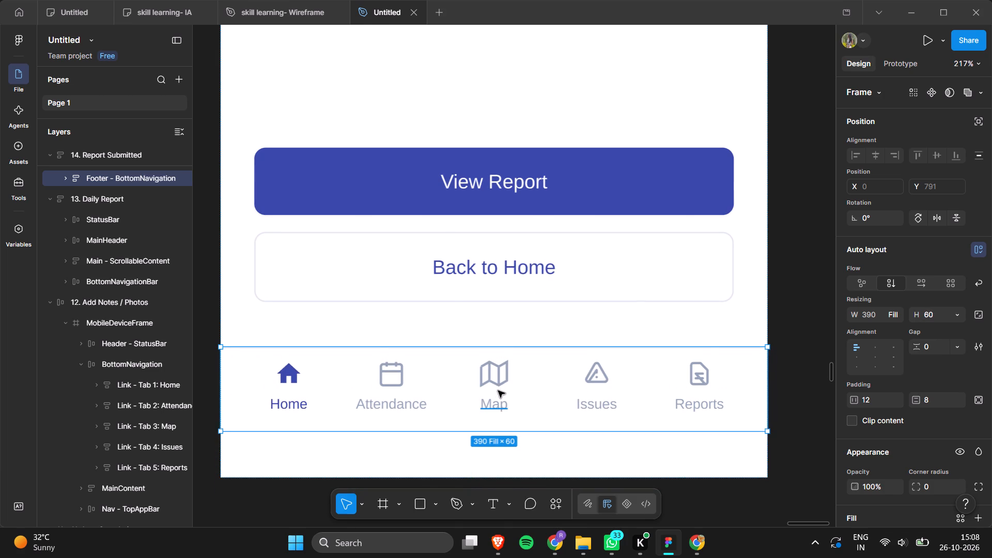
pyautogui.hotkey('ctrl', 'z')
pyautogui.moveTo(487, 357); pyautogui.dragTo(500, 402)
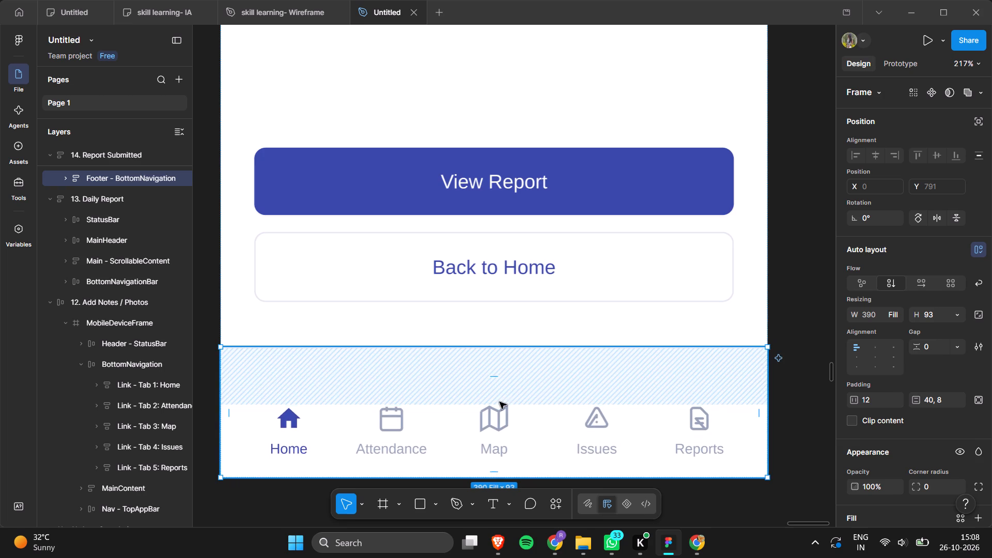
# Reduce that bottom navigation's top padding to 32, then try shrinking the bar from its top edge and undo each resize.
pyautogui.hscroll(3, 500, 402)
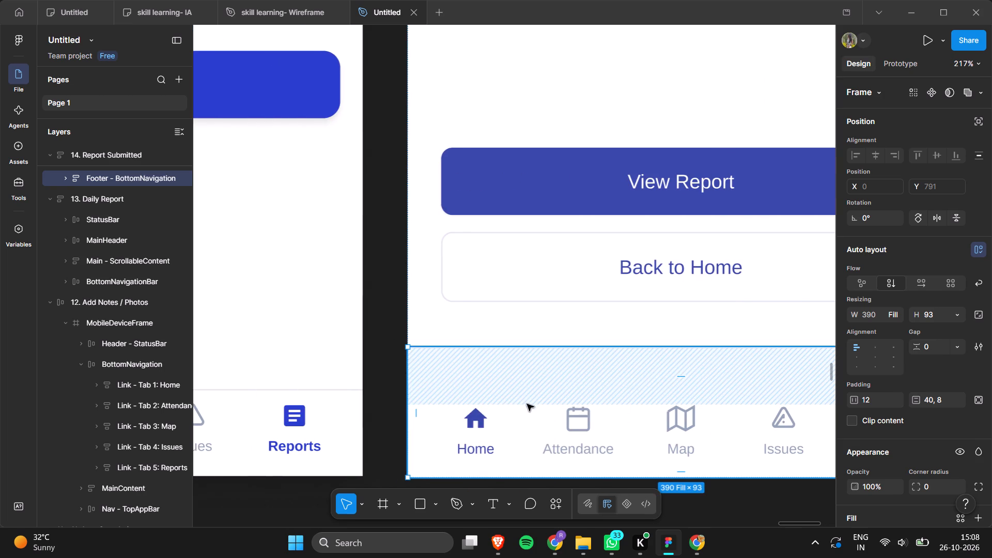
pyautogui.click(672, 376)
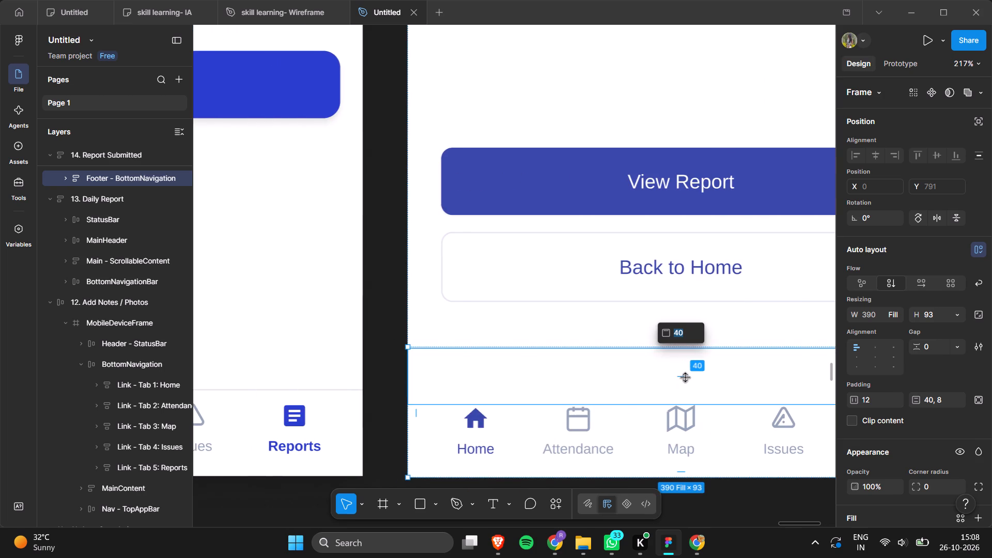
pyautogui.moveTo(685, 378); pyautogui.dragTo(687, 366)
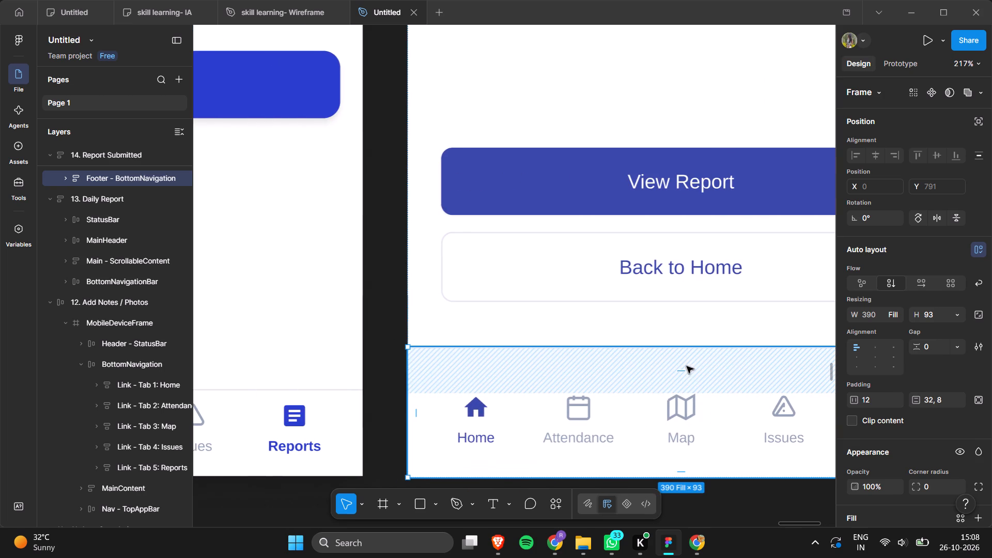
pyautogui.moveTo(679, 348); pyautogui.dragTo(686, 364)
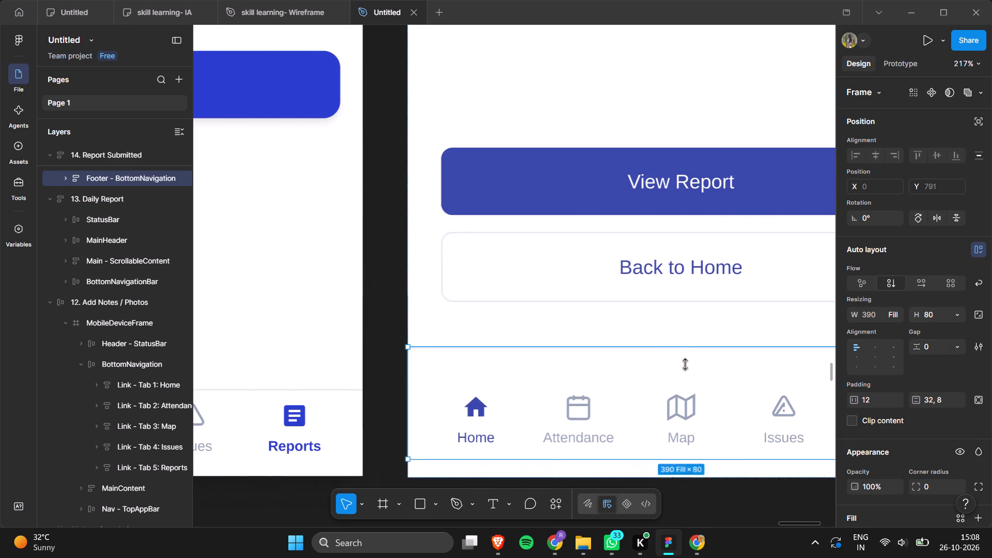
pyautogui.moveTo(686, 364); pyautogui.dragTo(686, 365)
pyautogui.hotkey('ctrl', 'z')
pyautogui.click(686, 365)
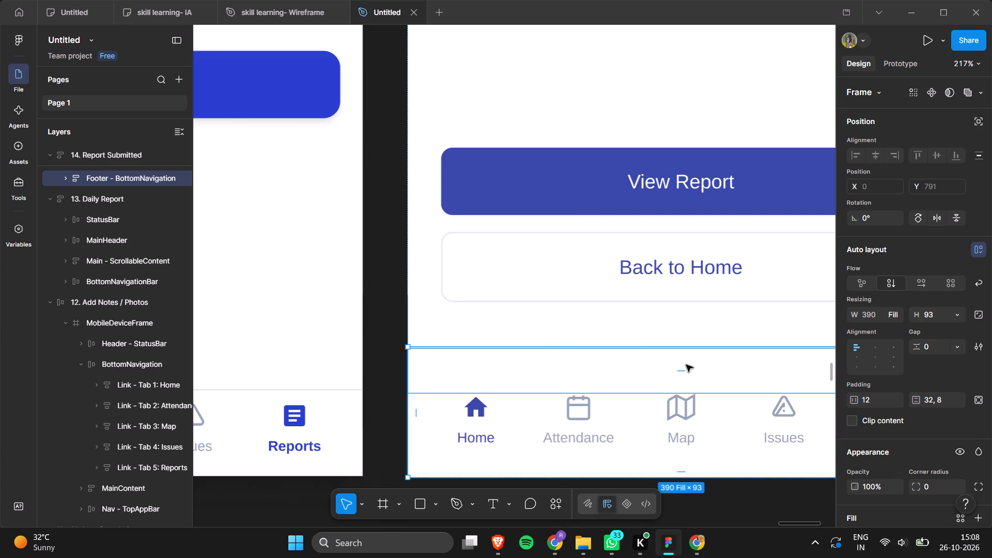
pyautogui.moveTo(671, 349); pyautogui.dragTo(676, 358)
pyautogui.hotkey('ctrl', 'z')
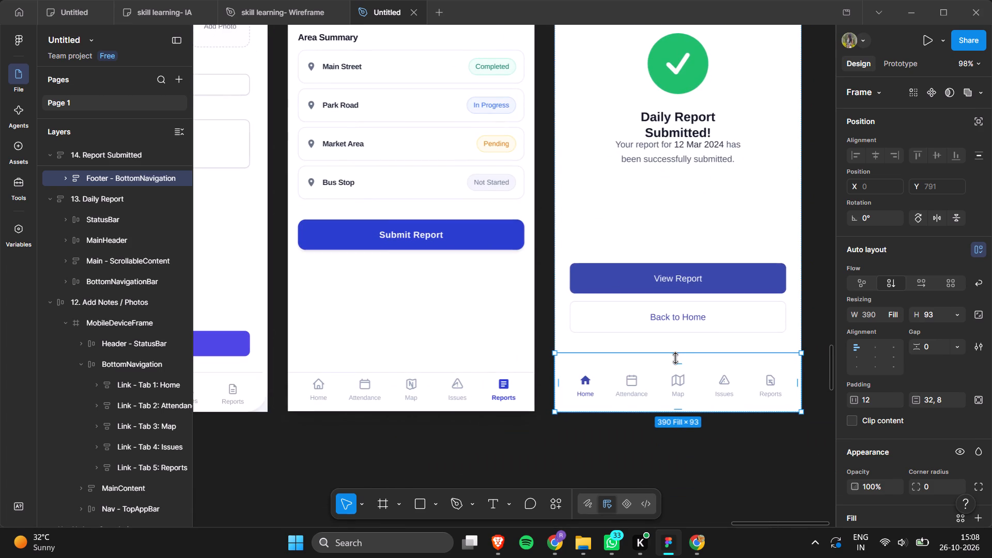
# Extend the main confirmation content of 14. Report Submitted downward to height 731.
pyautogui.click(663, 346)
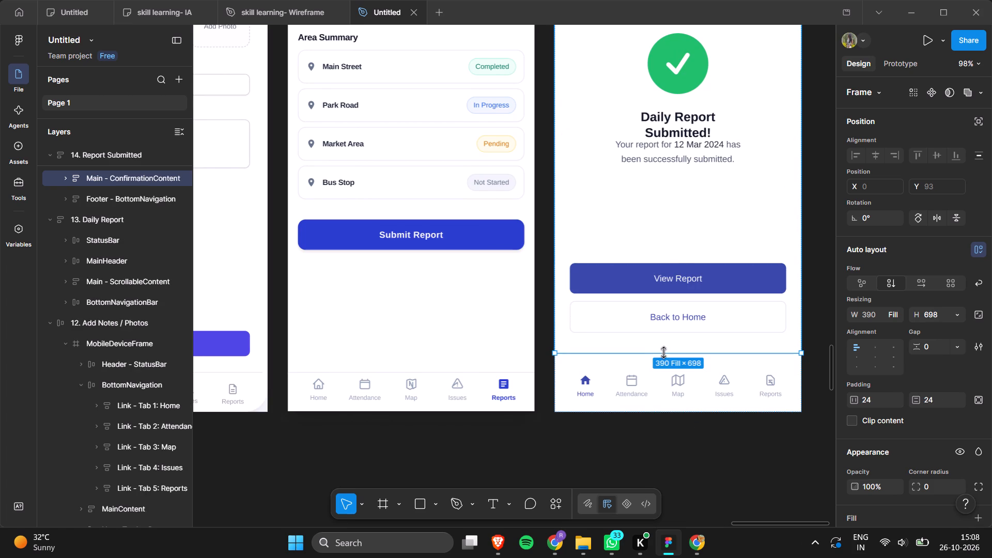
pyautogui.moveTo(664, 352); pyautogui.dragTo(664, 359)
pyautogui.moveTo(664, 359); pyautogui.dragTo(668, 371)
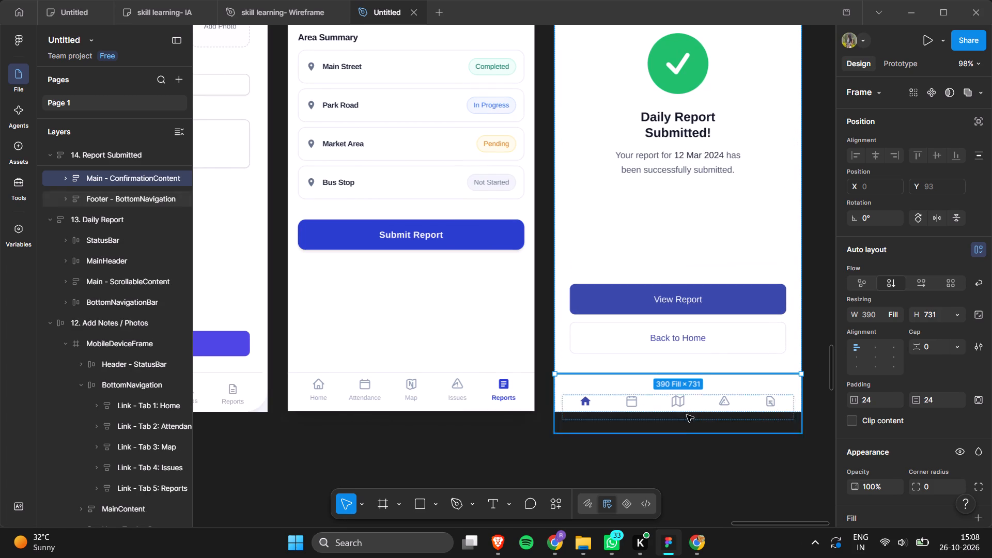
# Fit the 14. Report Submitted bottom navigation inside the screen with height 60 and top padding 10.
pyautogui.click(677, 410)
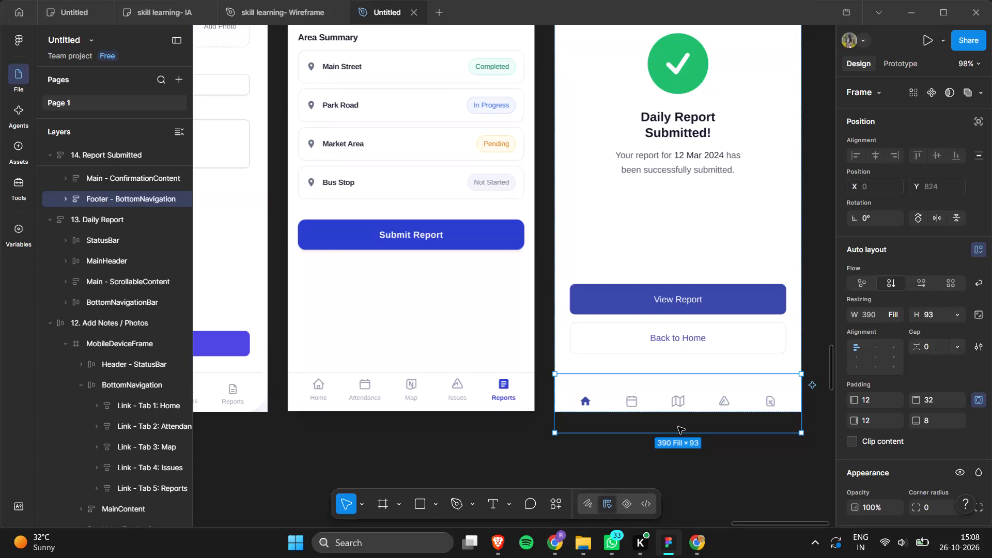
pyautogui.moveTo(678, 432); pyautogui.dragTo(676, 412)
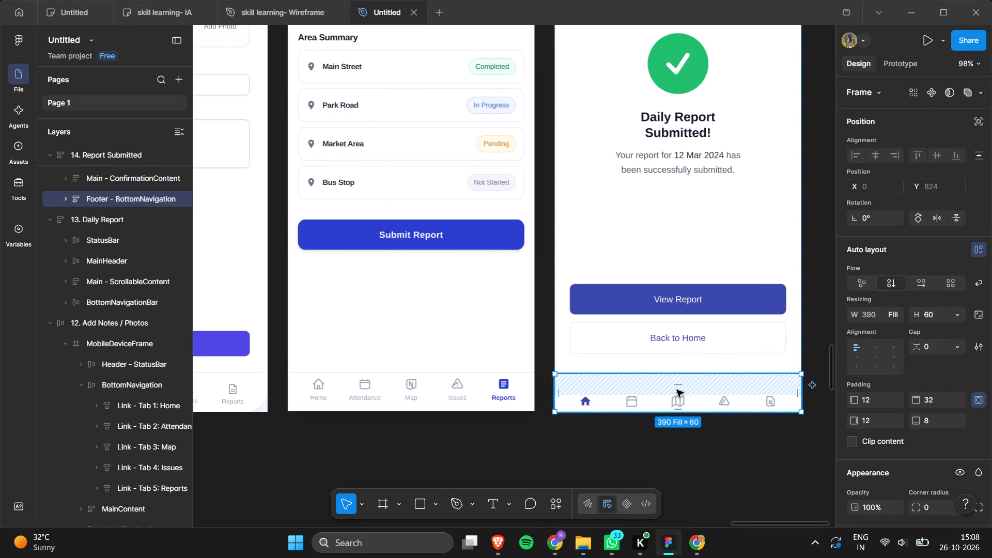
pyautogui.click(677, 390)
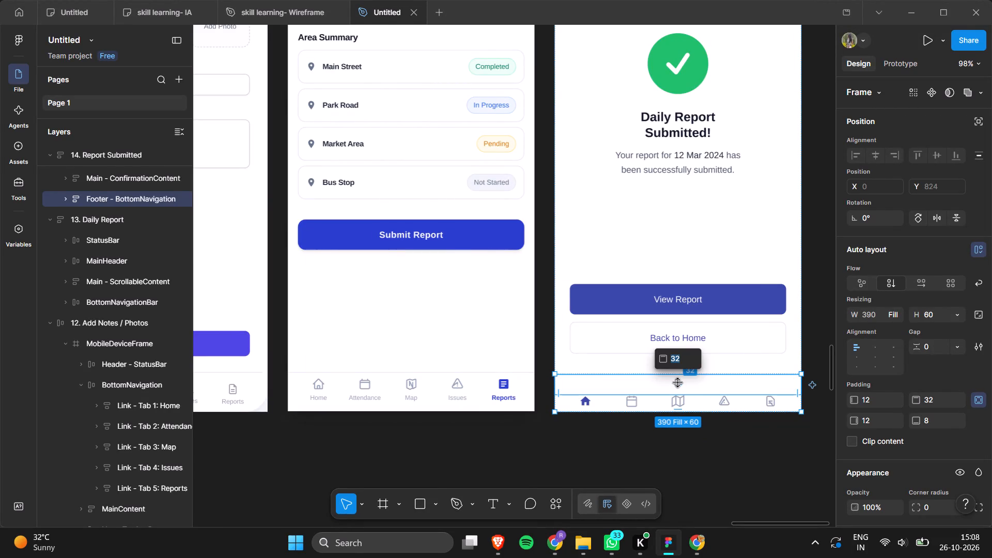
pyautogui.moveTo(677, 383); pyautogui.dragTo(677, 363)
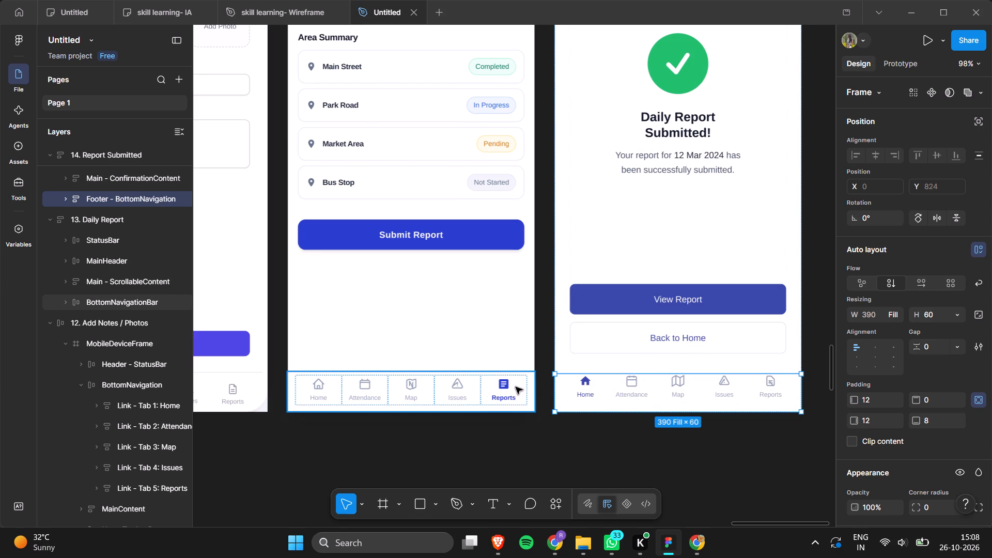
pyautogui.hotkey('ctrl', 'z')
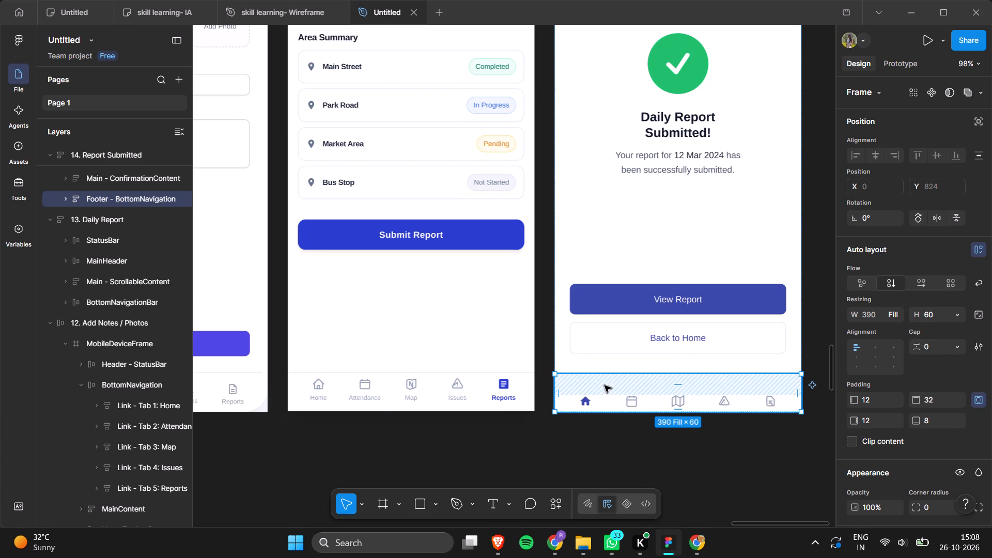
pyautogui.moveTo(678, 387); pyautogui.dragTo(678, 384)
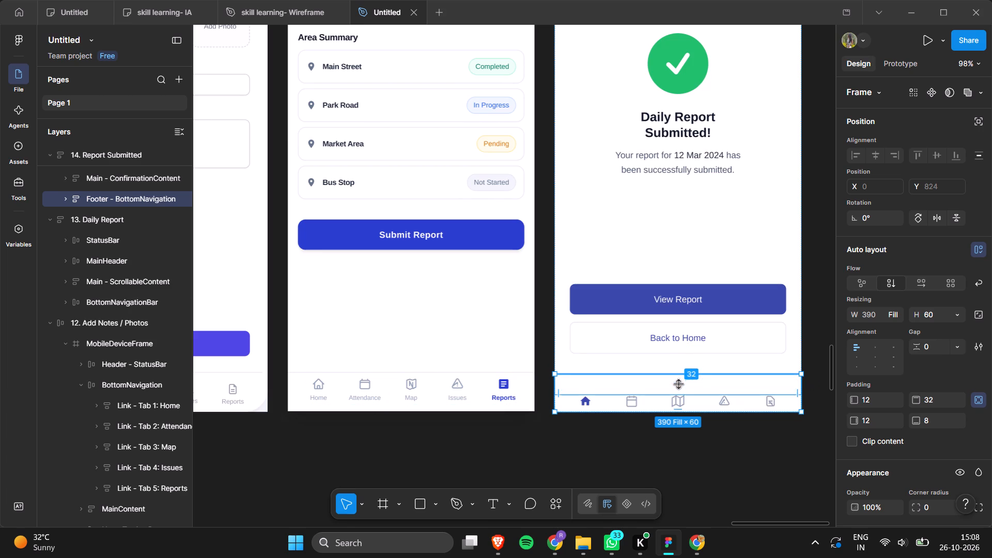
pyautogui.moveTo(678, 384); pyautogui.dragTo(677, 373)
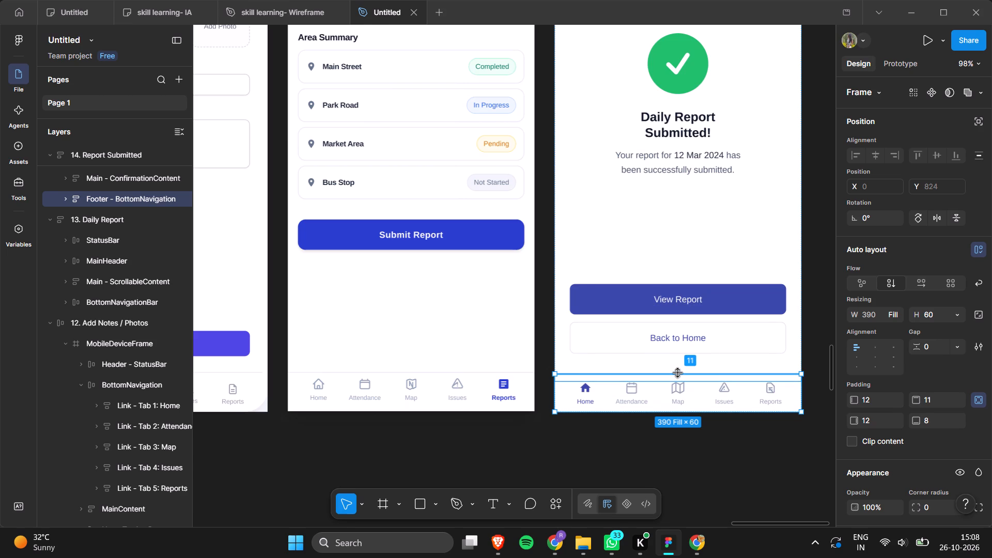
pyautogui.moveTo(677, 373); pyautogui.dragTo(677, 371)
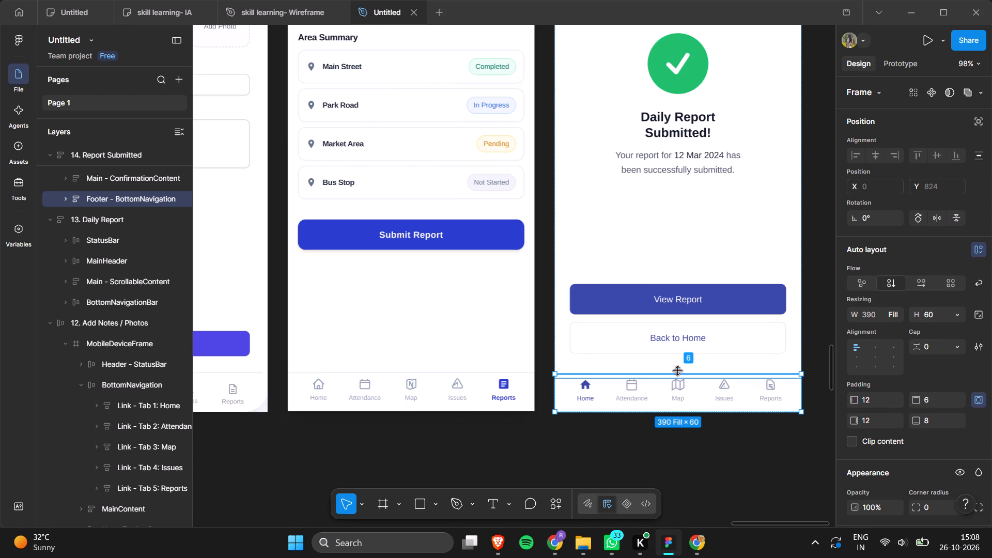
pyautogui.moveTo(677, 371); pyautogui.dragTo(677, 373)
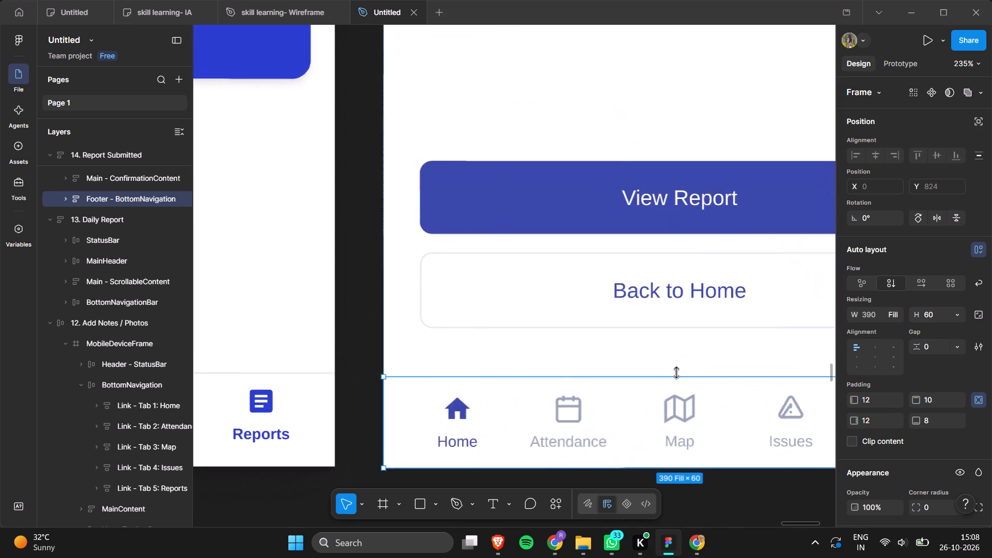
# Adjust the 14. Report Submitted main confirmation content to height 727 so its navigation bar lines up with 13. Daily Report's.
pyautogui.hscroll(2, 677, 373)
pyautogui.scroll(-1, 677, 373)
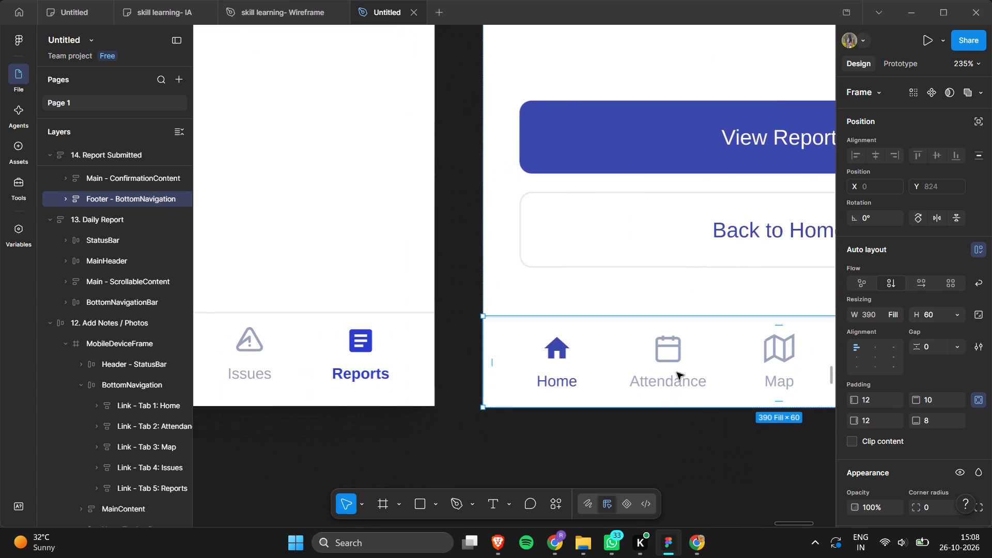
pyautogui.moveTo(772, 315); pyautogui.dragTo(772, 309)
pyautogui.hotkey('ctrl', 'z')
pyautogui.click(754, 295)
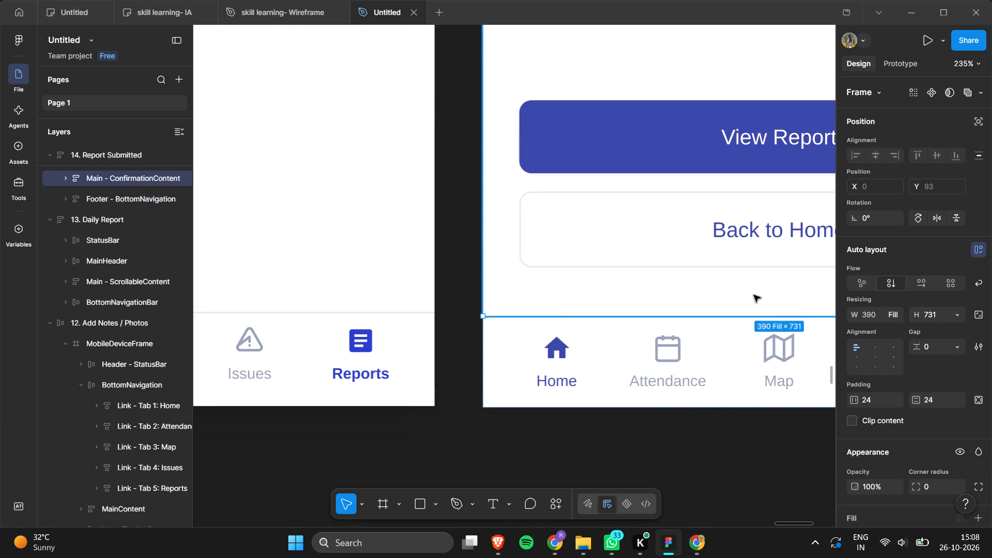
pyautogui.moveTo(774, 317); pyautogui.dragTo(773, 305)
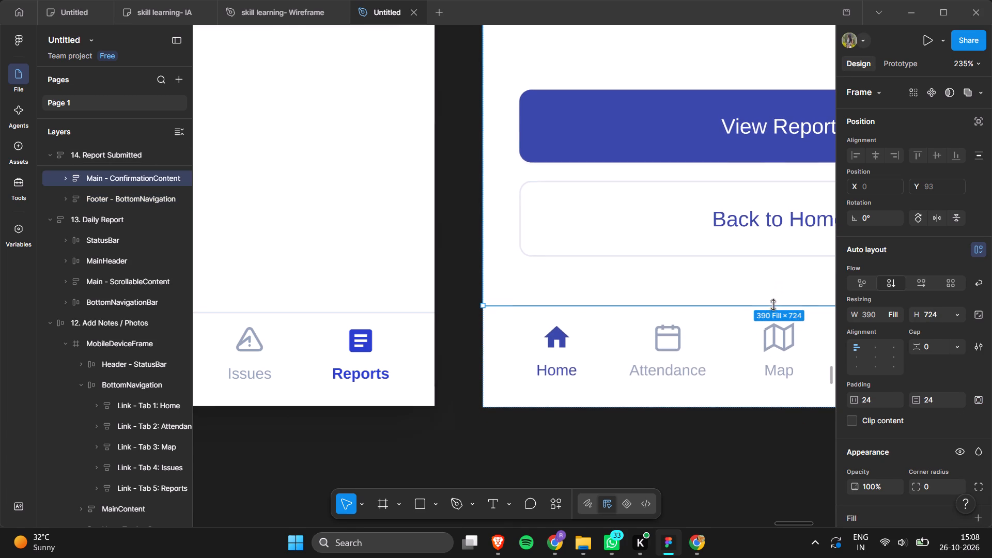
pyautogui.moveTo(773, 305); pyautogui.dragTo(773, 309)
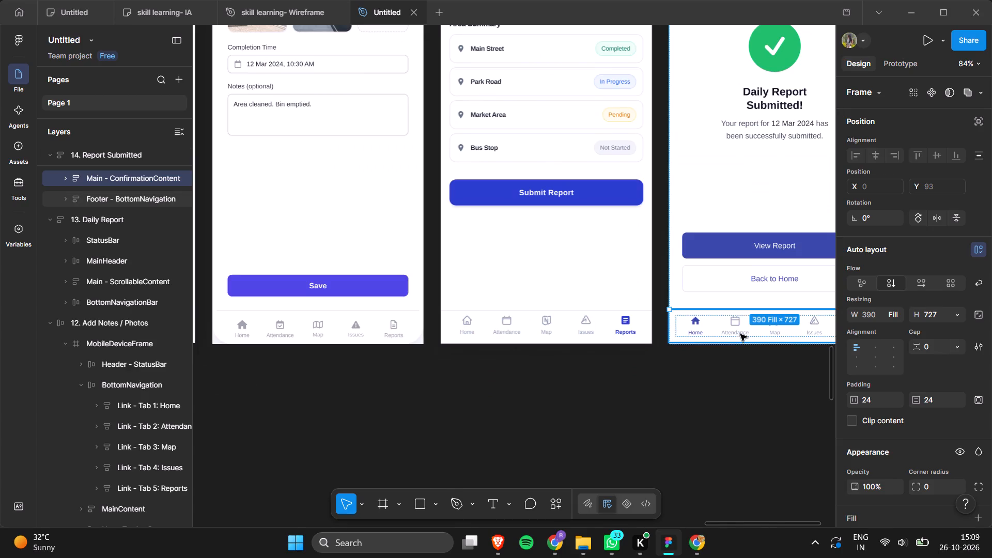
# Switch to Brave and bring the Cleaning, worker home and Today's Work wireframes from Stitch's Android Wireframe Screens Prototype project into Figma.
pyautogui.hscroll(-1, 740, 334)
pyautogui.scroll(-1, 740, 334)
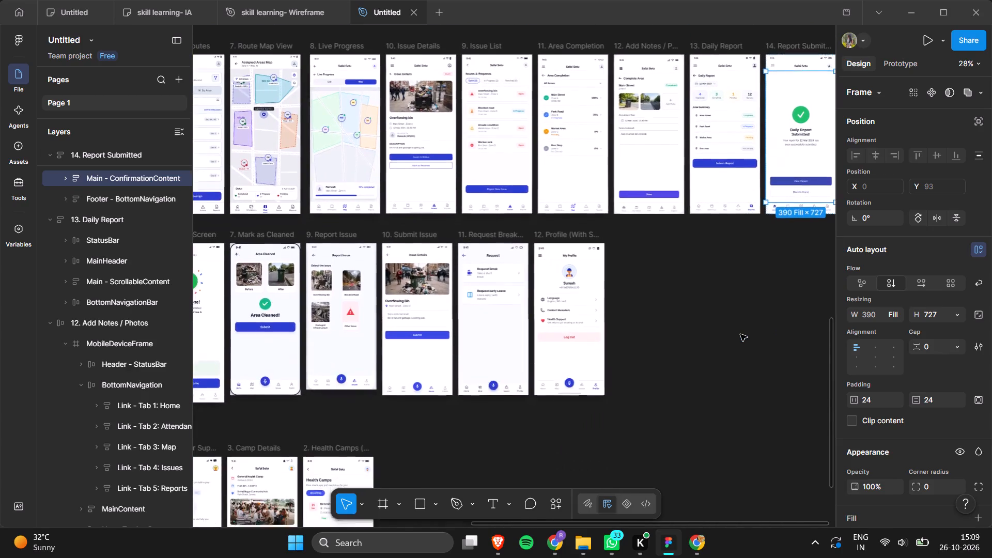
pyautogui.scroll(-1, 740, 334)
pyautogui.hscroll(2, 740, 334)
pyautogui.scroll(2, 740, 334)
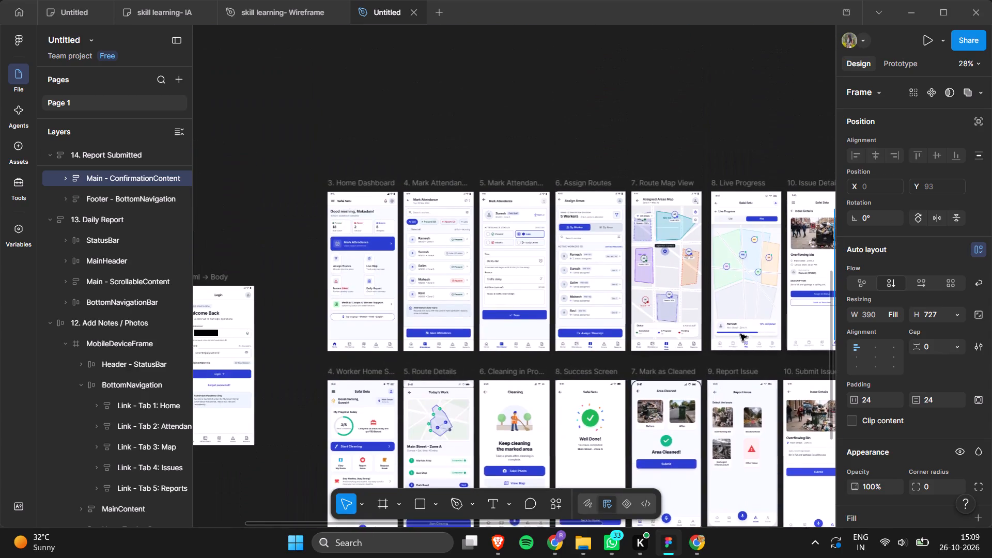
pyautogui.scroll(10, 740, 334)
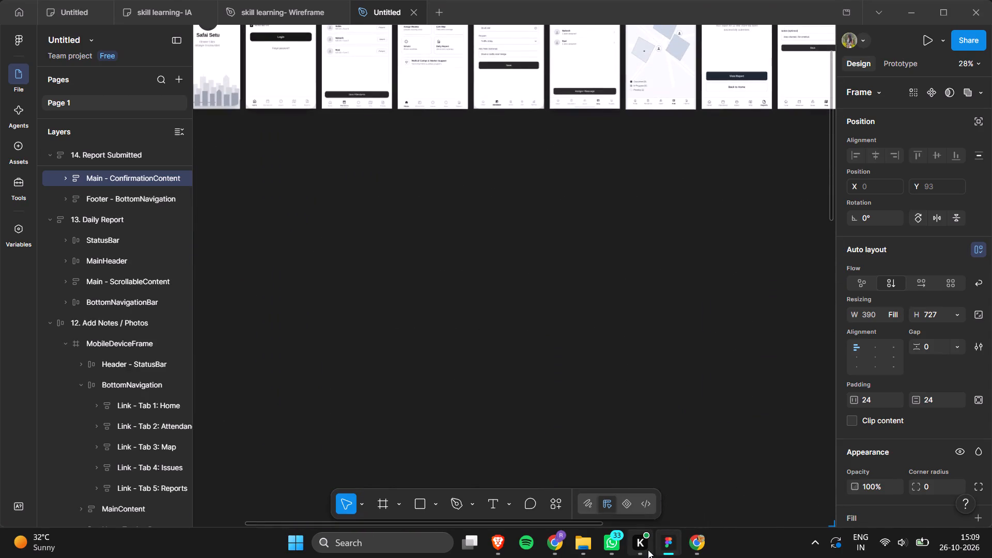
pyautogui.click(496, 543)
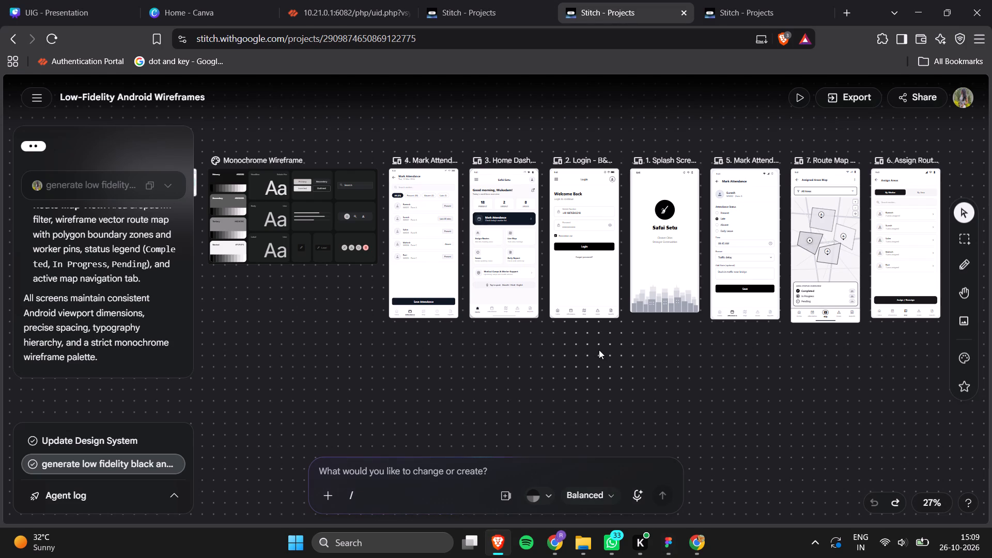
pyautogui.click(723, 16)
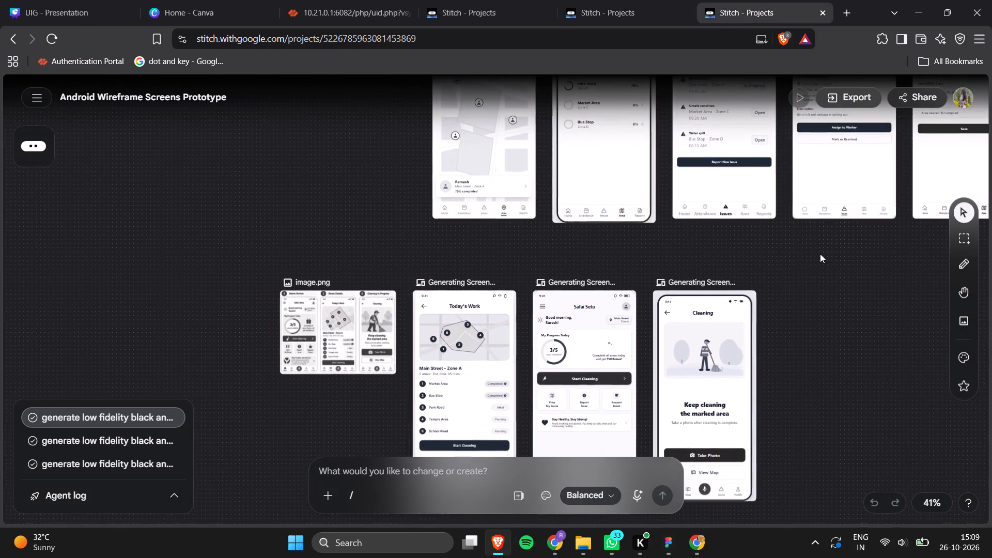
pyautogui.scroll(-2, 820, 254)
pyautogui.moveTo(859, 141); pyautogui.dragTo(438, 396)
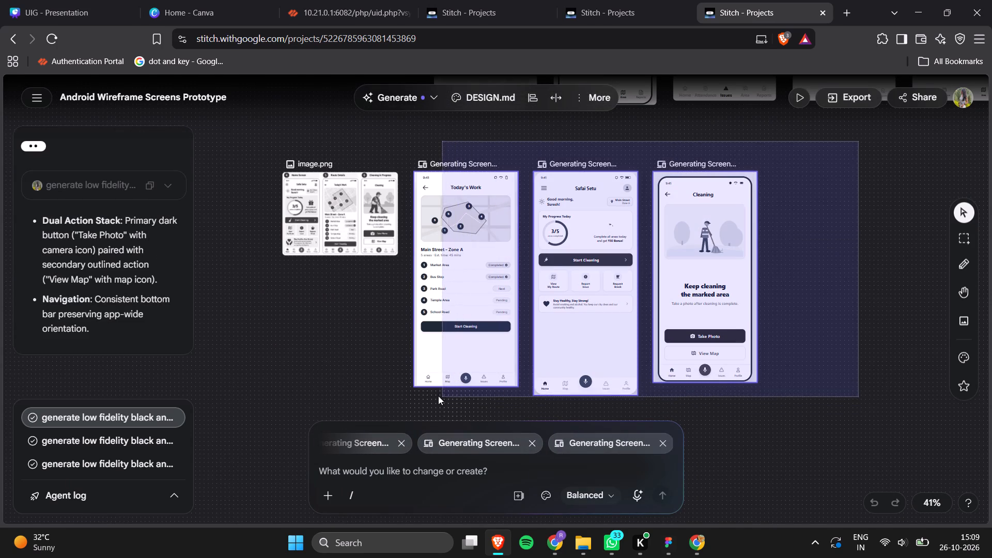
# Export the Today's Work, Safai Setu home and Cleaning screens in Figma format, converting and copying them.
pyautogui.moveTo(438, 396); pyautogui.dragTo(413, 390)
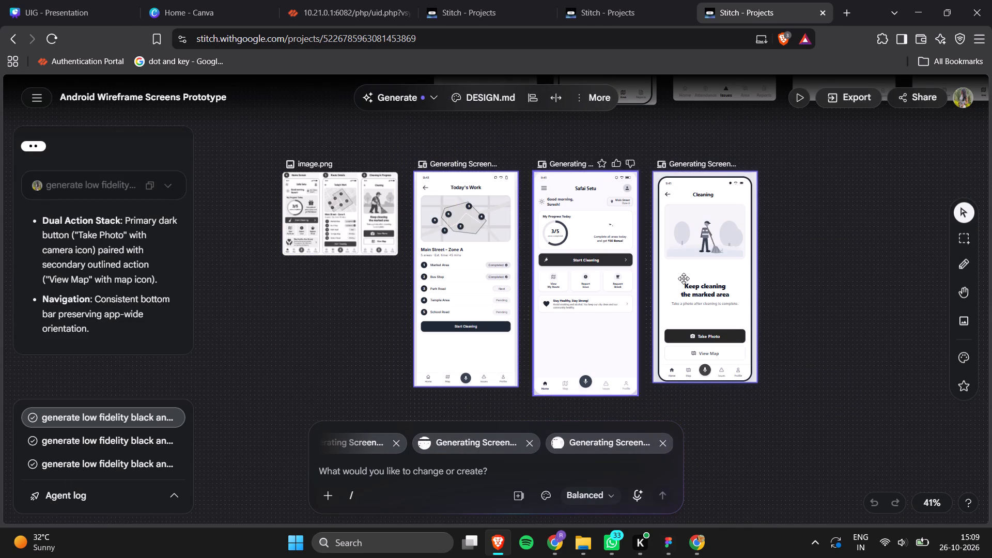
pyautogui.click(838, 103)
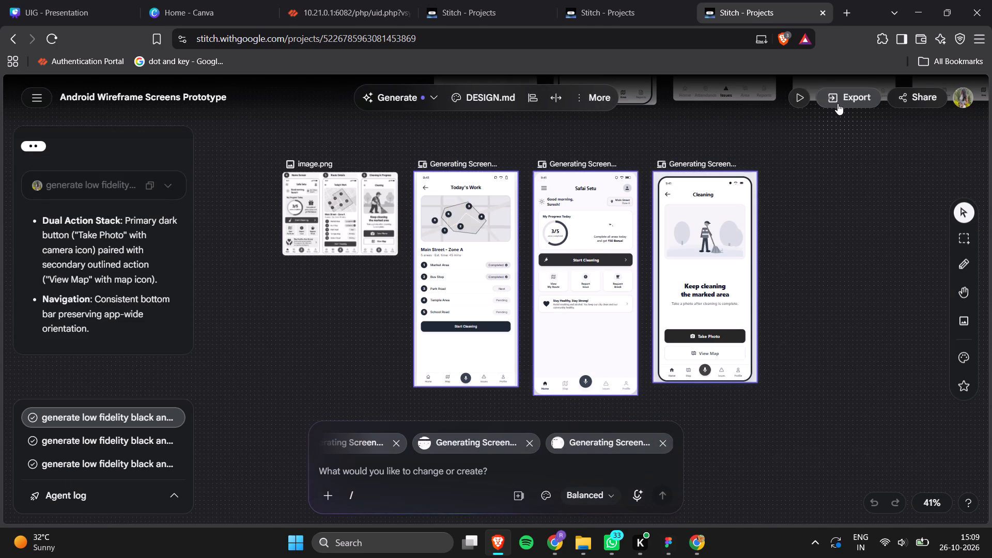
pyautogui.click(784, 229)
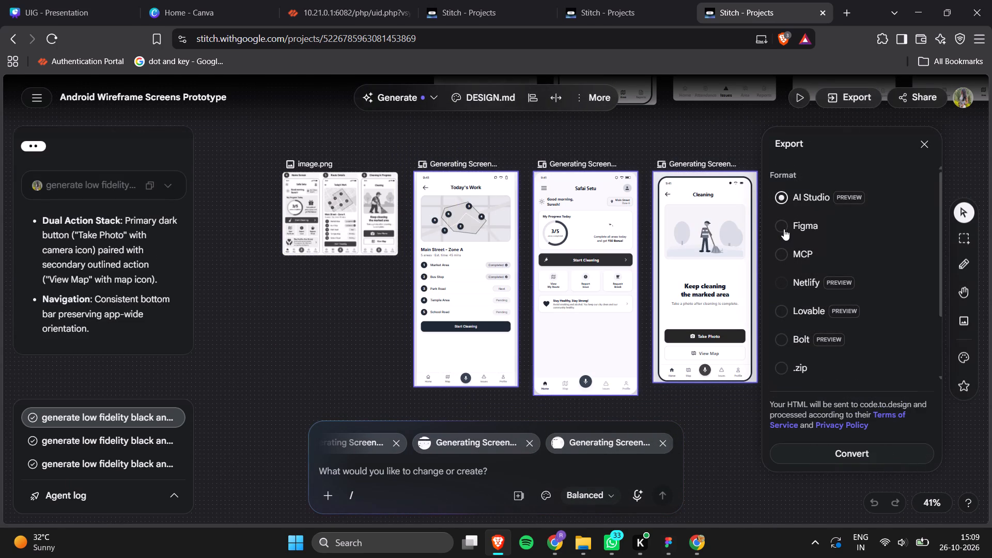
pyautogui.click(863, 448)
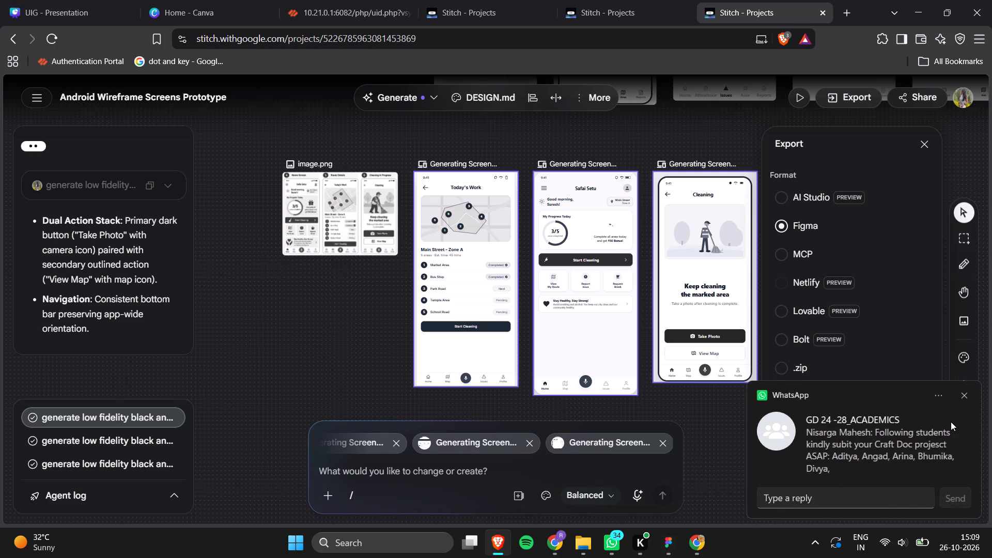
pyautogui.click(965, 393)
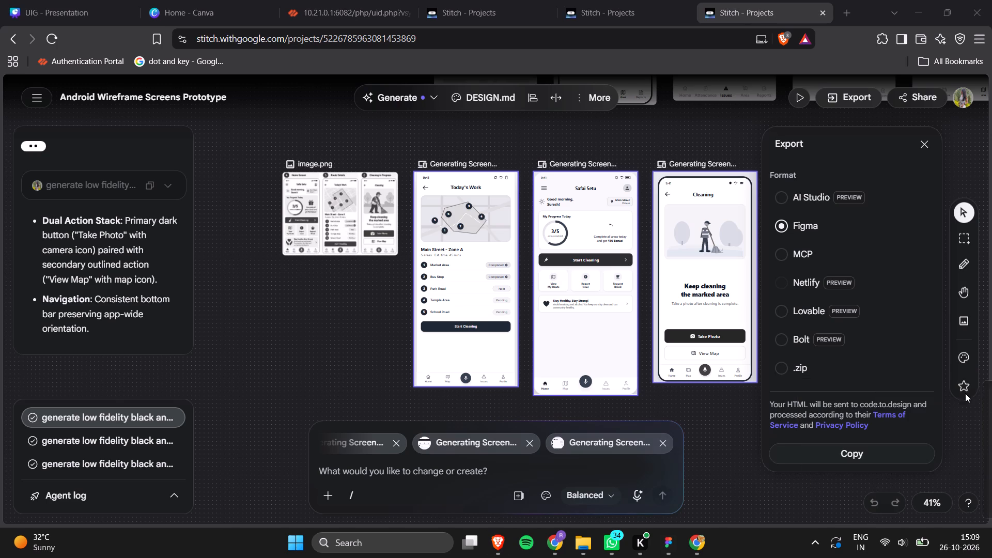
pyautogui.click(859, 446)
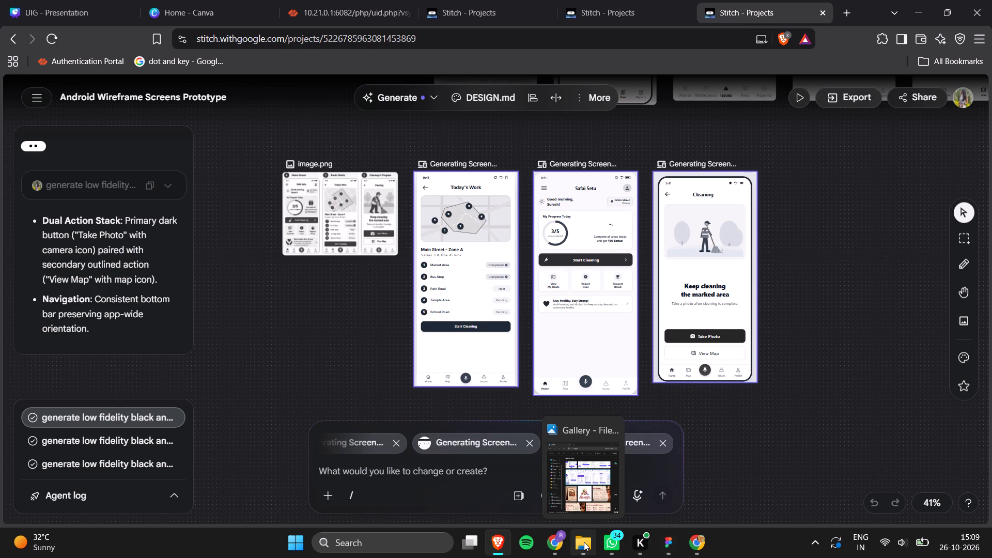
# Switch to Figma, paste the three screens and place them at Y -3740 below the existing row, left-aligned with the Safai Setu splash screen.
pyautogui.click(665, 543)
pyautogui.hscroll(2, 638, 387)
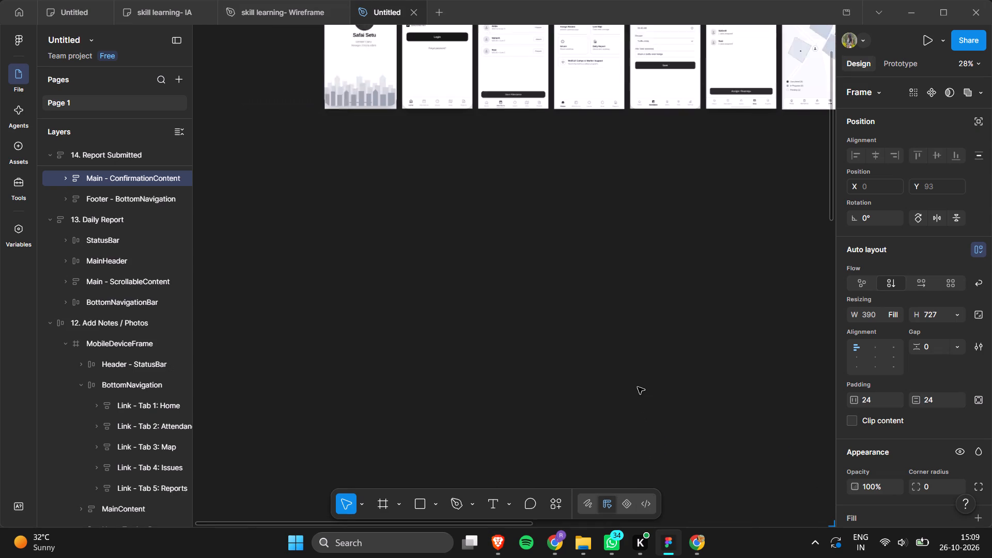
pyautogui.hscroll(1, 638, 387)
pyautogui.scroll(1, 638, 387)
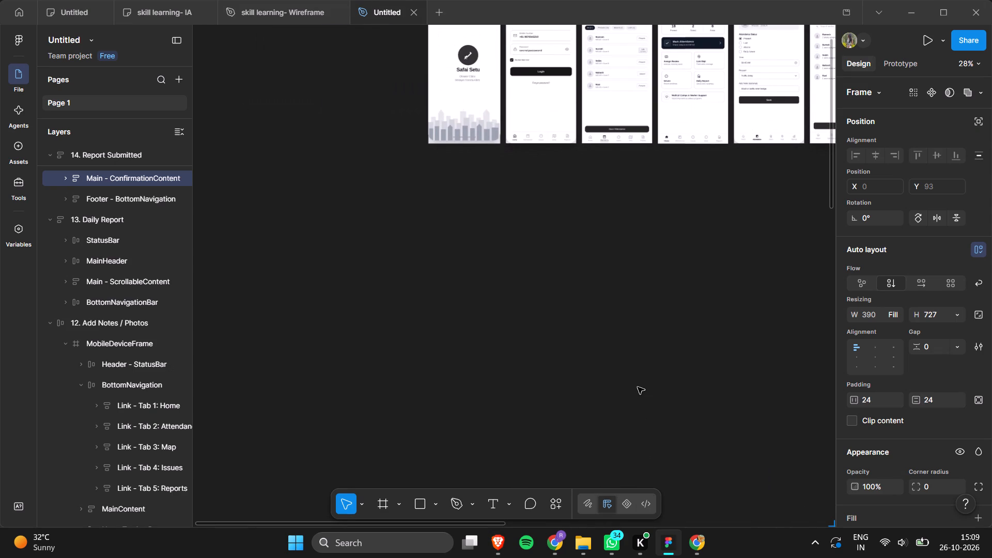
pyautogui.hotkey('ctrl', 'v')
pyautogui.moveTo(568, 295); pyautogui.dragTo(611, 291)
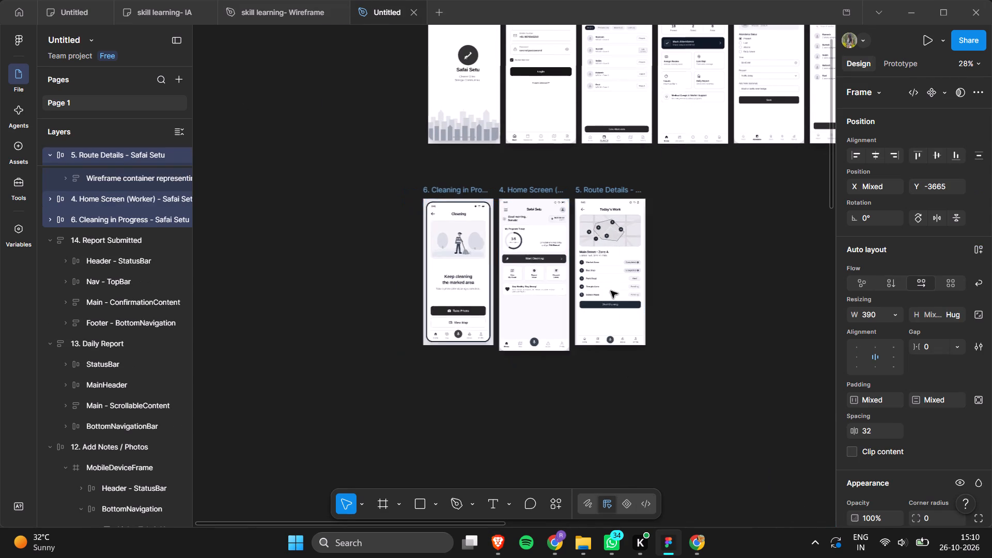
pyautogui.moveTo(611, 291); pyautogui.dragTo(597, 280)
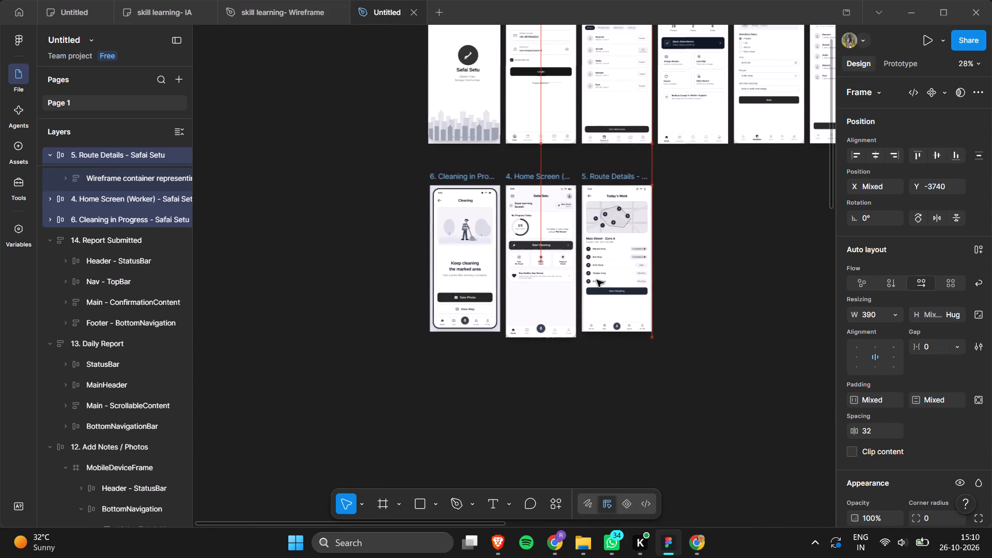
pyautogui.moveTo(597, 280); pyautogui.dragTo(592, 281)
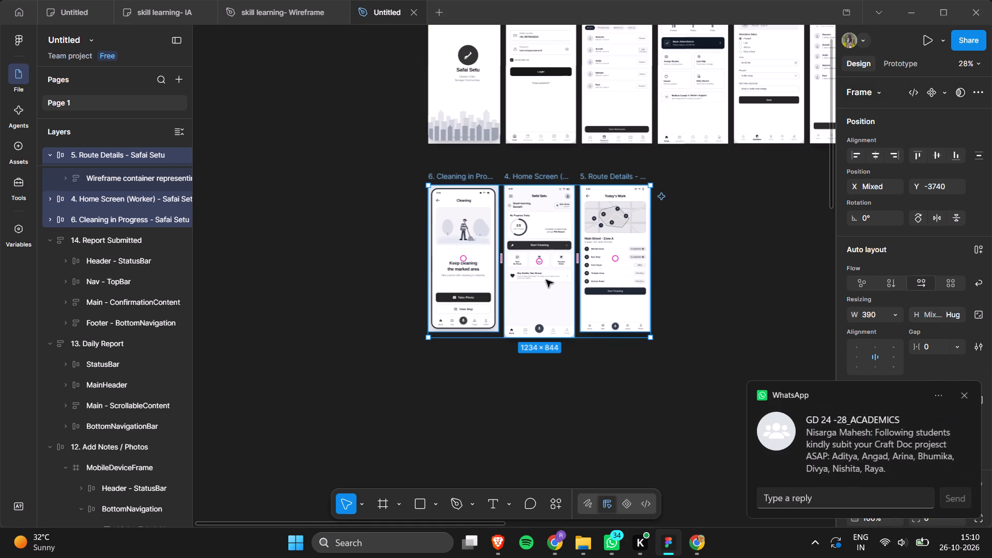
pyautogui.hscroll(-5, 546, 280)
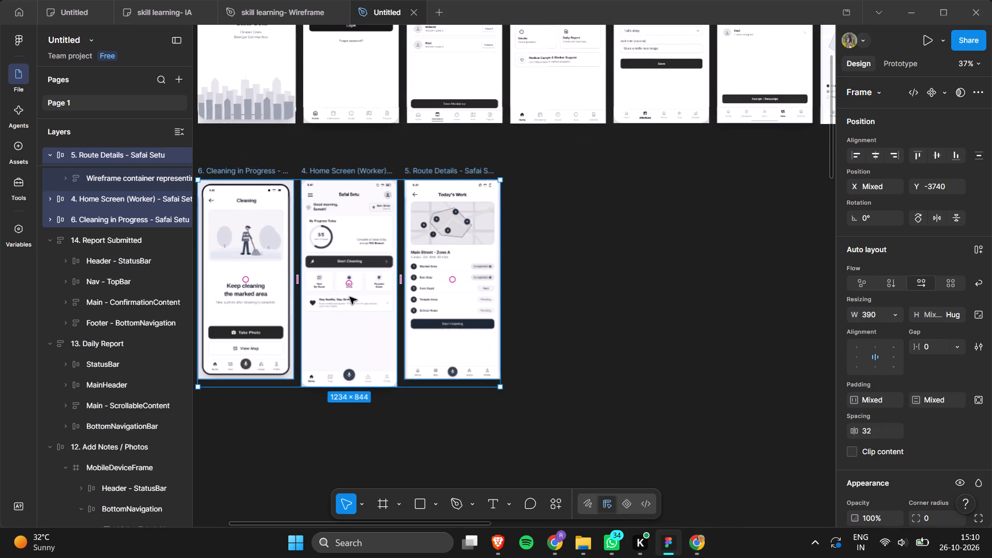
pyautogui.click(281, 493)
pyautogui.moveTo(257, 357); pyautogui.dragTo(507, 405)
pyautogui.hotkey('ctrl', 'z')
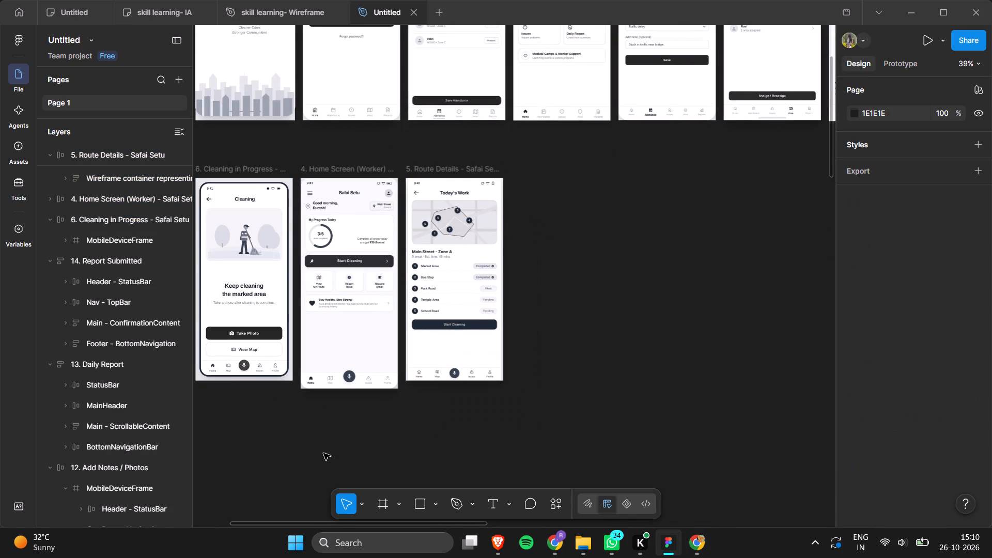
# Move the 6. Cleaning in Progress wireframe after 5. Route Details, to X 1315 and Y -3740 in the same row.
pyautogui.hscroll(1, 319, 450)
pyautogui.click(273, 170)
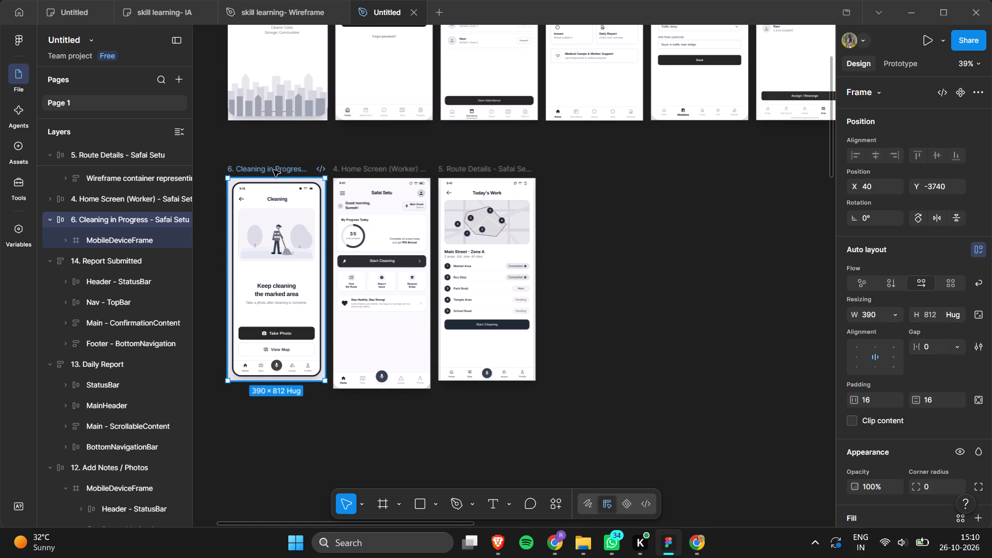
pyautogui.moveTo(273, 170); pyautogui.dragTo(589, 178)
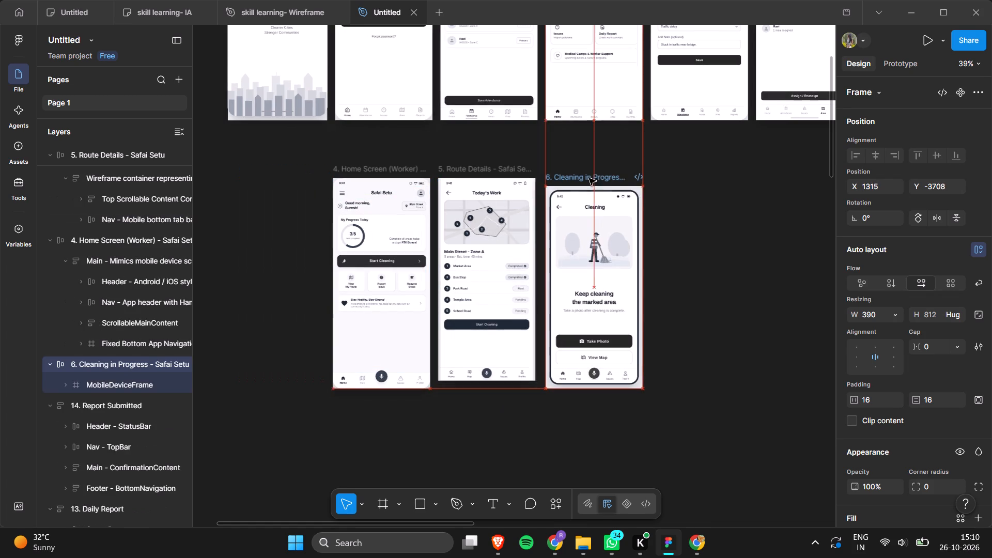
pyautogui.moveTo(589, 178); pyautogui.dragTo(592, 171)
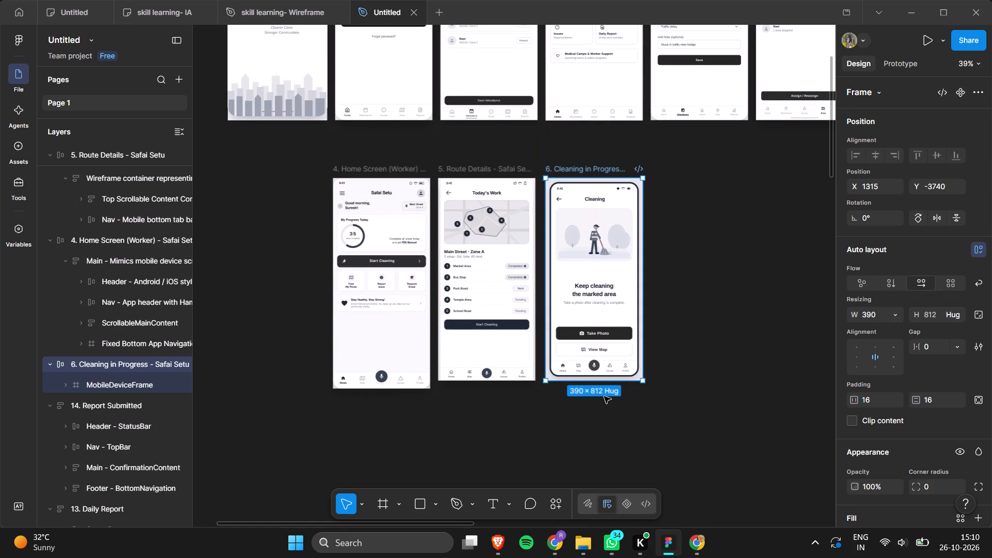
# Move the three imported worker wireframes together so their row starts beneath the Splash screen, at Y -3722.
pyautogui.moveTo(597, 423); pyautogui.dragTo(319, 157)
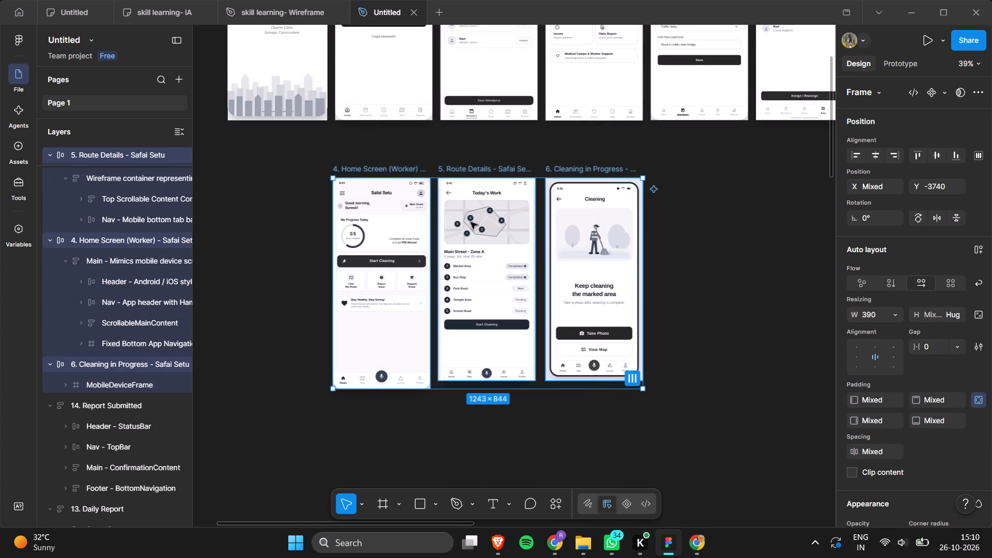
pyautogui.moveTo(494, 184); pyautogui.dragTo(395, 189)
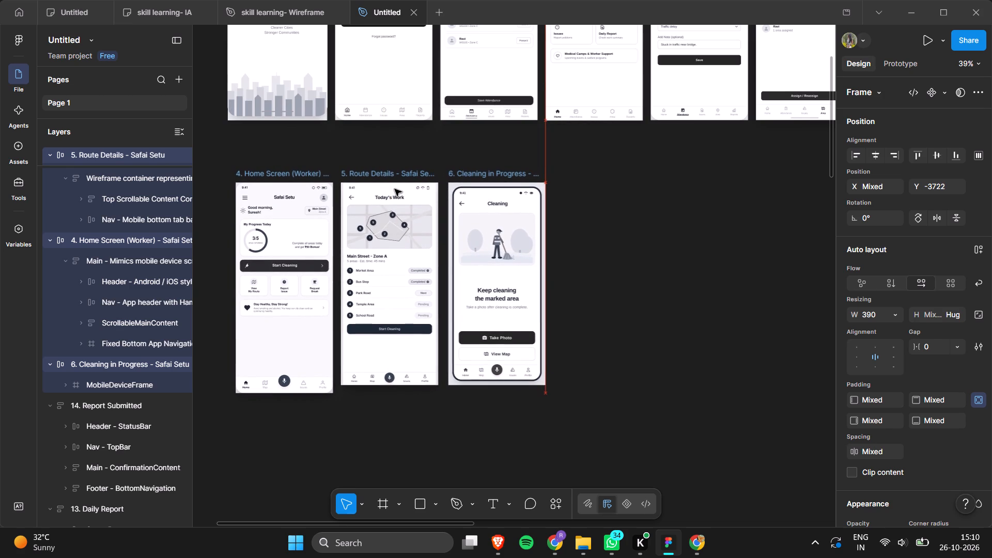
pyautogui.moveTo(395, 189); pyautogui.dragTo(392, 189)
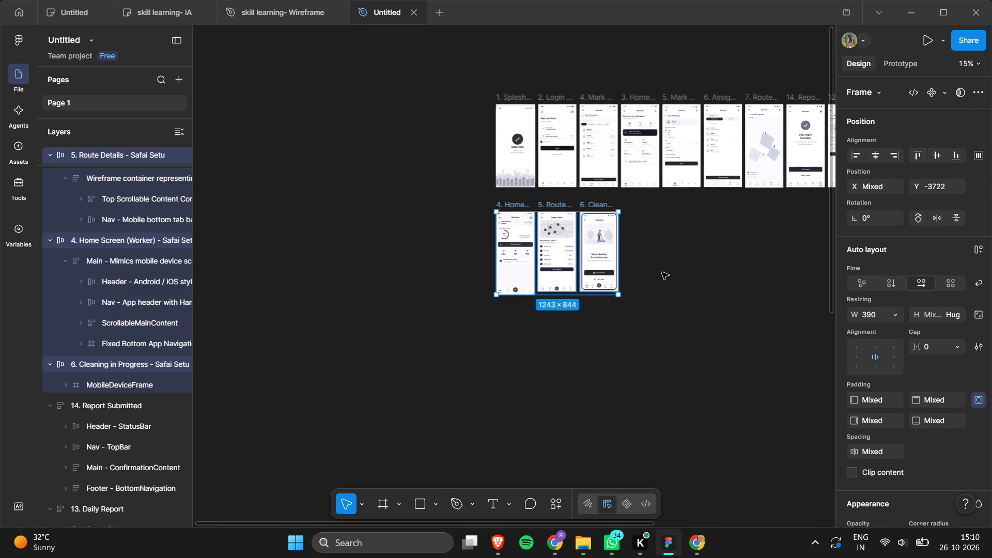
pyautogui.click(662, 272)
# Examine the coloured Safai Setu screens in Figma and the generated wireframes in Stitch's Android Wireframe Screens Prototype project in Brave.
pyautogui.scroll(-8, 662, 272)
pyautogui.hscroll(-2, 662, 272)
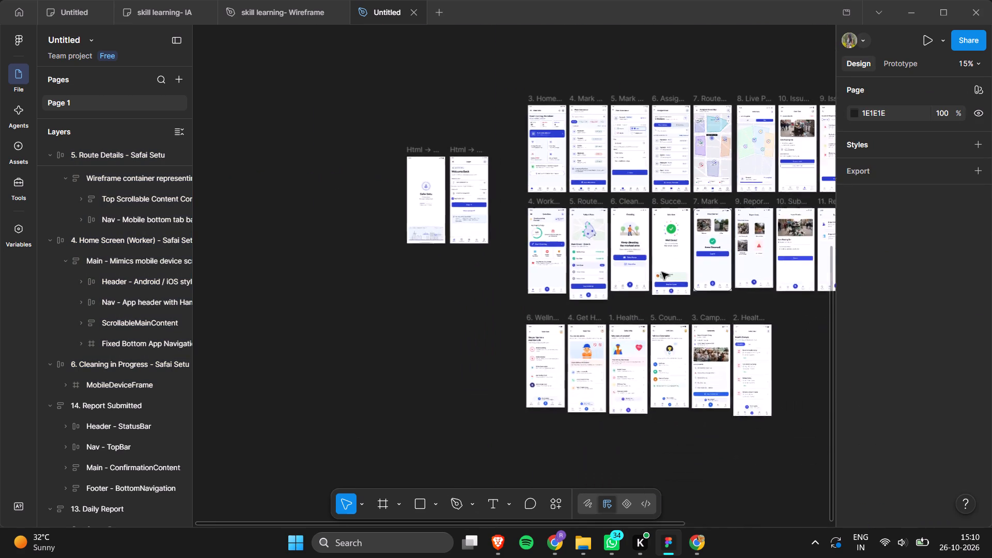
pyautogui.hscroll(-1, 662, 272)
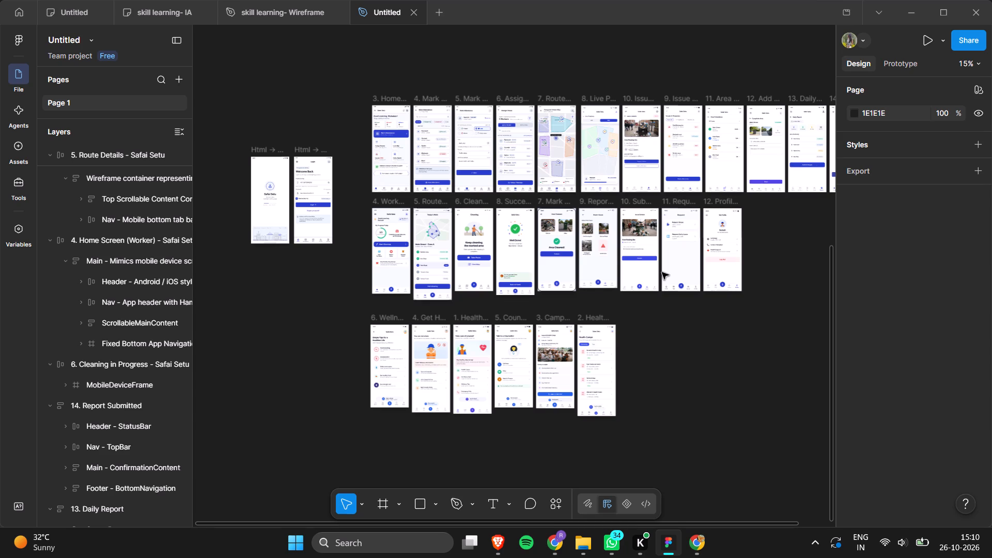
pyautogui.hscroll(-1, 662, 272)
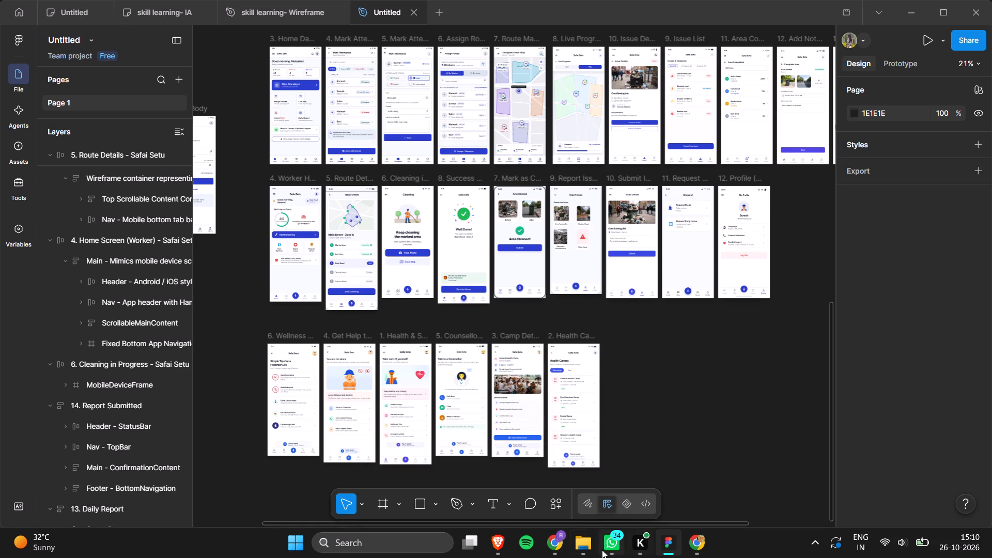
pyautogui.click(493, 542)
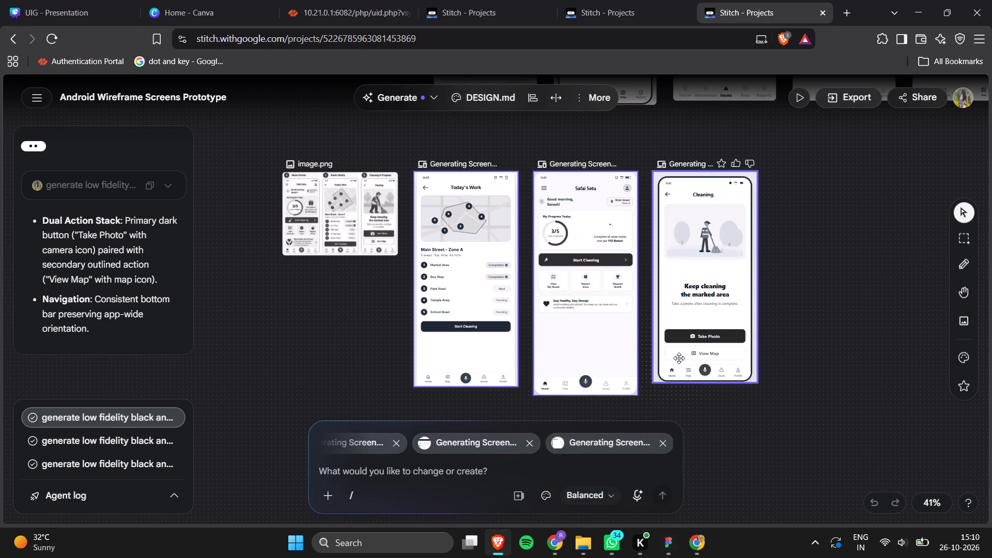
pyautogui.scroll(-3, 679, 358)
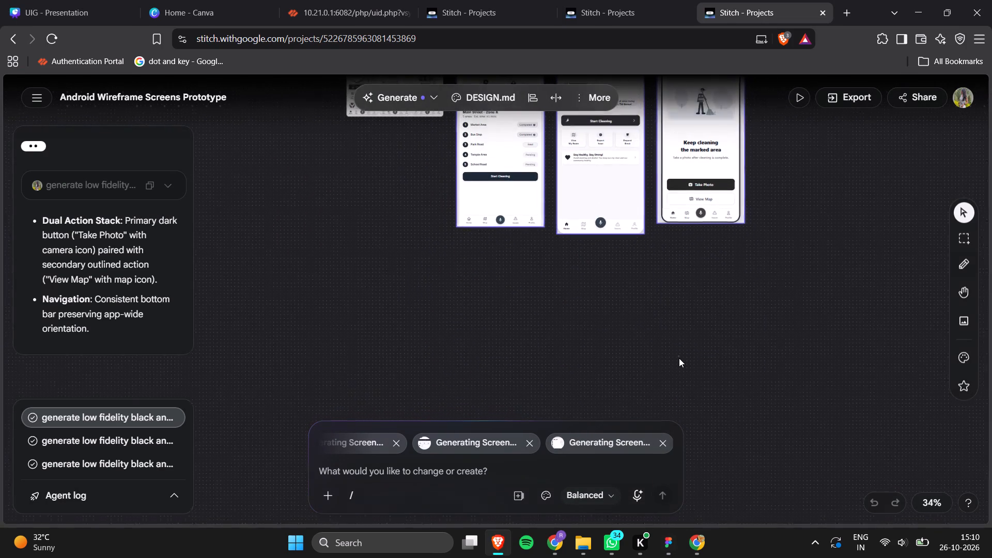
pyautogui.scroll(2, 679, 358)
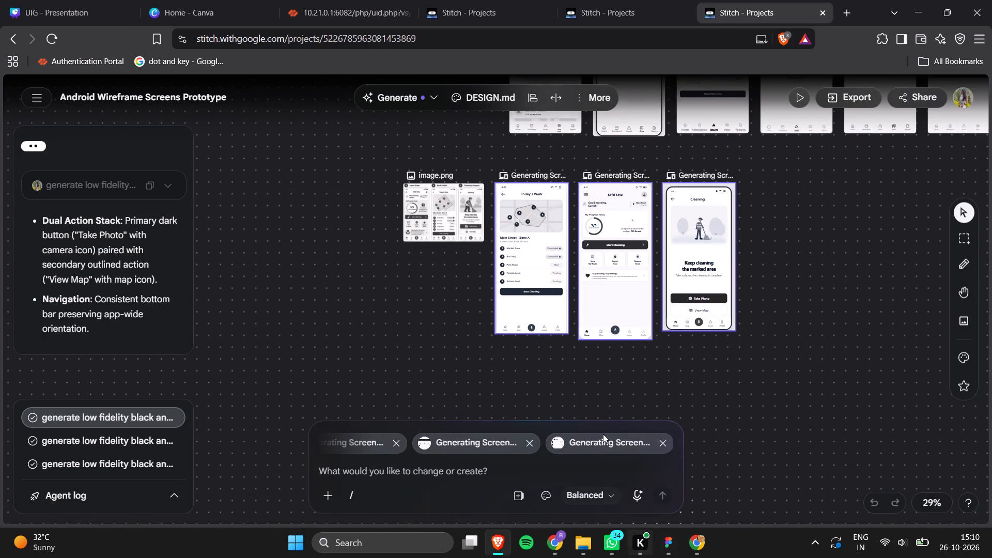
pyautogui.scroll(3, 616, 345)
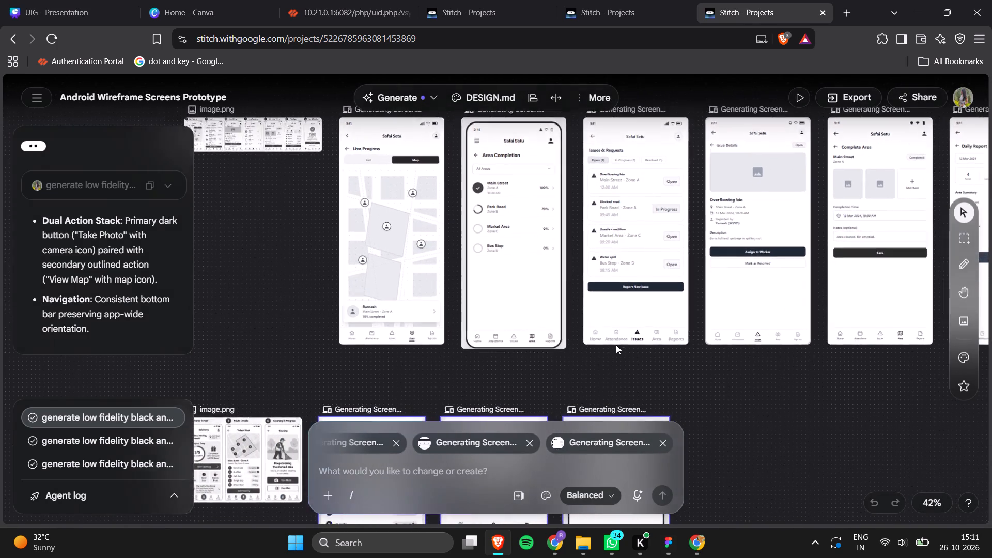
pyautogui.scroll(1, 616, 345)
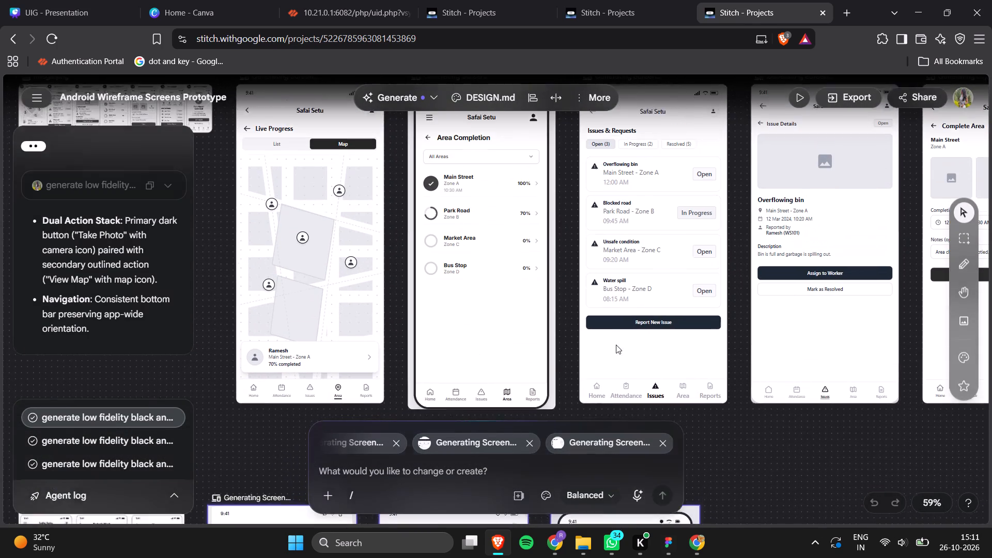
pyautogui.scroll(1, 616, 345)
pyautogui.scroll(-1, 616, 345)
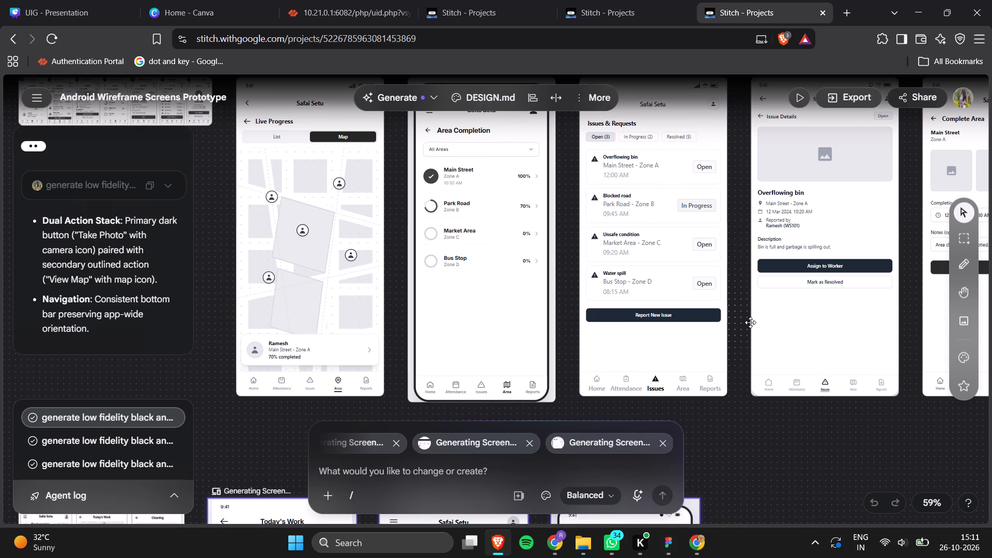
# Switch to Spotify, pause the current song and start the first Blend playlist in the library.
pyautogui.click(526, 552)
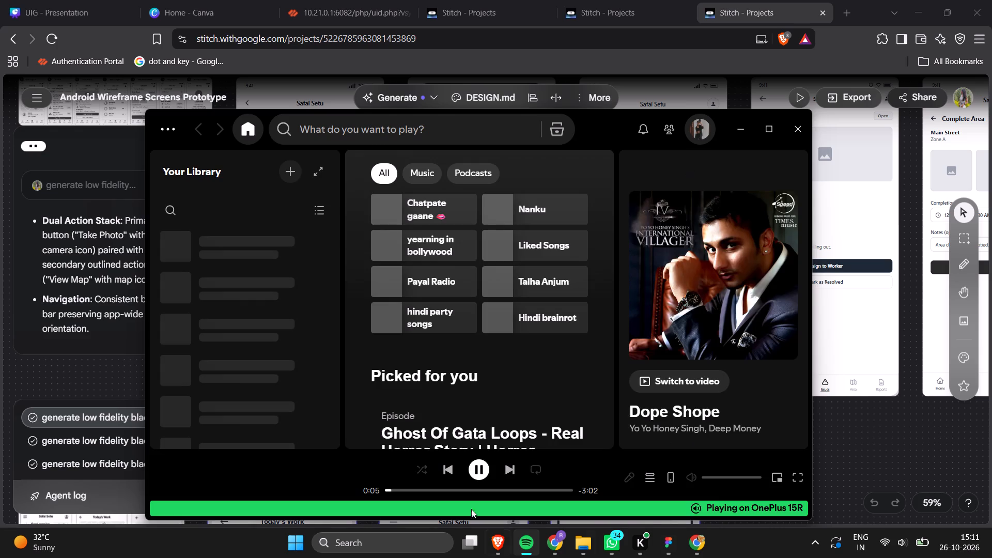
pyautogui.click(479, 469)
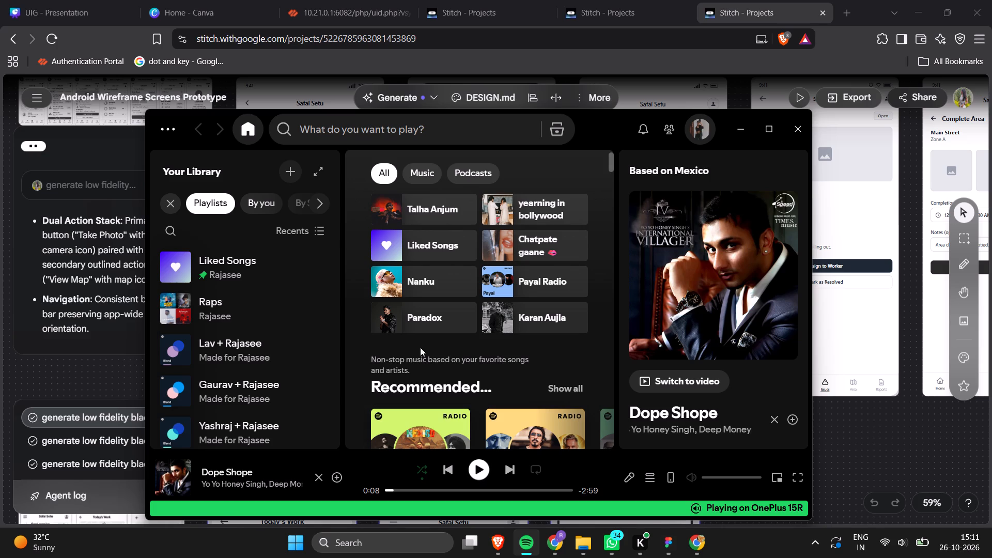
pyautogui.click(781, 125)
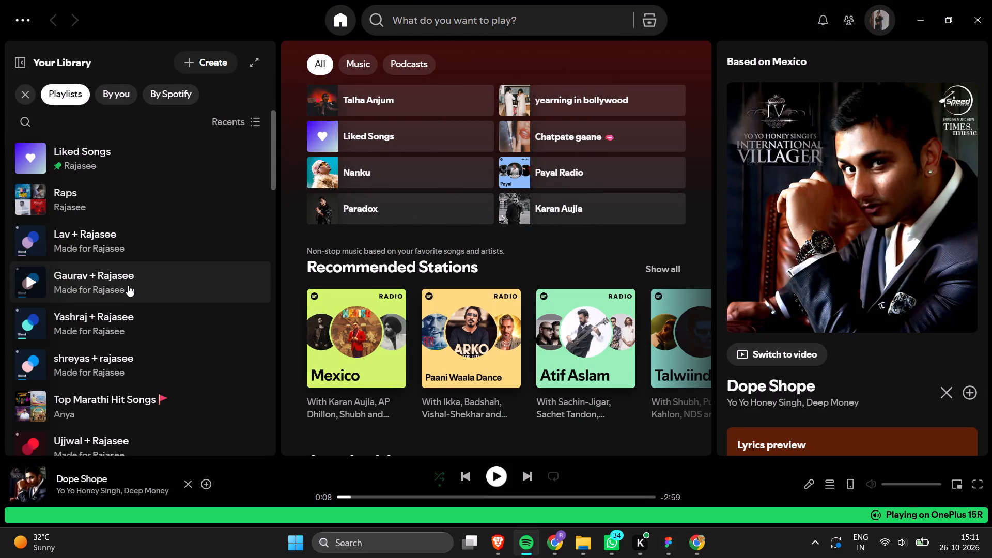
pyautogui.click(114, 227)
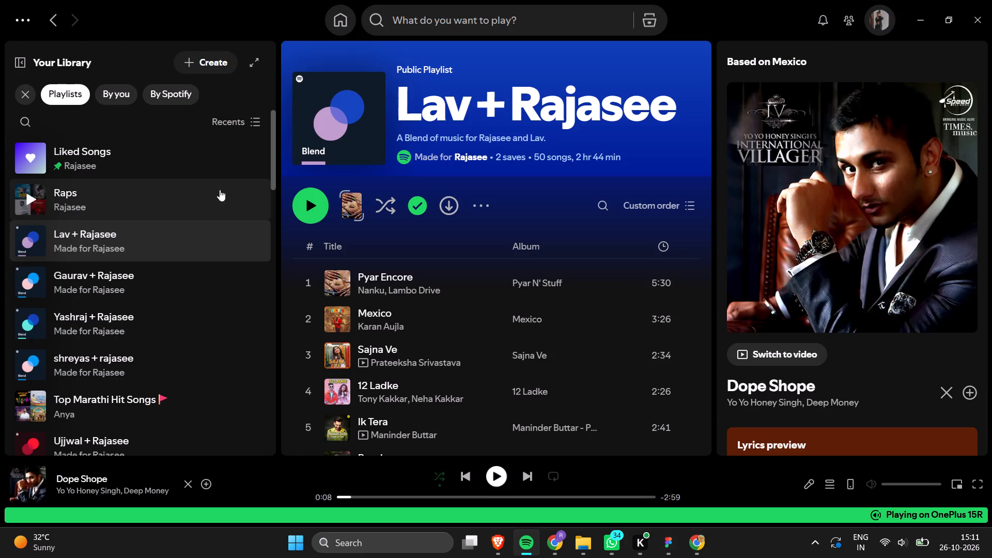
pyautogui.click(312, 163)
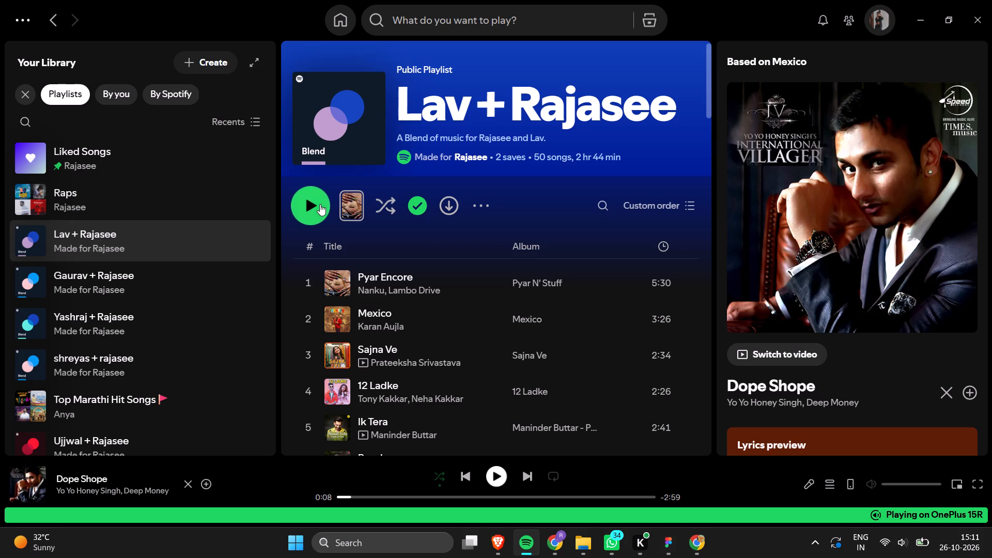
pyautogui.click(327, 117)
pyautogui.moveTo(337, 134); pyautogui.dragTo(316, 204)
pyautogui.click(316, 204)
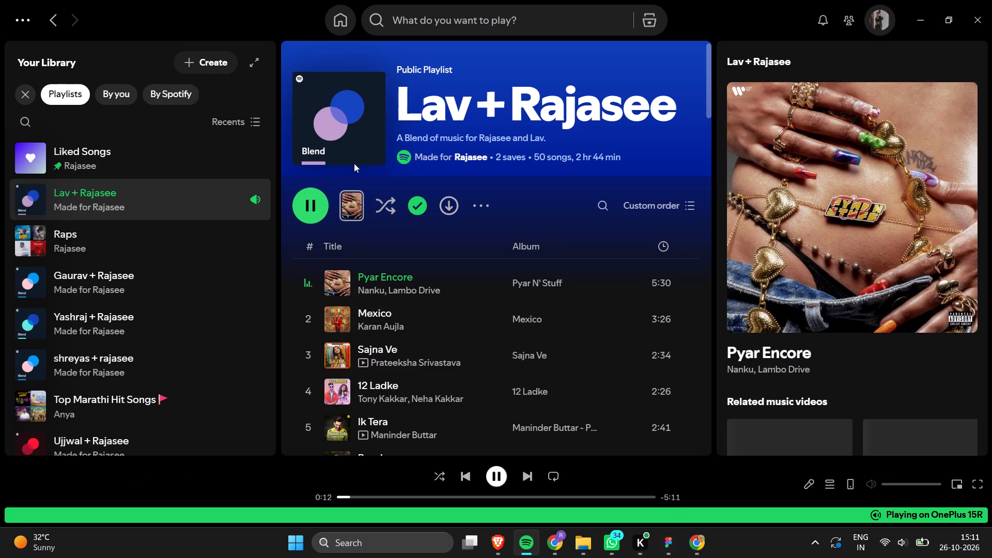
# Play Jaguar from Liked Songs in Spotify and minimize its window.
pyautogui.scroll(2, 180, 148)
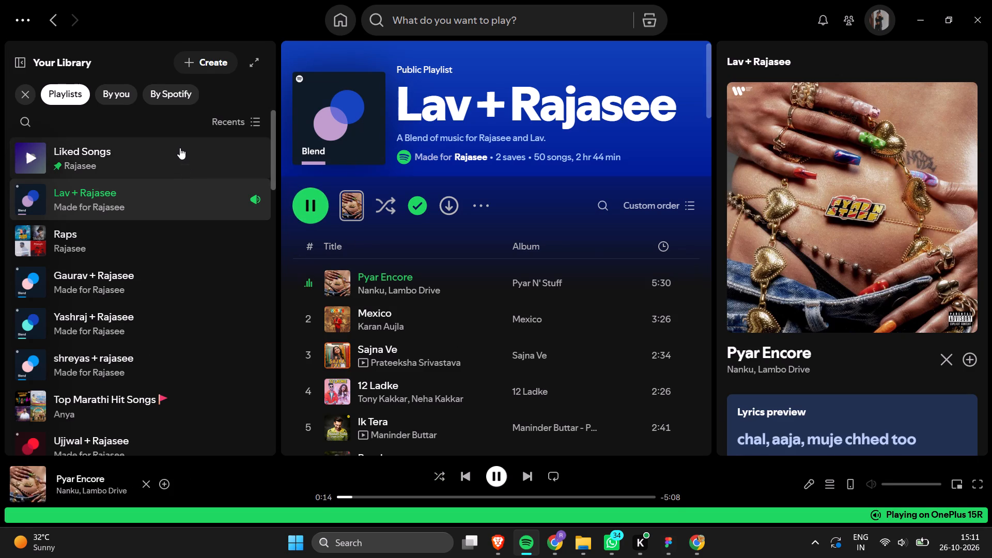
pyautogui.scroll(1, 180, 148)
pyautogui.click(52, 18)
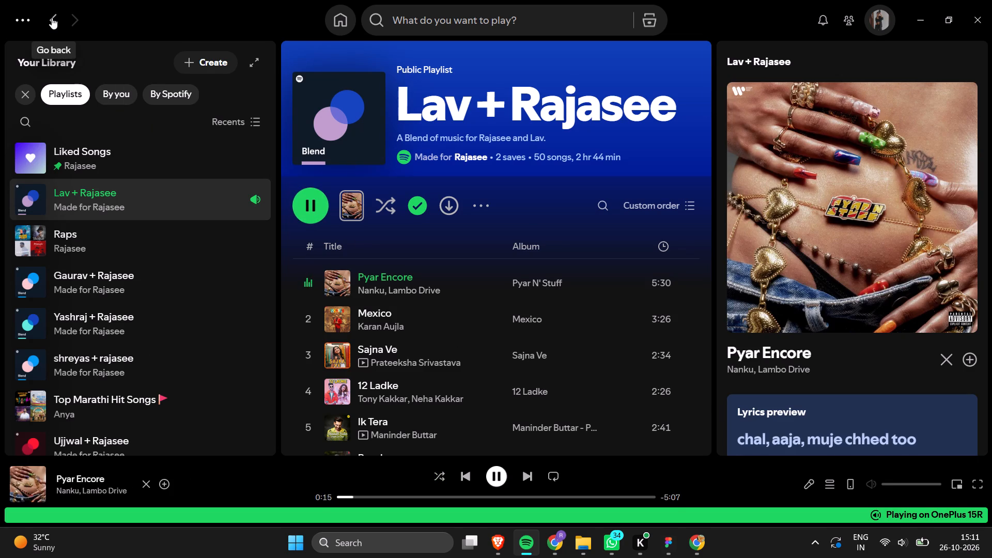
pyautogui.scroll(1, 426, 194)
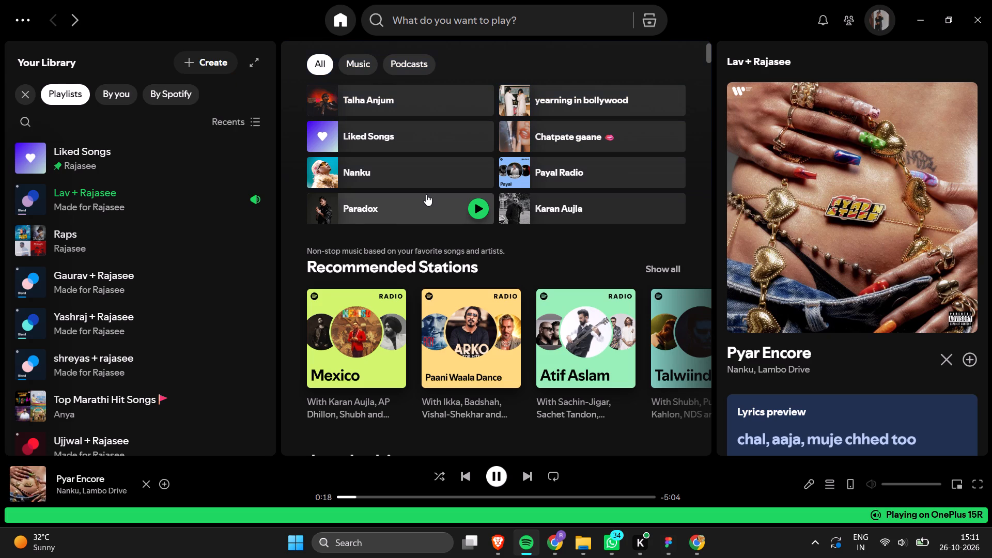
pyautogui.click(607, 212)
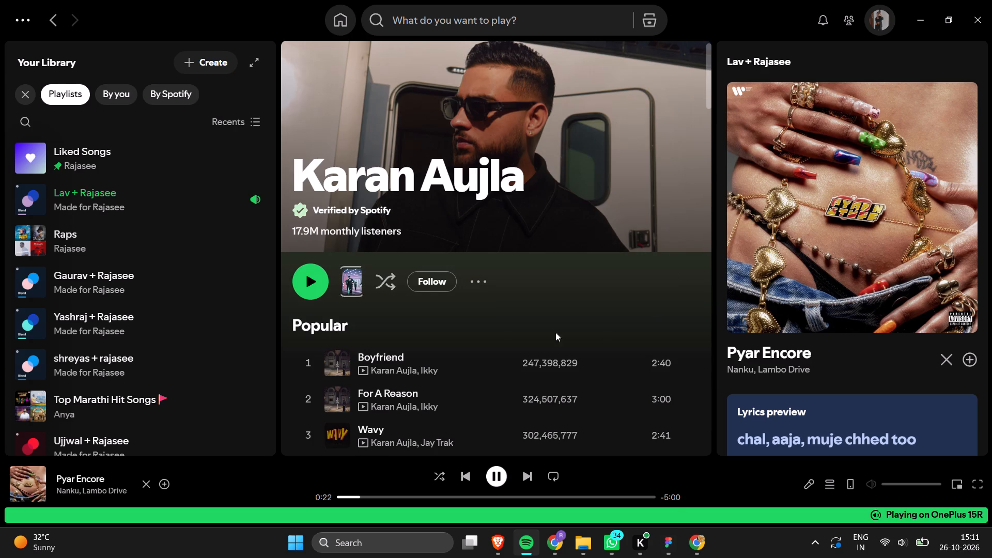
pyautogui.scroll(-2, 503, 330)
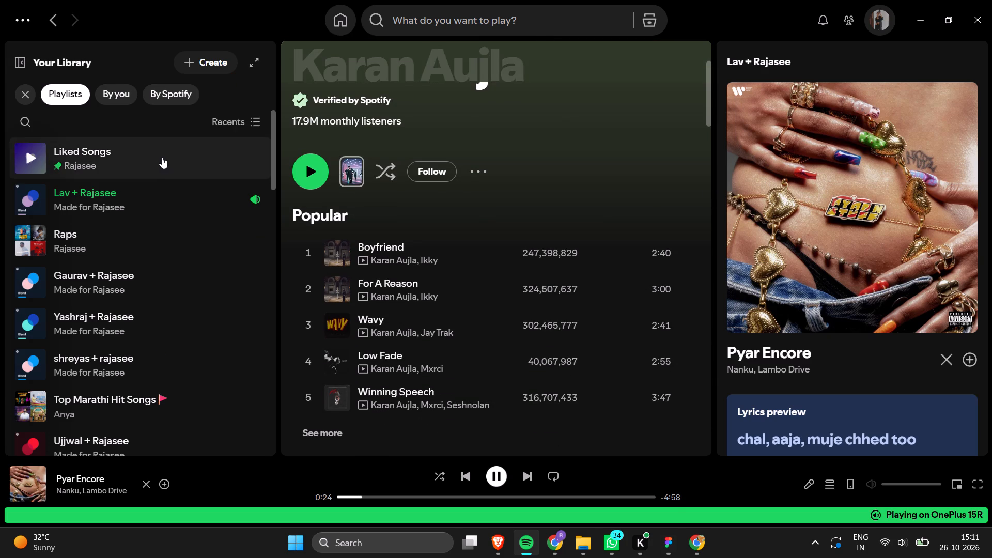
pyautogui.click(162, 157)
pyautogui.scroll(-1, 493, 336)
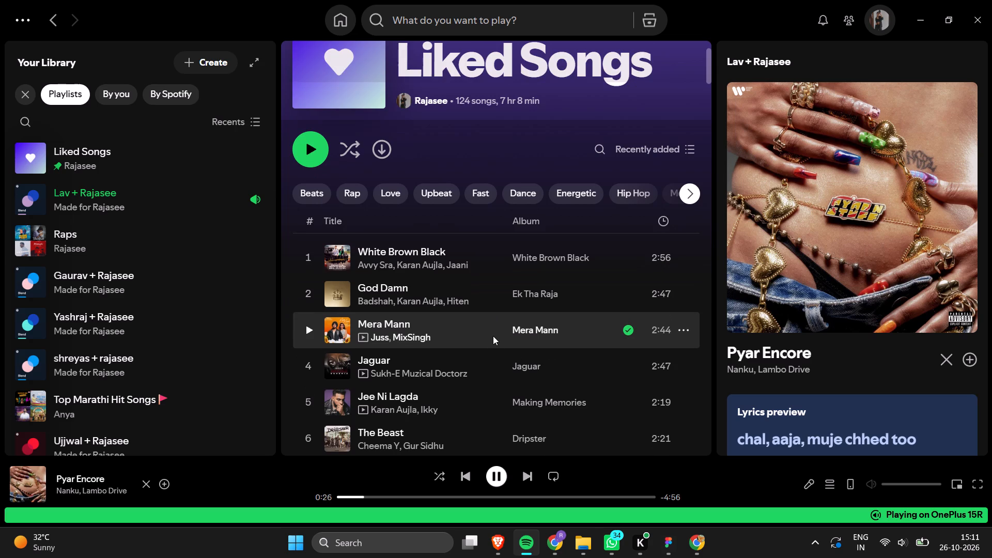
pyautogui.scroll(-1, 493, 336)
pyautogui.click(313, 293)
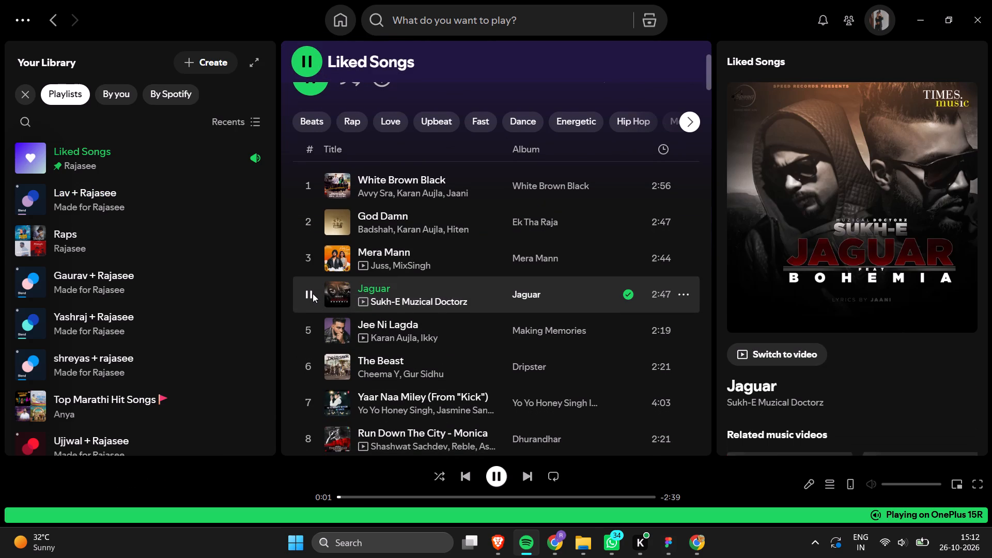
pyautogui.click(914, 11)
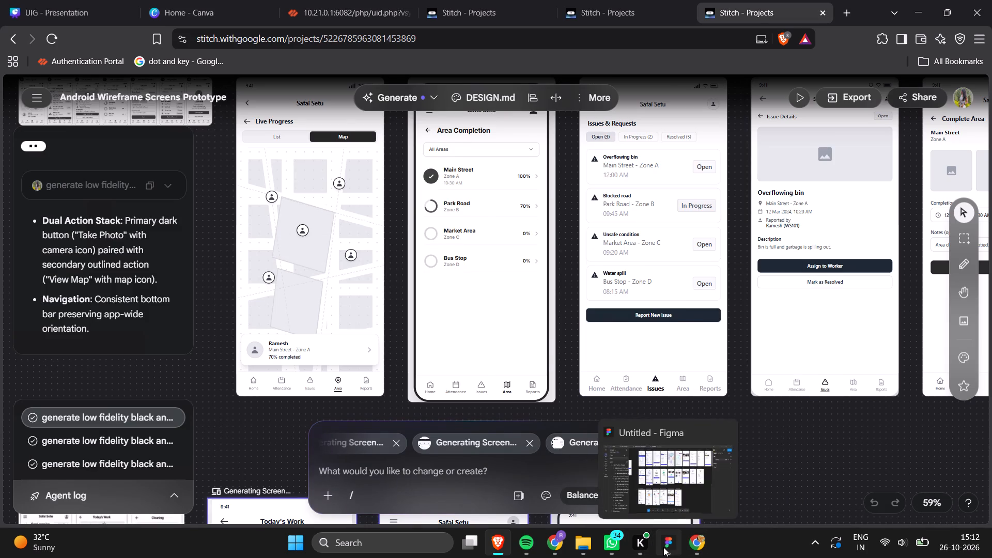
# Examine the imported worker wireframe row in Figma and the corresponding generated screens in Stitch's Android Wireframe Screens Prototype project in Brave.
pyautogui.click(663, 547)
pyautogui.scroll(2, 623, 371)
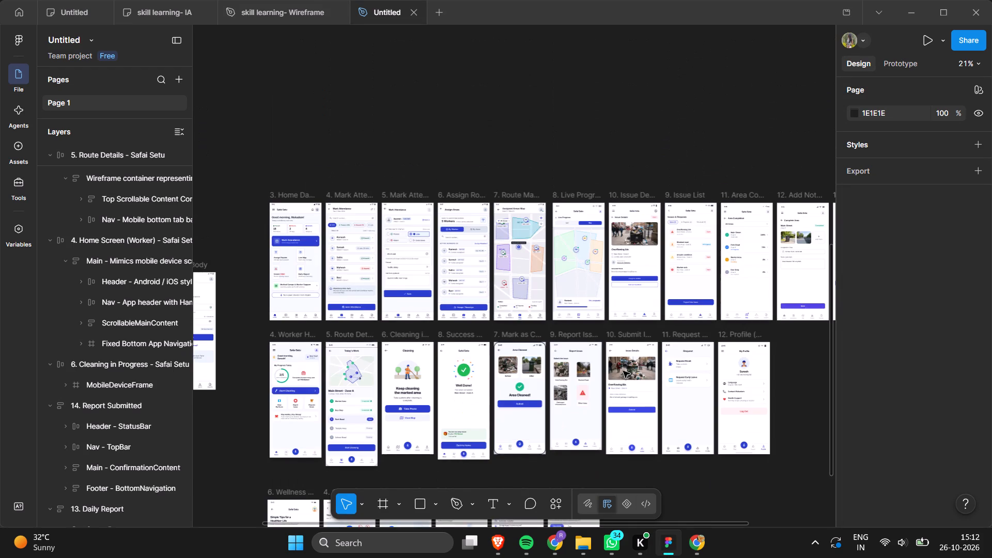
pyautogui.scroll(5, 623, 371)
pyautogui.hscroll(2, 623, 371)
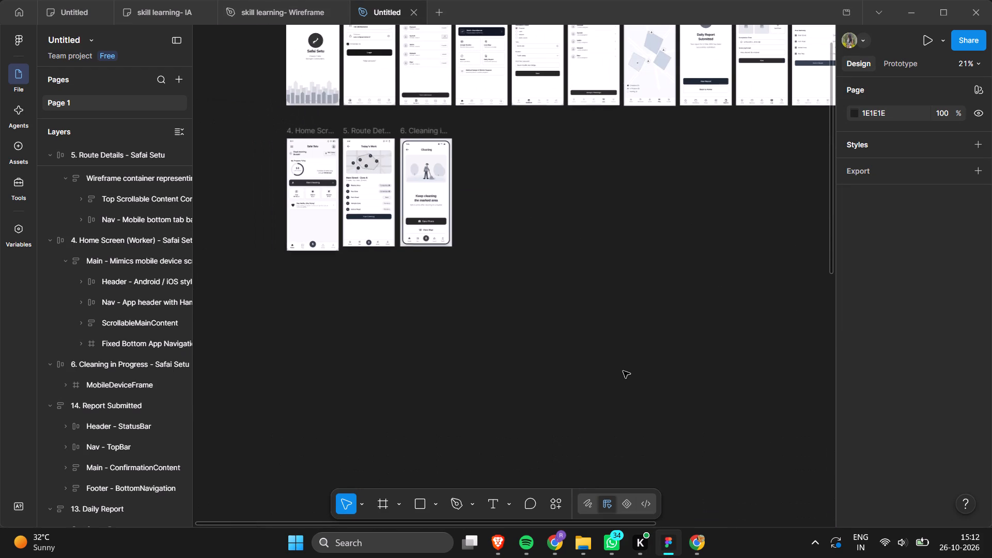
pyautogui.scroll(1, 623, 371)
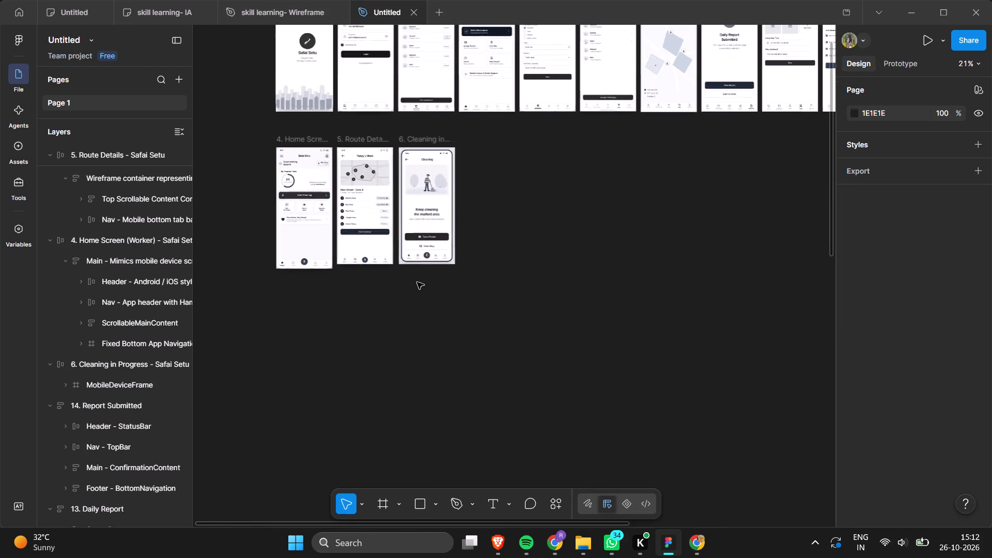
pyautogui.scroll(1, 417, 282)
pyautogui.hscroll(1, 417, 282)
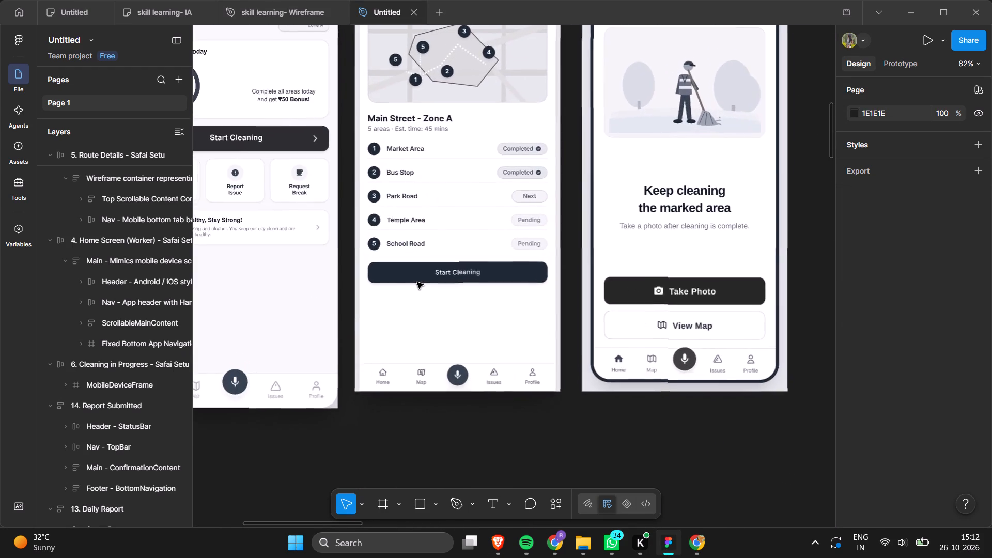
pyautogui.hscroll(2, 417, 282)
pyautogui.scroll(1, 417, 282)
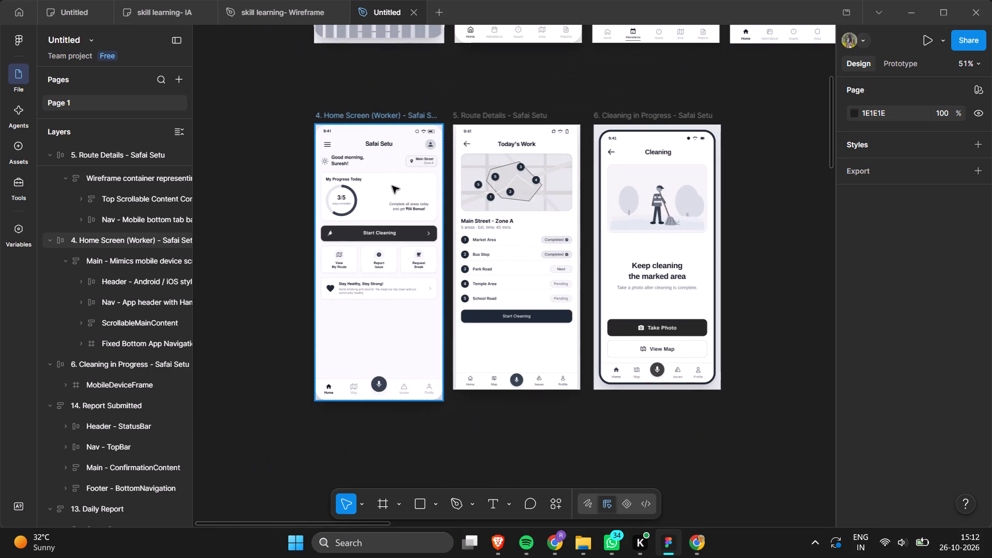
pyautogui.scroll(-1, 392, 186)
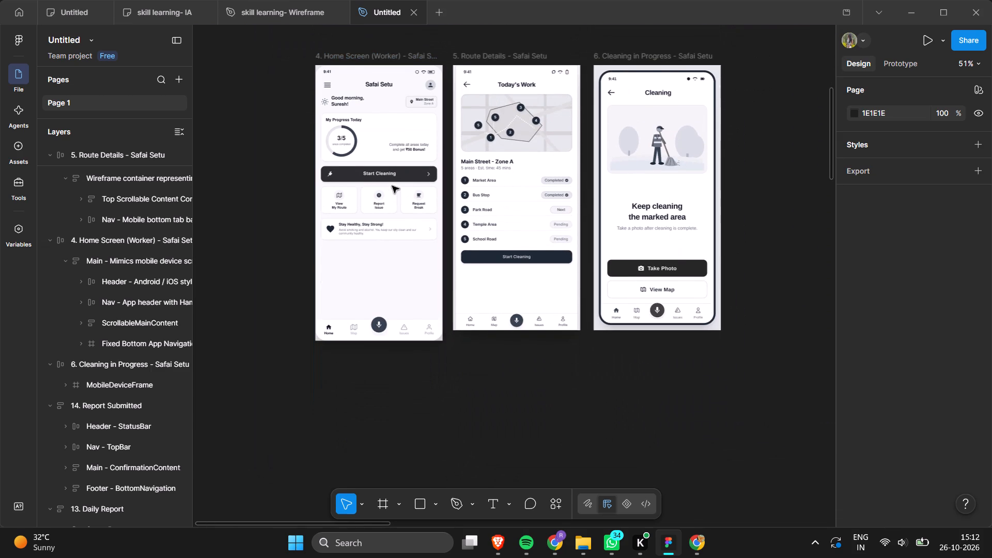
pyautogui.scroll(-1, 392, 186)
pyautogui.scroll(3, 392, 186)
pyautogui.scroll(-1, 392, 186)
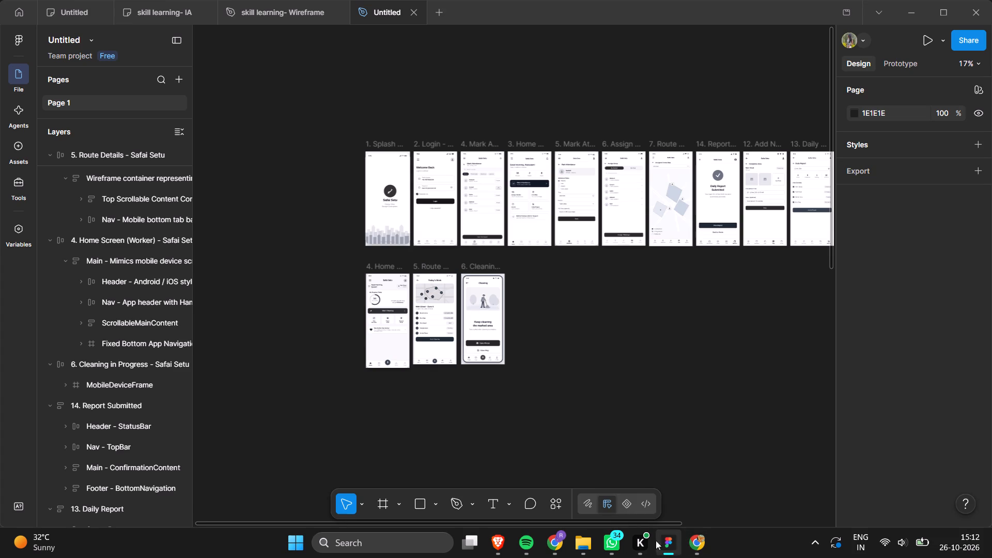
pyautogui.click(505, 542)
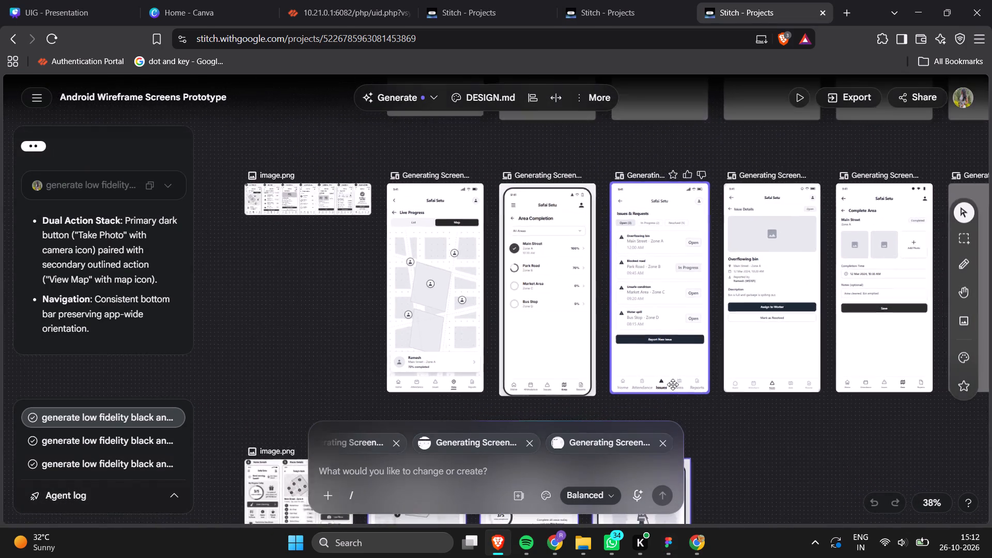
pyautogui.scroll(-3, 673, 384)
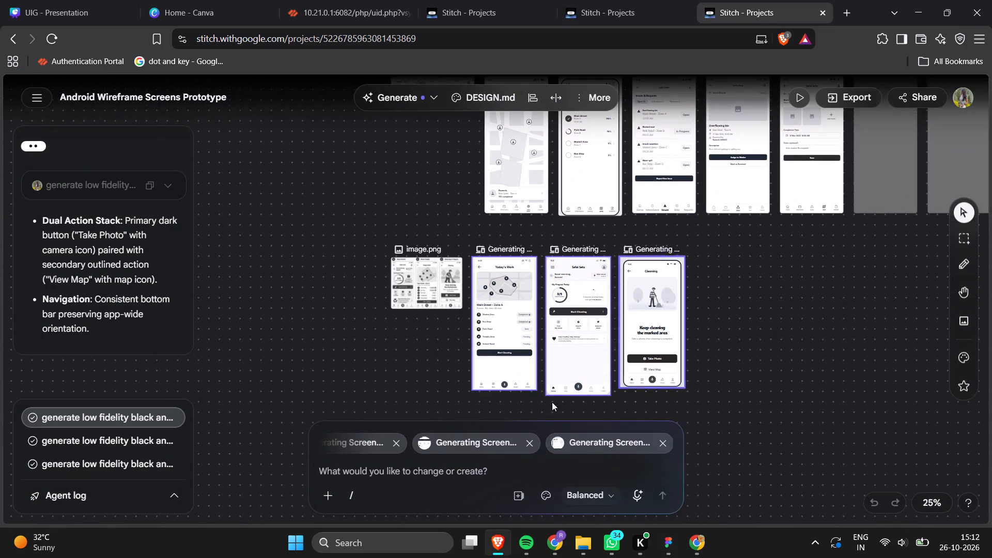
pyautogui.hscroll(-3, 691, 325)
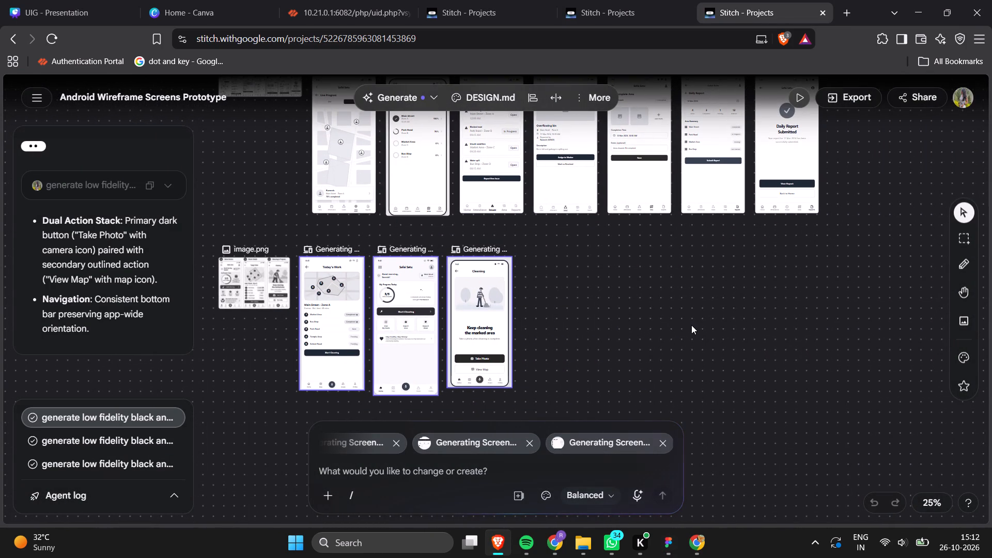
pyautogui.hscroll(1, 761, 359)
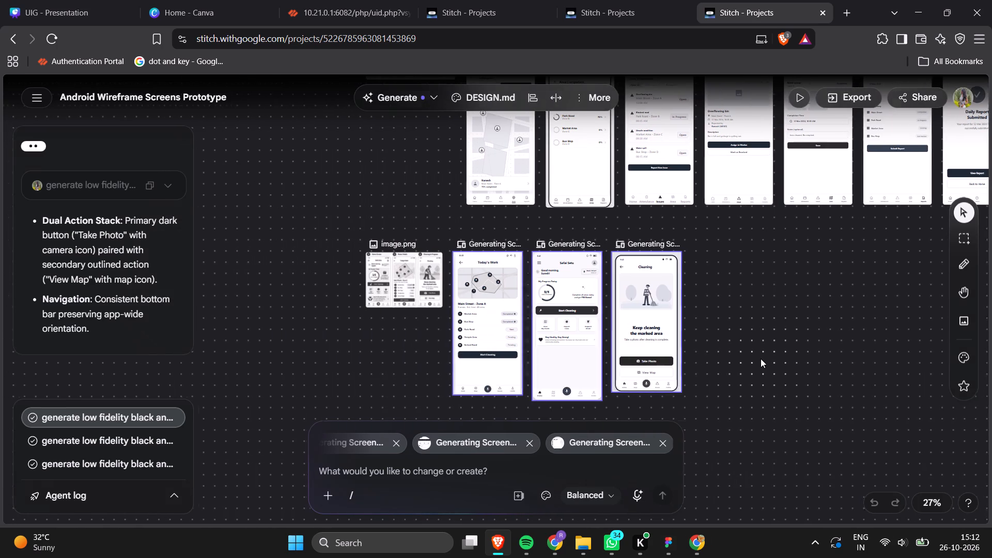
pyautogui.hscroll(1, 761, 359)
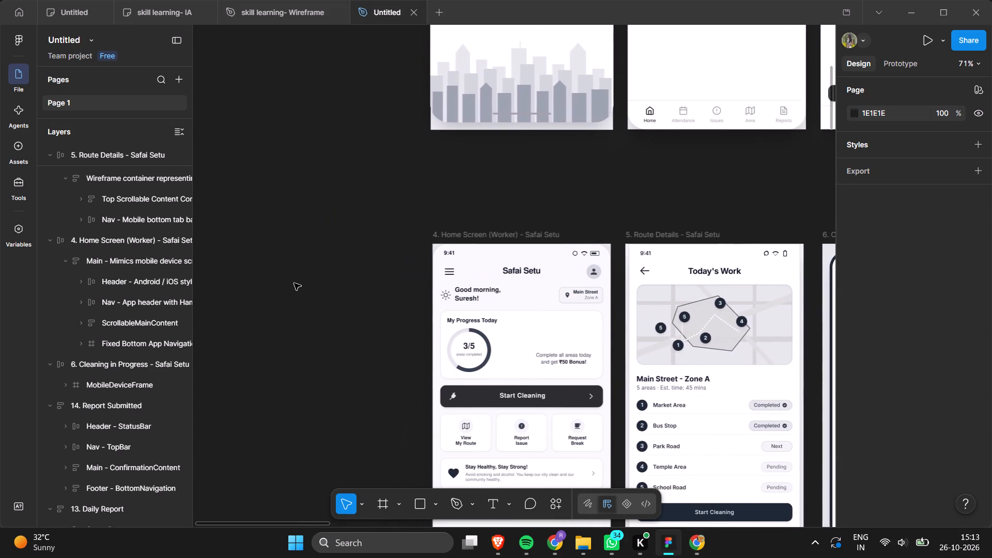
pyautogui.scroll(-2, 294, 283)
pyautogui.scroll(3, 294, 283)
pyautogui.scroll(-4, 294, 283)
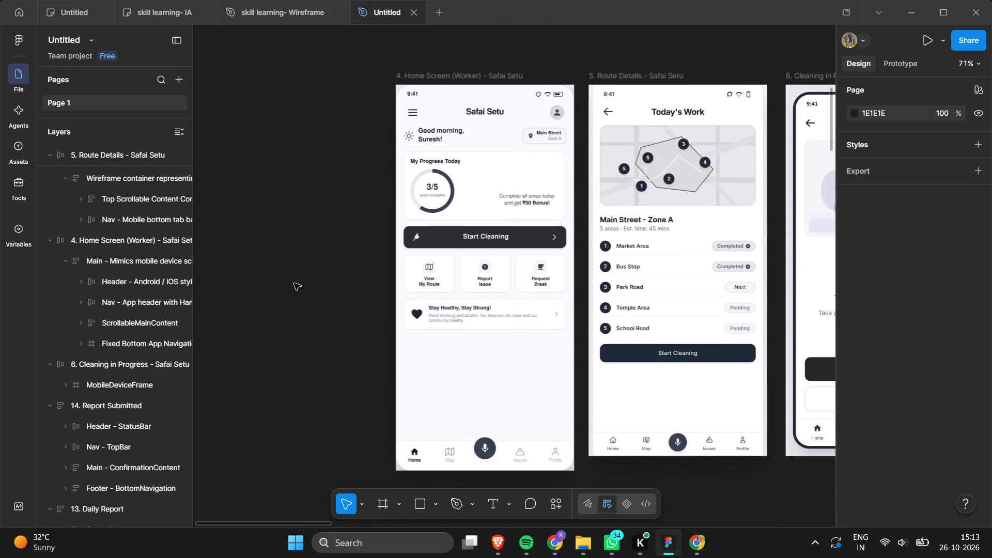
# Stretch the inner frames of Route Details and Cleaning in Progress downward together to heights of about 843 and 810.
pyautogui.scroll(-1, 294, 283)
pyautogui.hscroll(-3, 294, 283)
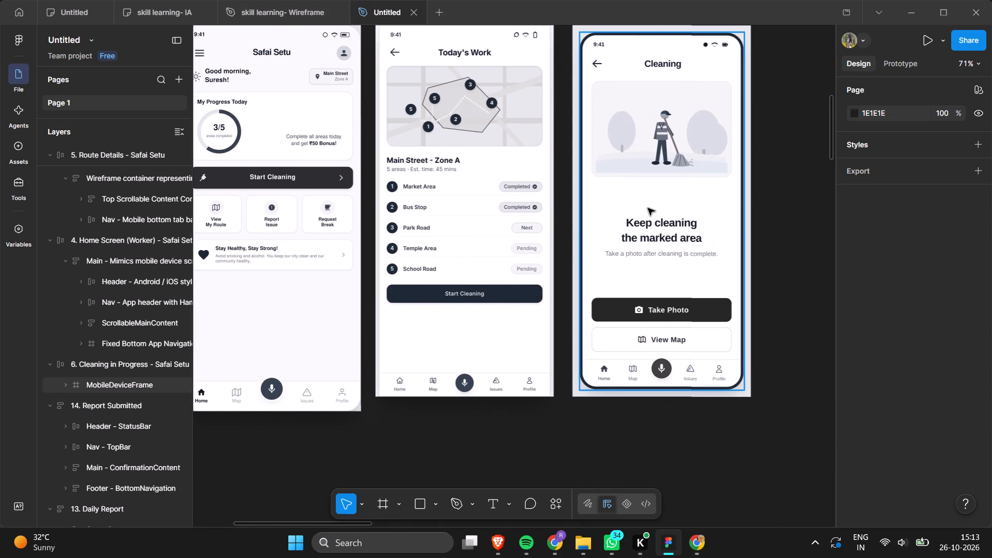
pyautogui.scroll(1, 648, 208)
pyautogui.moveTo(788, 55); pyautogui.dragTo(386, 424)
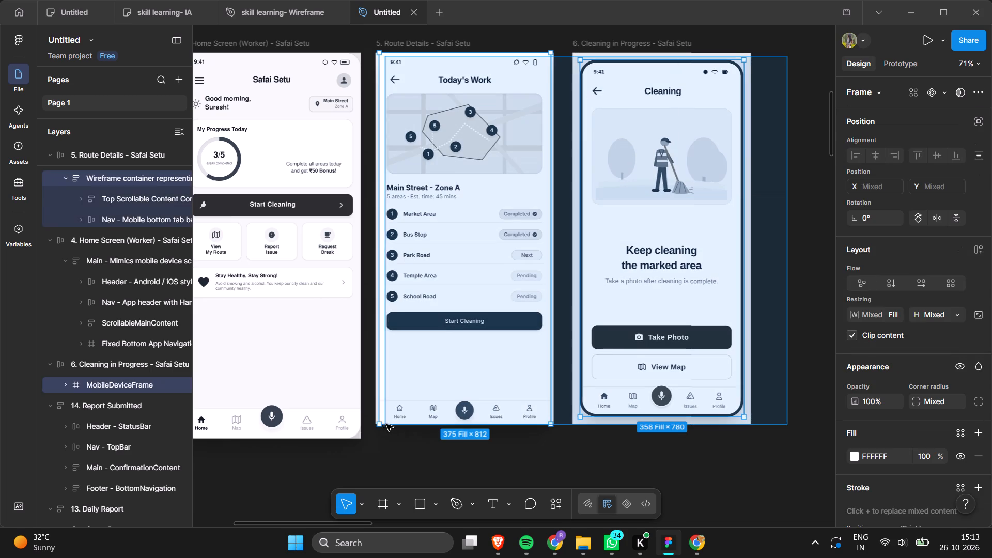
pyautogui.moveTo(386, 424); pyautogui.dragTo(373, 422)
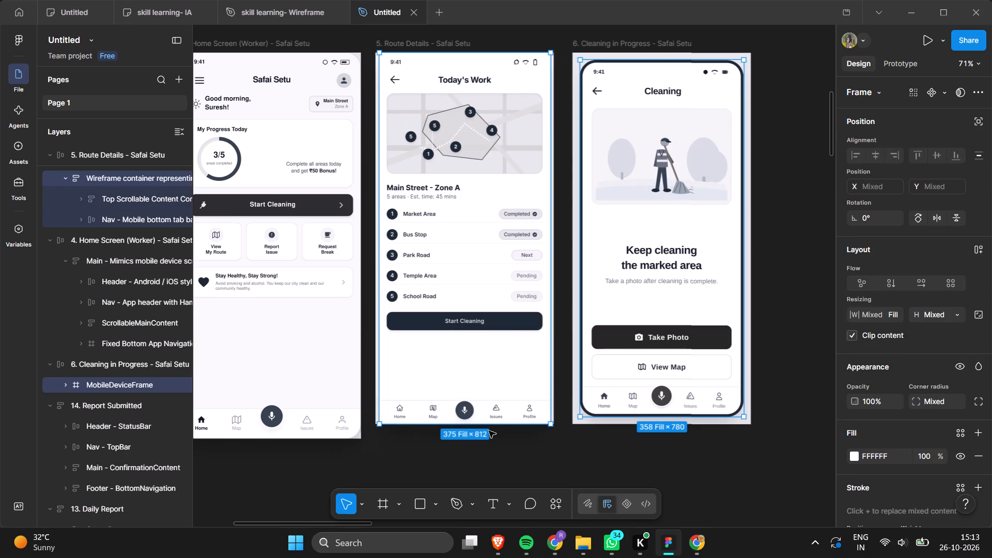
pyautogui.moveTo(472, 425); pyautogui.dragTo(472, 436)
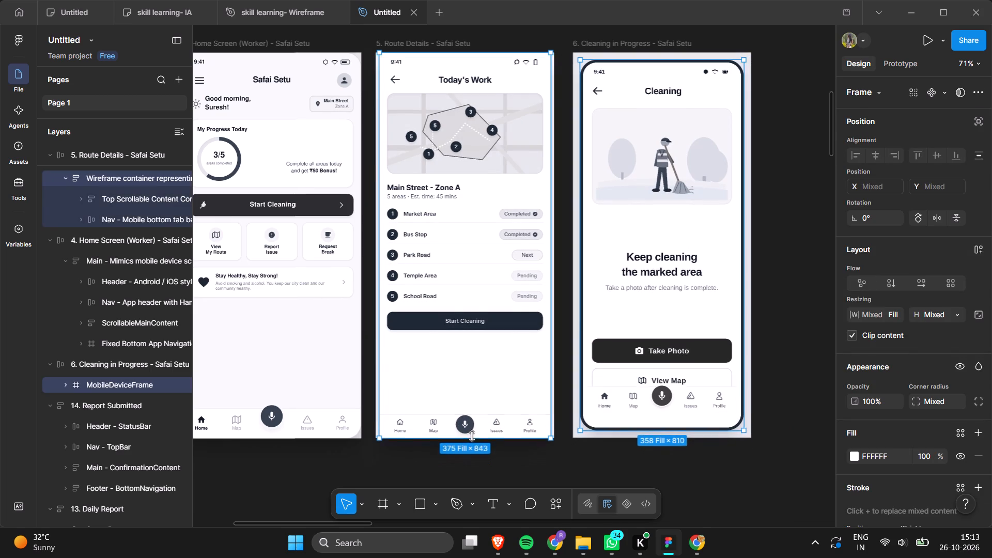
pyautogui.moveTo(472, 436); pyautogui.dragTo(470, 438)
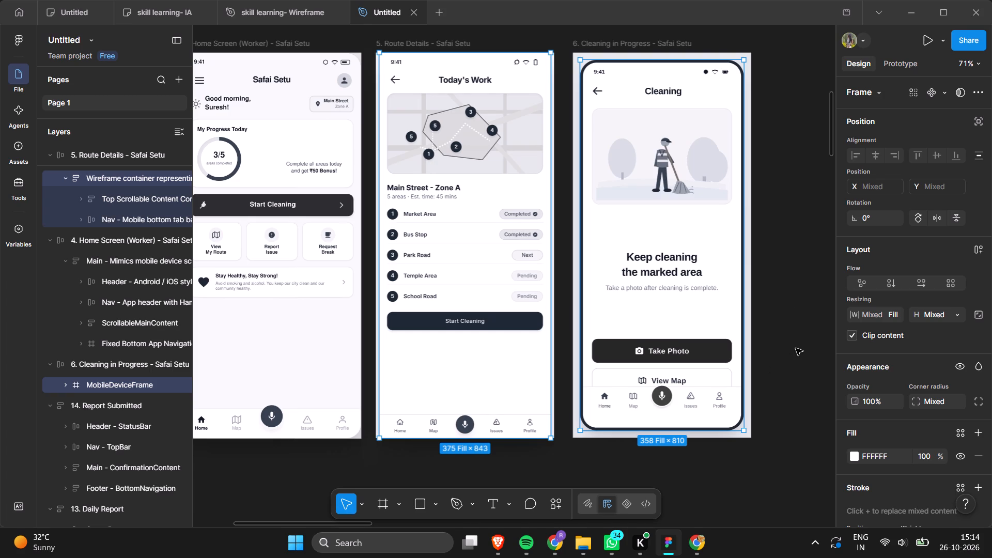
pyautogui.click(780, 115)
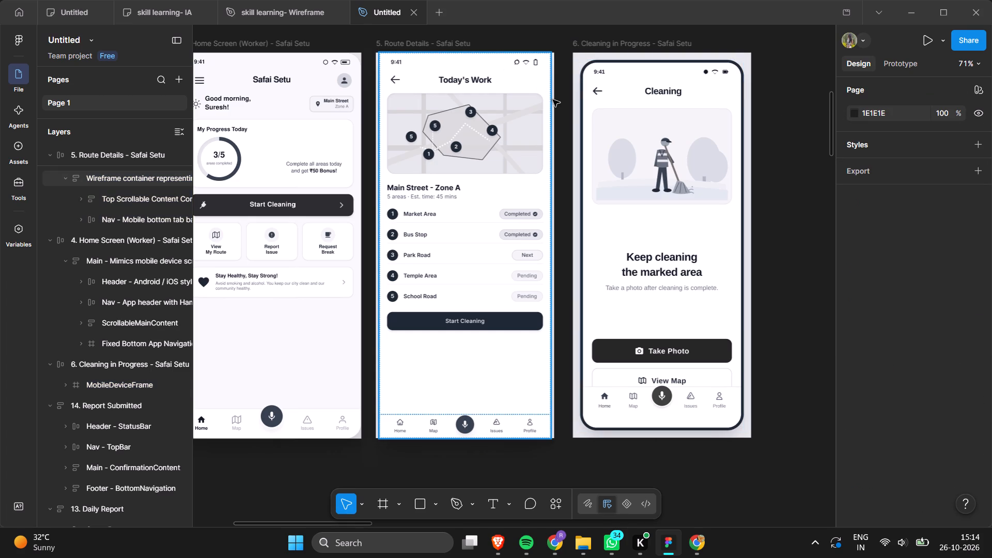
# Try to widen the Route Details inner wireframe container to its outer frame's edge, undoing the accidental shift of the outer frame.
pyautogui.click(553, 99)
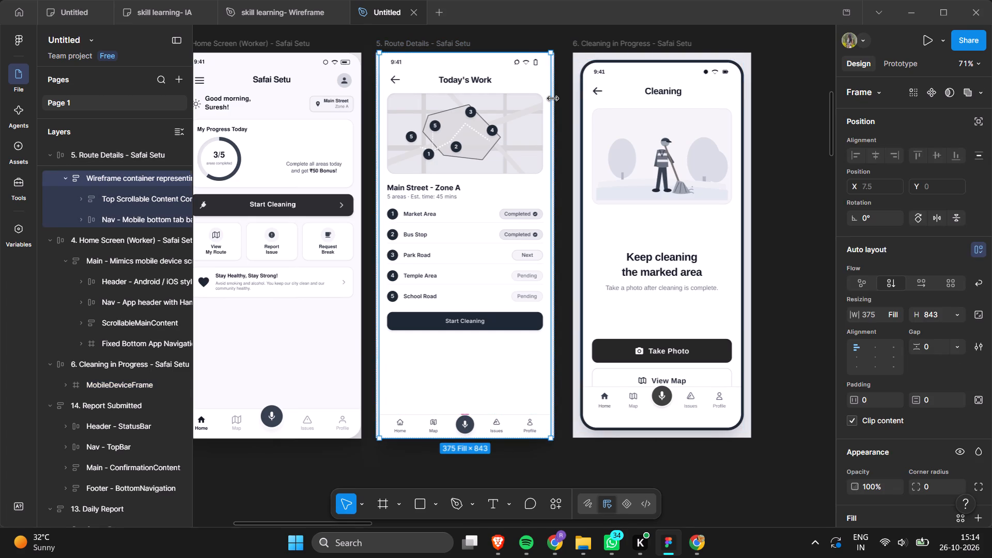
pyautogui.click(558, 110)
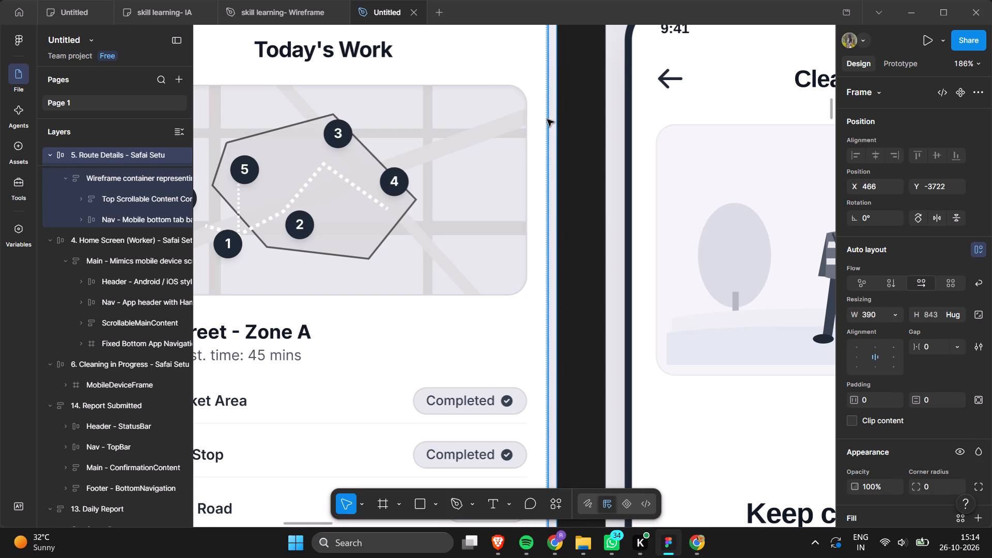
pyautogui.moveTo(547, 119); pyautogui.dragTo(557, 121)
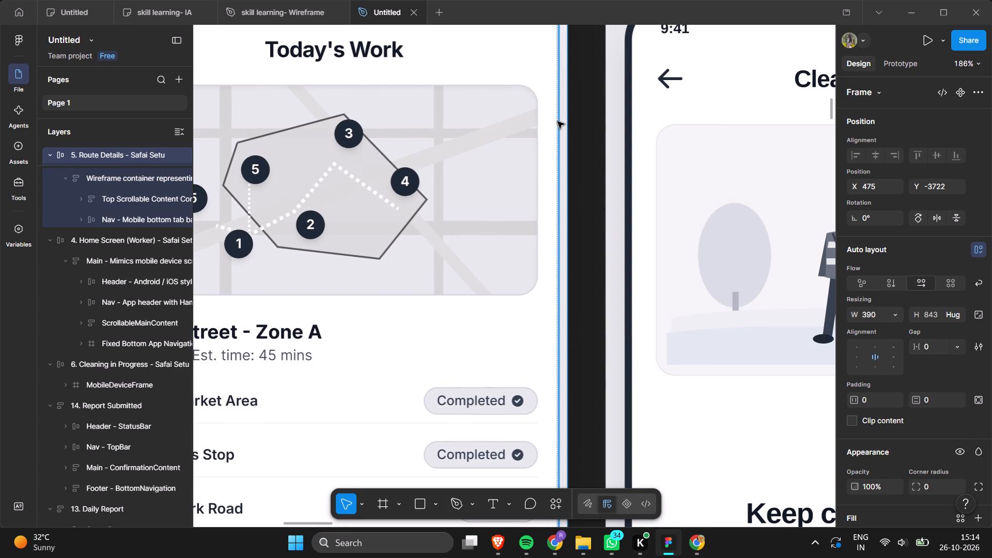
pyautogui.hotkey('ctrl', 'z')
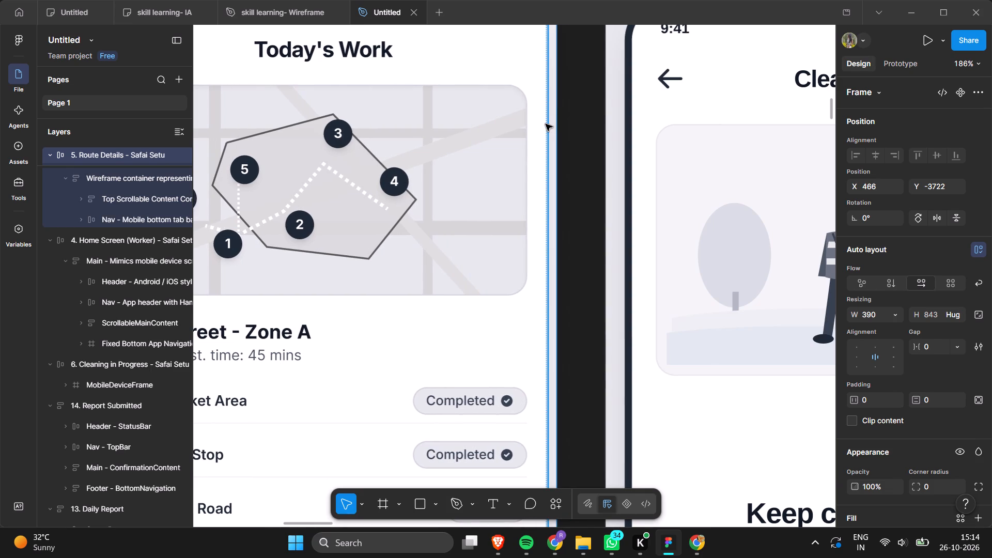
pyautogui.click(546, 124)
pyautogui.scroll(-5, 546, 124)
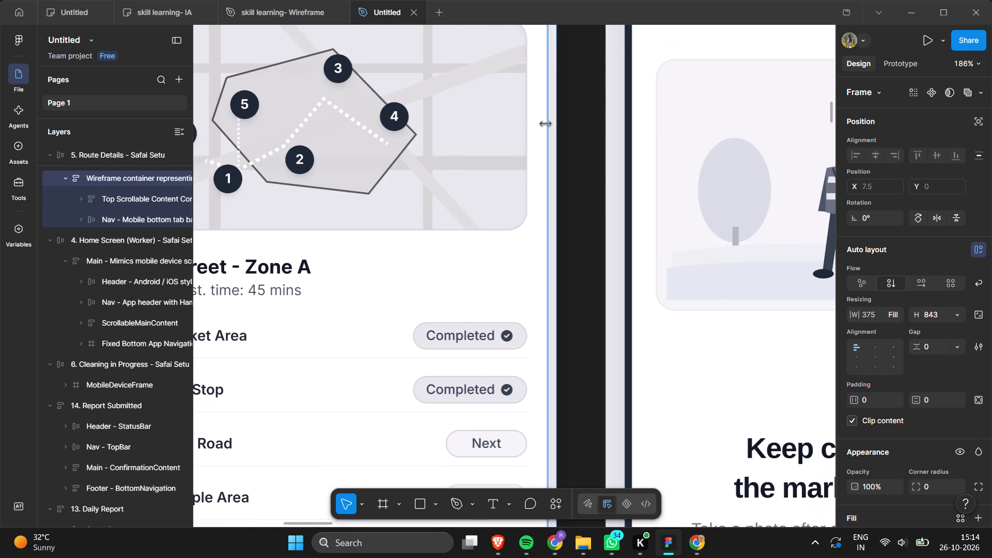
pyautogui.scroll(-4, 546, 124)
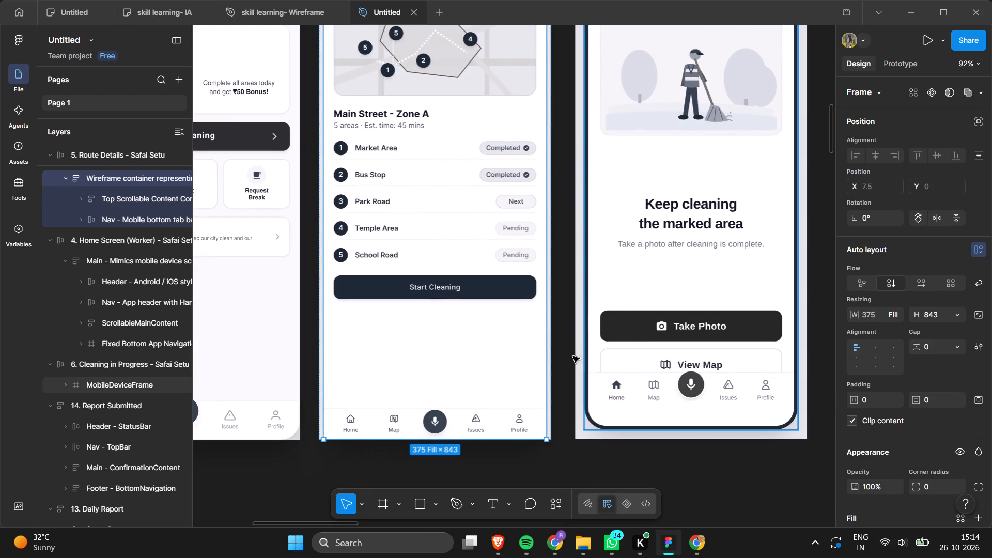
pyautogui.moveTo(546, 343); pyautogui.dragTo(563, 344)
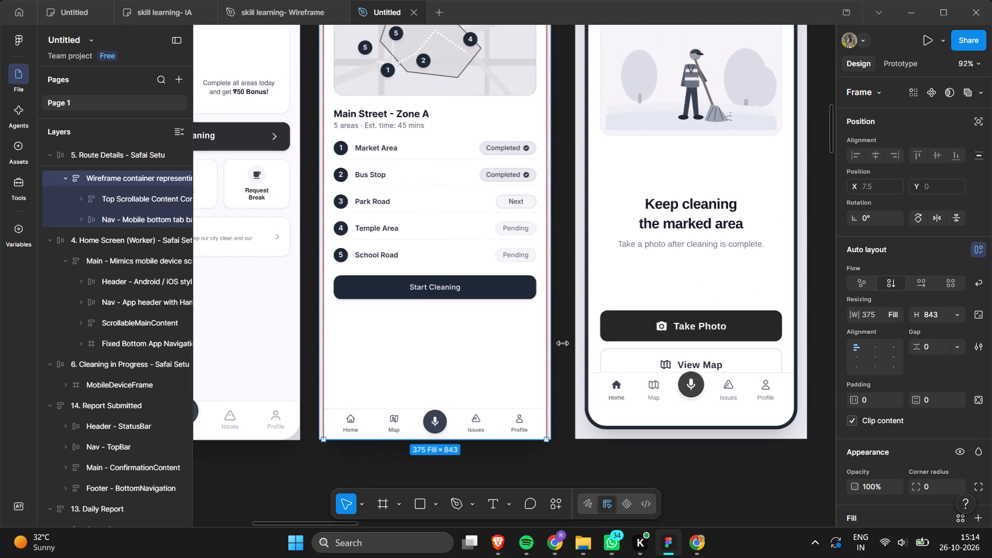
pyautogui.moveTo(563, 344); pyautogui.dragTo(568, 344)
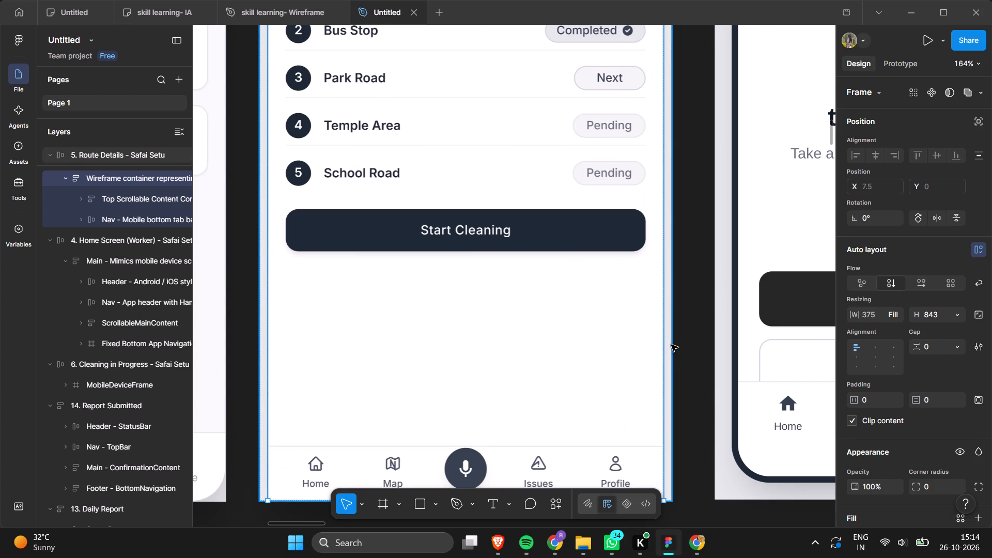
# Apply white #FFFFFF, sampled from the blank screen area, to the outer Route Details frame.
pyautogui.click(670, 342)
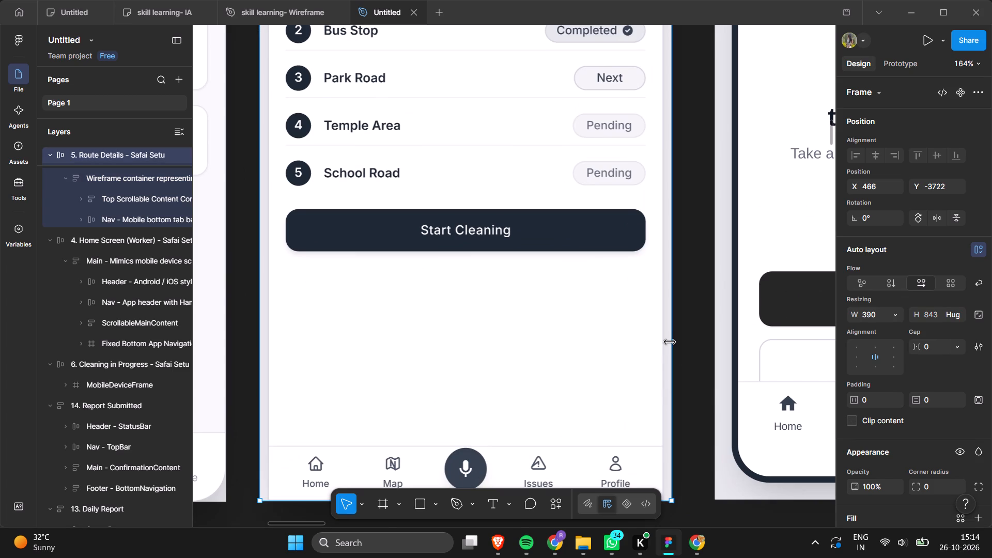
pyautogui.click(692, 350)
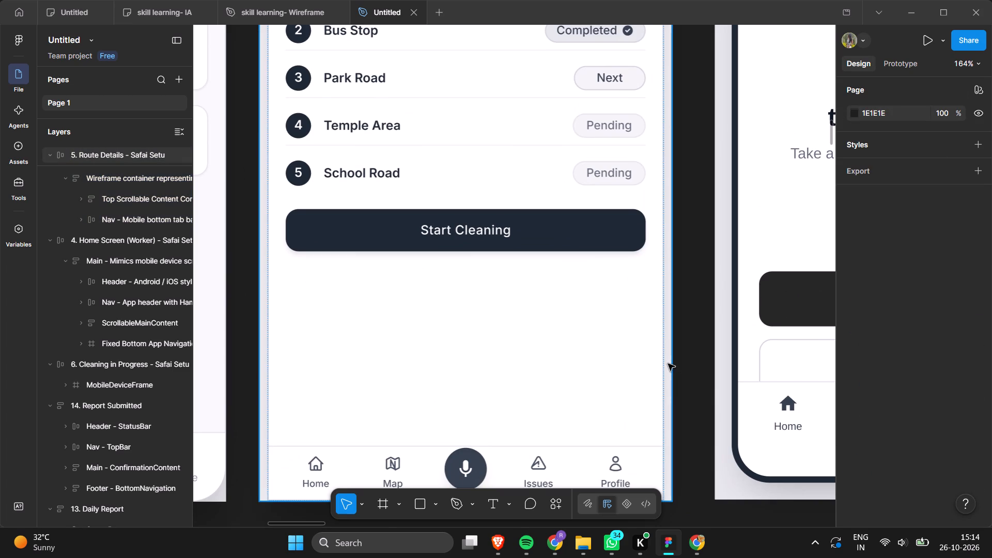
pyautogui.click(668, 364)
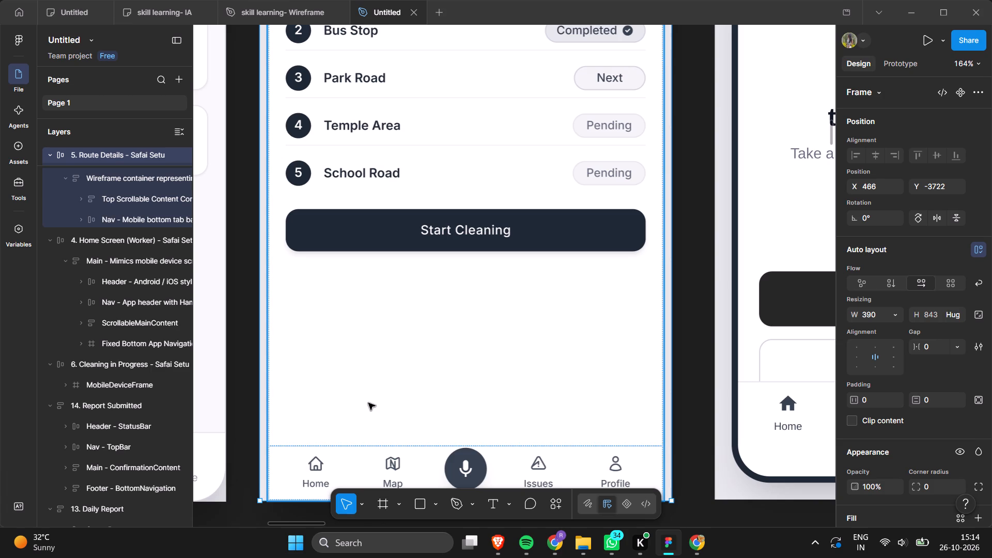
pyautogui.press('i')
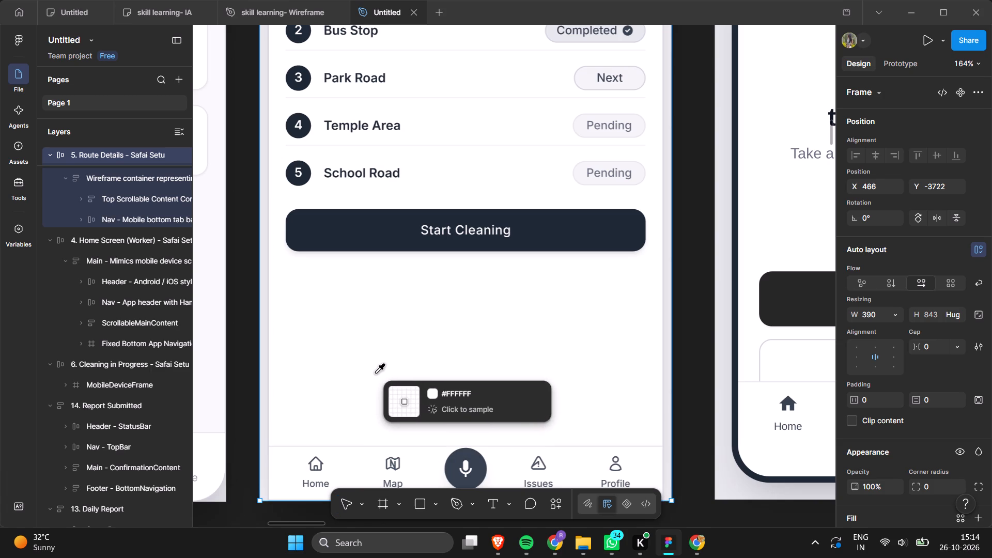
pyautogui.click(384, 356)
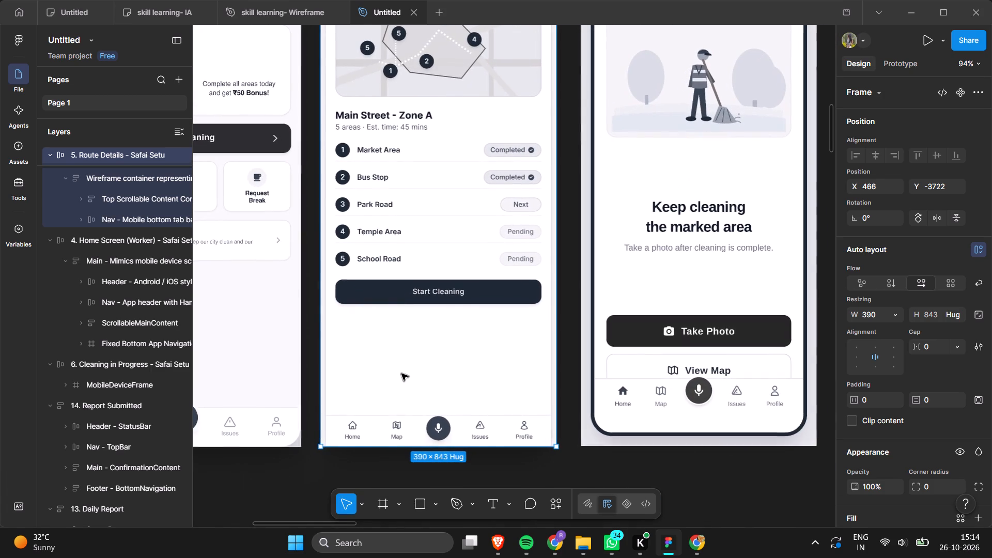
pyautogui.click(387, 468)
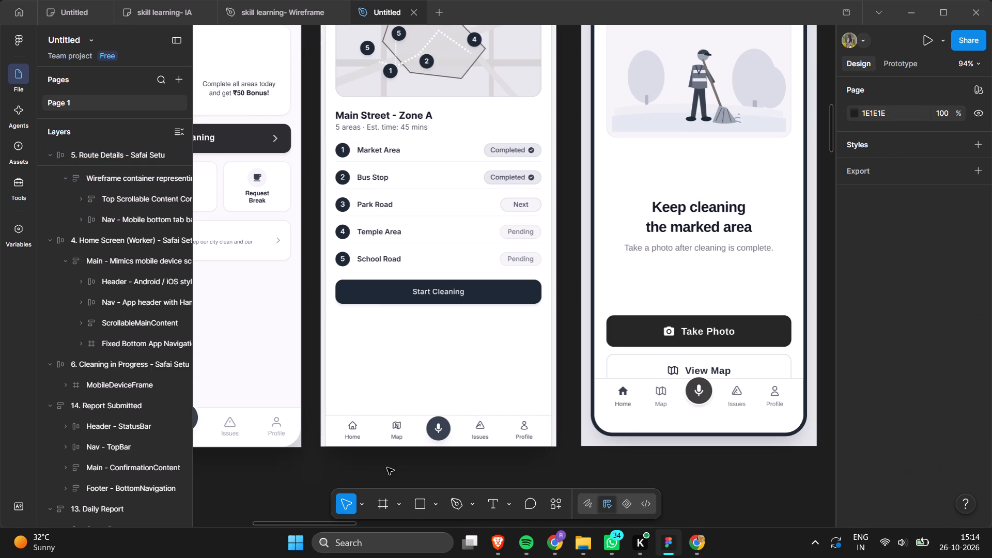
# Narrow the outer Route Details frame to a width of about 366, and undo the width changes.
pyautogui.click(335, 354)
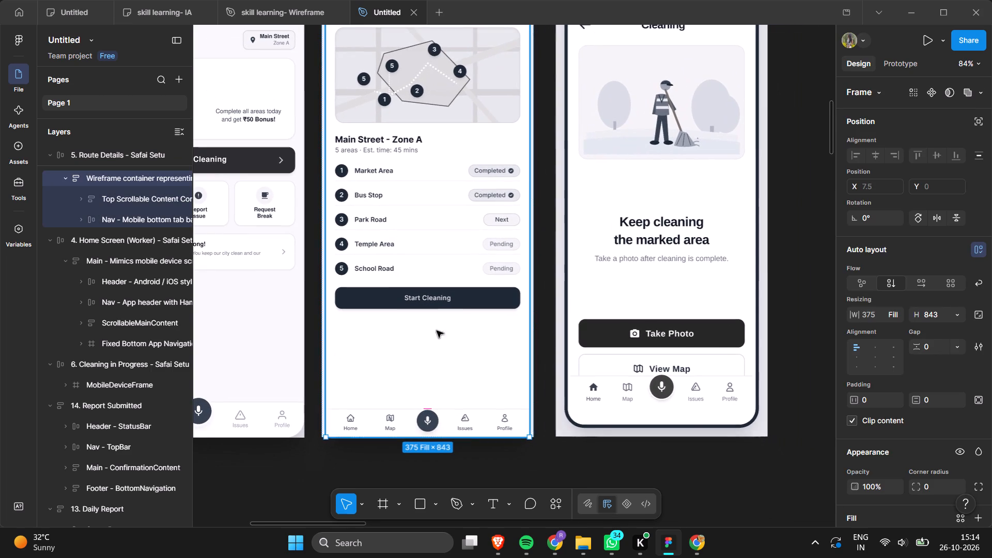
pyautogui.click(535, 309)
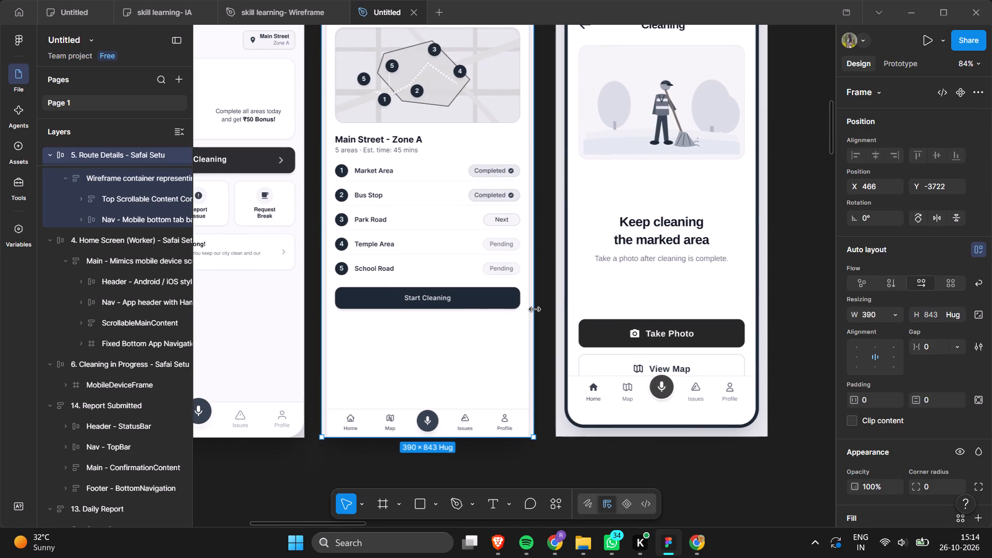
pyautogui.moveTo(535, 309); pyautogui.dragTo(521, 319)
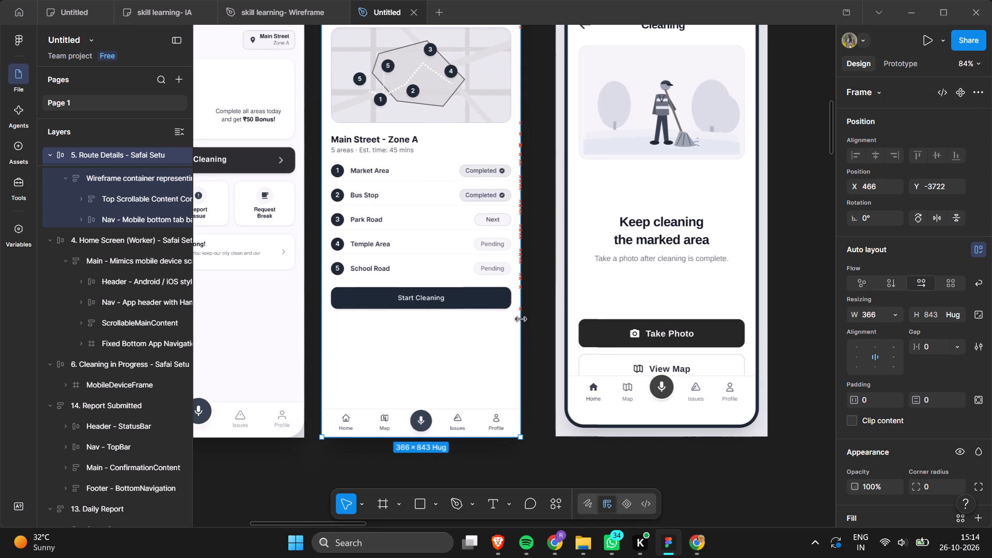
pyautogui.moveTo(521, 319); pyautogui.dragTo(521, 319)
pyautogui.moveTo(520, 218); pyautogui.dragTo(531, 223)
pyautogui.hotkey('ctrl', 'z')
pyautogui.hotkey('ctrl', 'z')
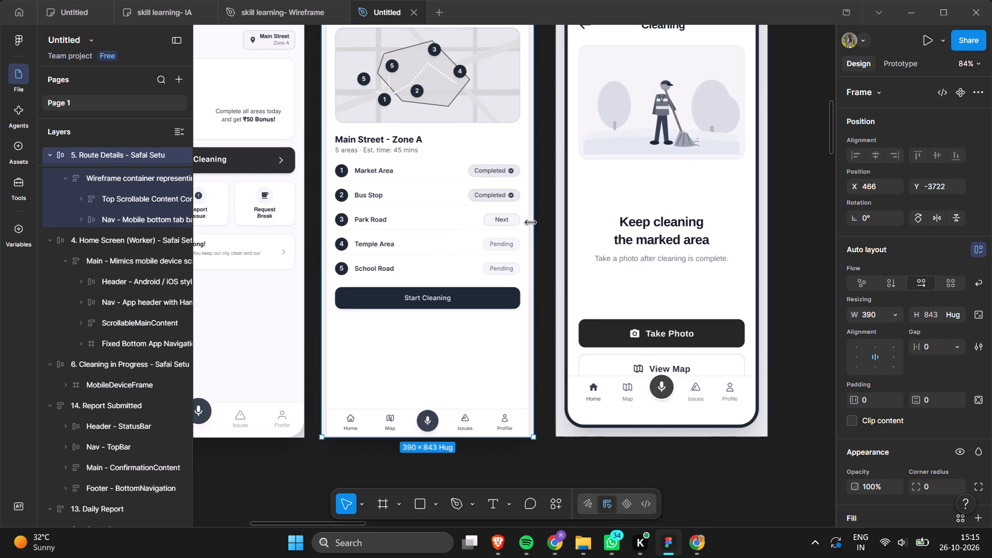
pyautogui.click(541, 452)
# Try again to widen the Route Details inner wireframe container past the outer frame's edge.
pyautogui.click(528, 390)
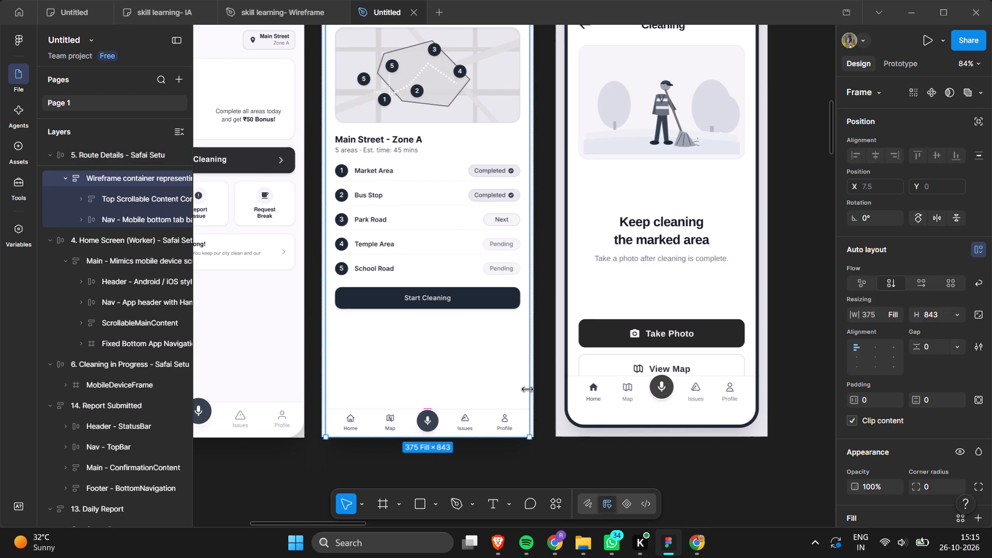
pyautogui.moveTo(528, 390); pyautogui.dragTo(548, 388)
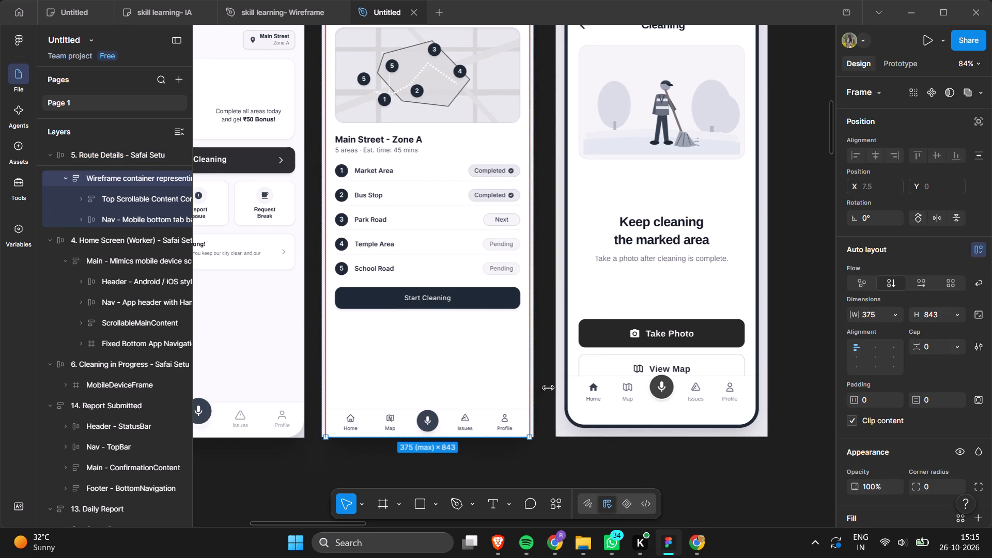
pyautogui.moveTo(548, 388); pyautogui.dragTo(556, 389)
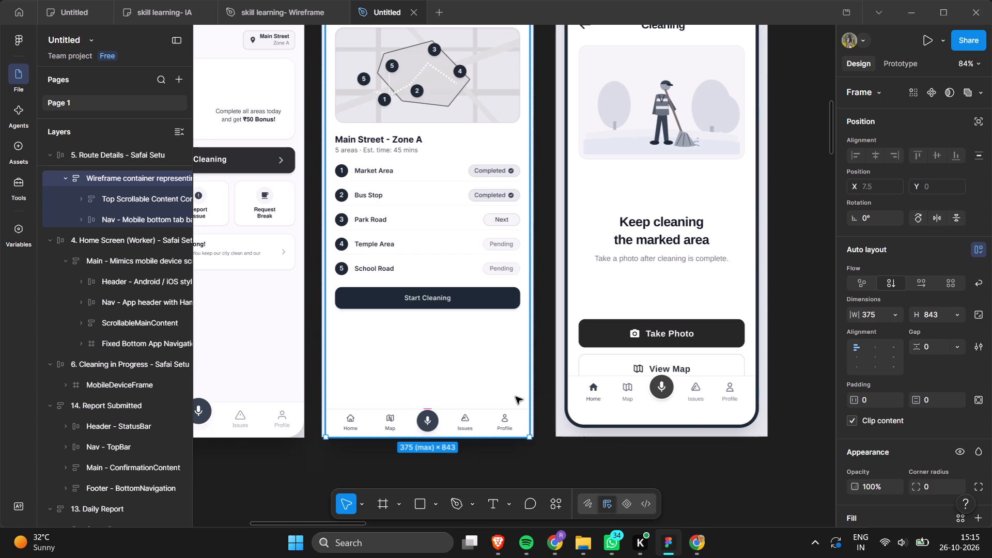
# Remove the drop shadow from the MobileDeviceFrame in the Cleaning in Progress screen.
pyautogui.scroll(-4, 863, 456)
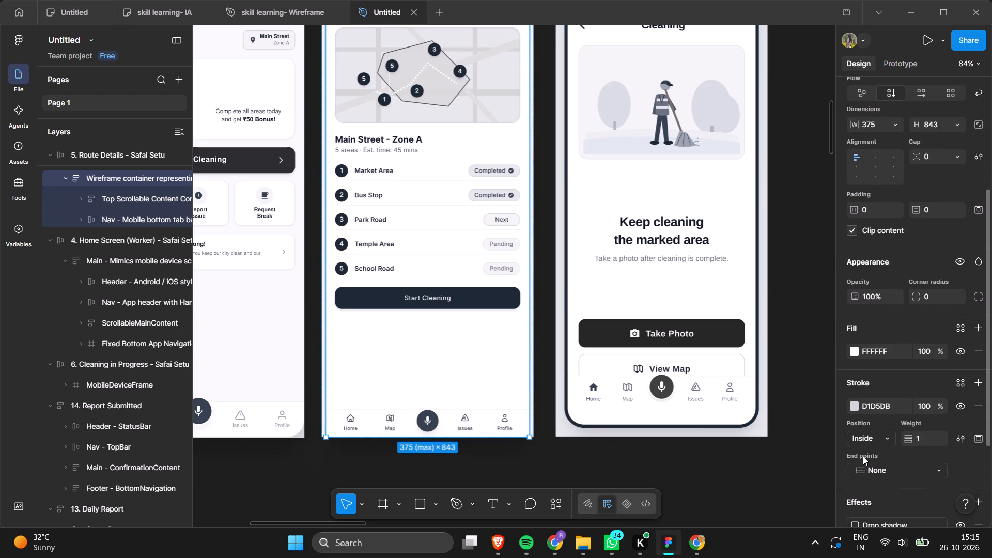
pyautogui.scroll(-2, 863, 456)
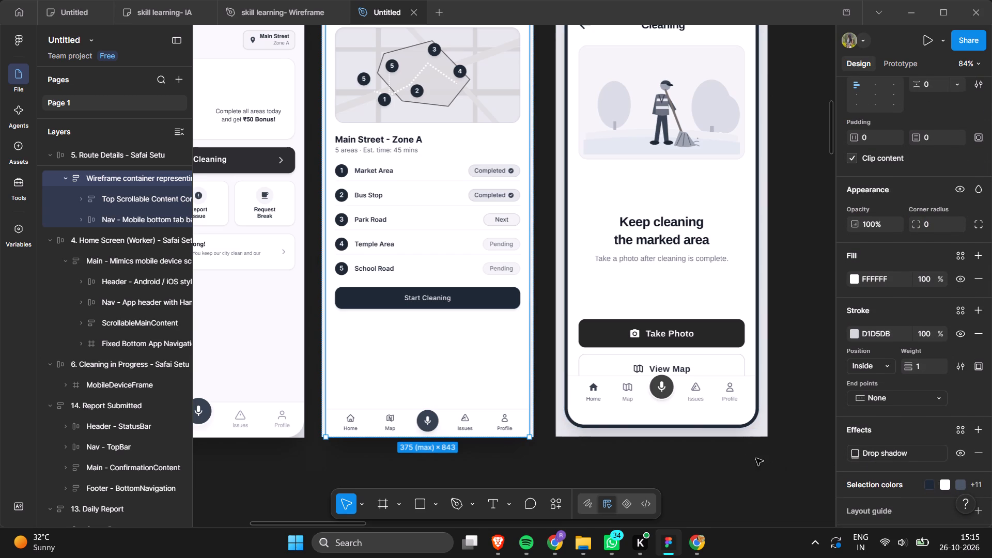
pyautogui.click(704, 429)
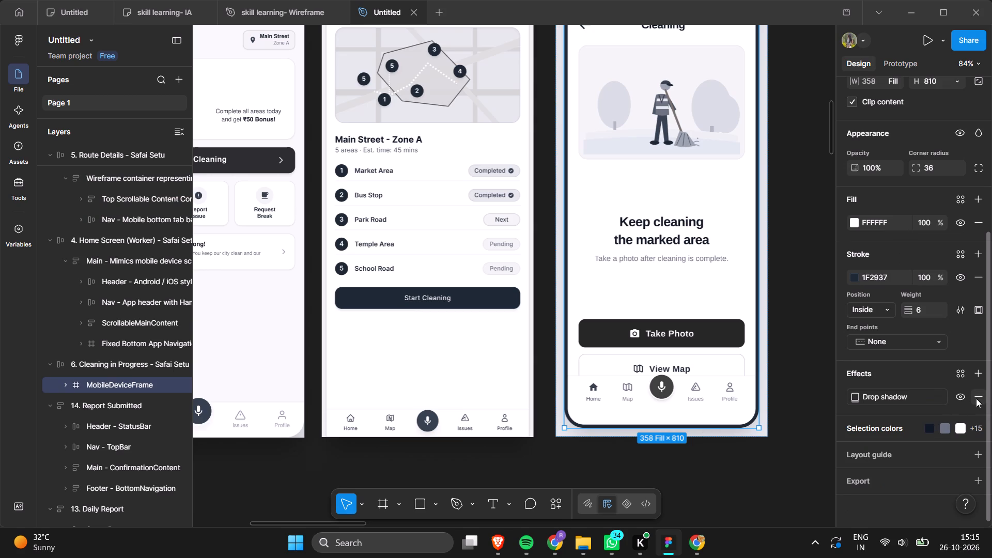
pyautogui.click(976, 398)
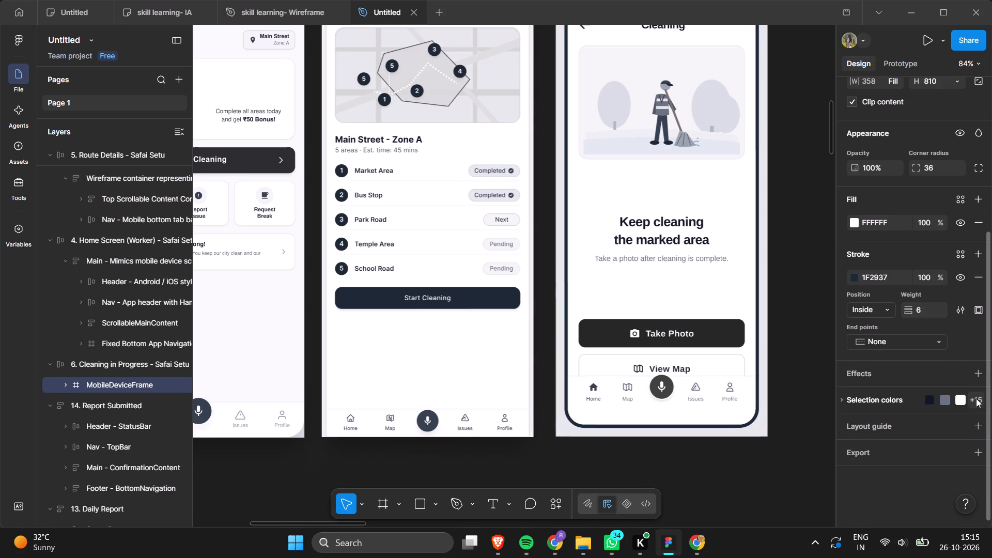
# Remove the dark 6-weight outline stroke from the MobileDeviceFrame in the Cleaning in Progress screen.
pyautogui.click(754, 406)
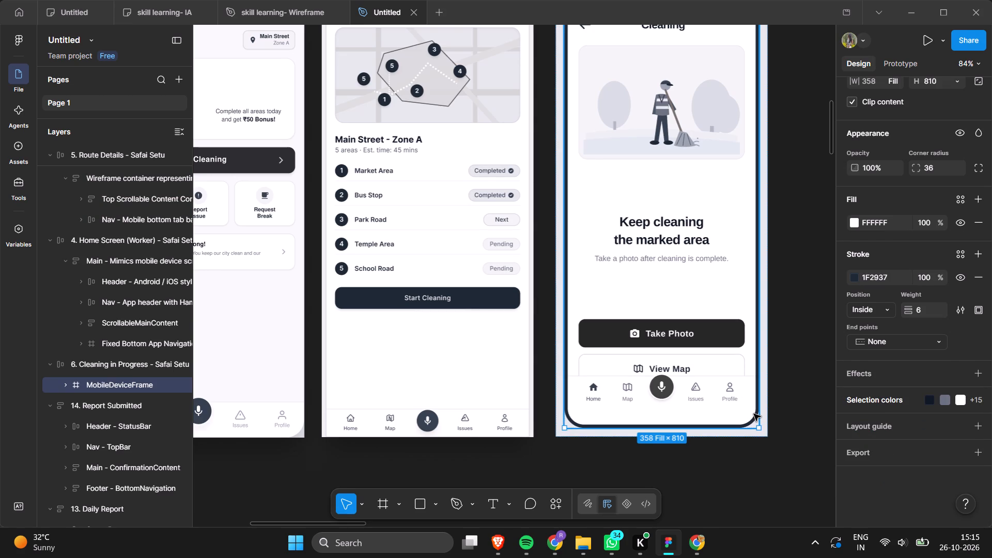
pyautogui.click(754, 414)
pyautogui.scroll(1, 920, 346)
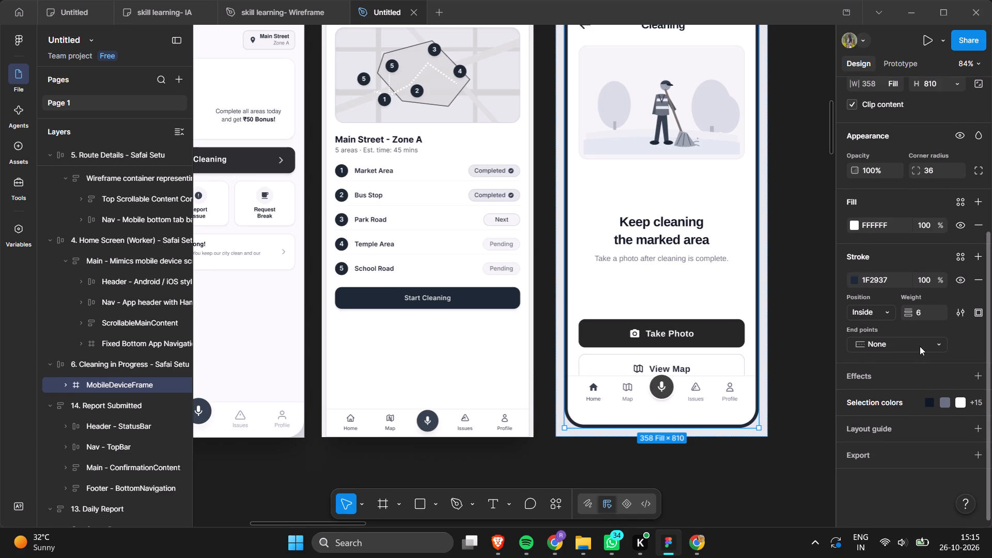
pyautogui.scroll(2, 920, 346)
pyautogui.click(979, 315)
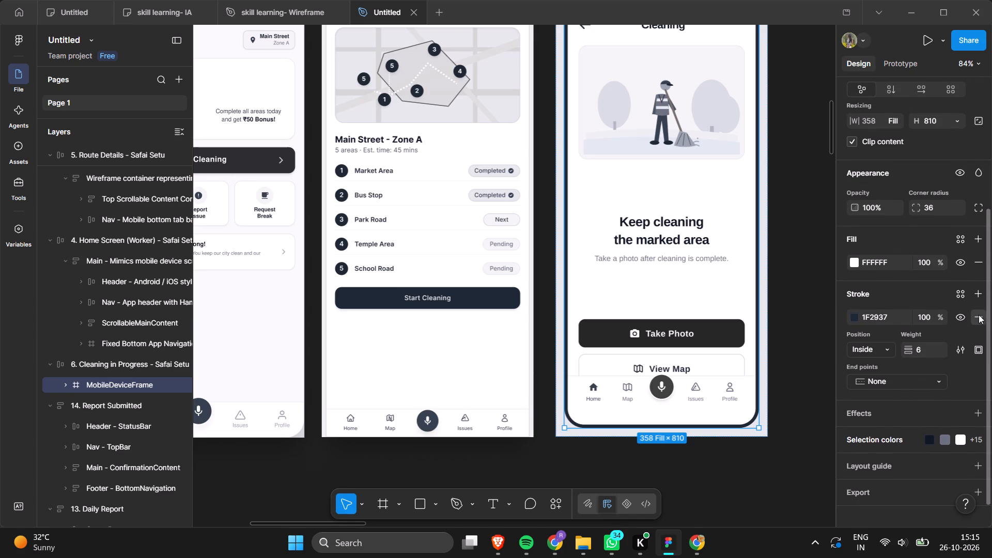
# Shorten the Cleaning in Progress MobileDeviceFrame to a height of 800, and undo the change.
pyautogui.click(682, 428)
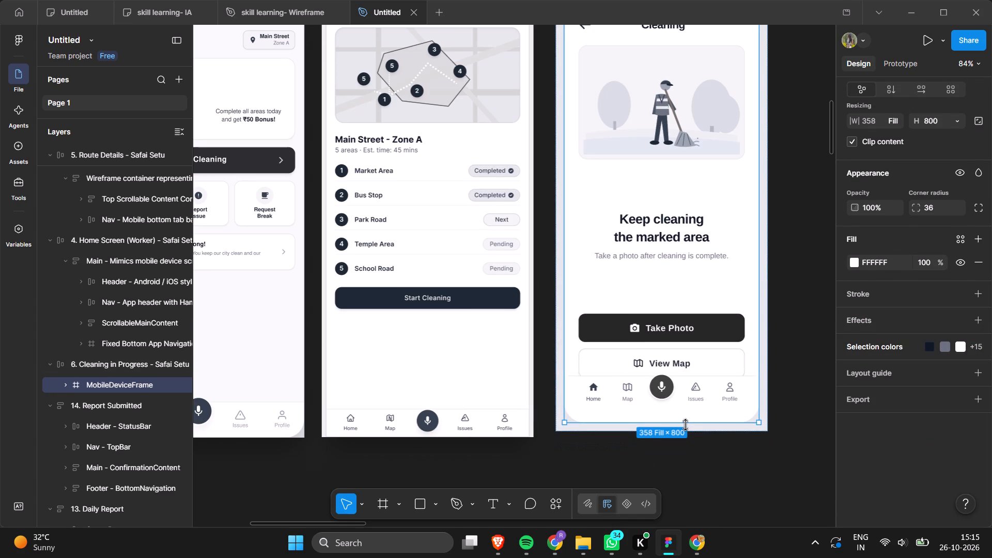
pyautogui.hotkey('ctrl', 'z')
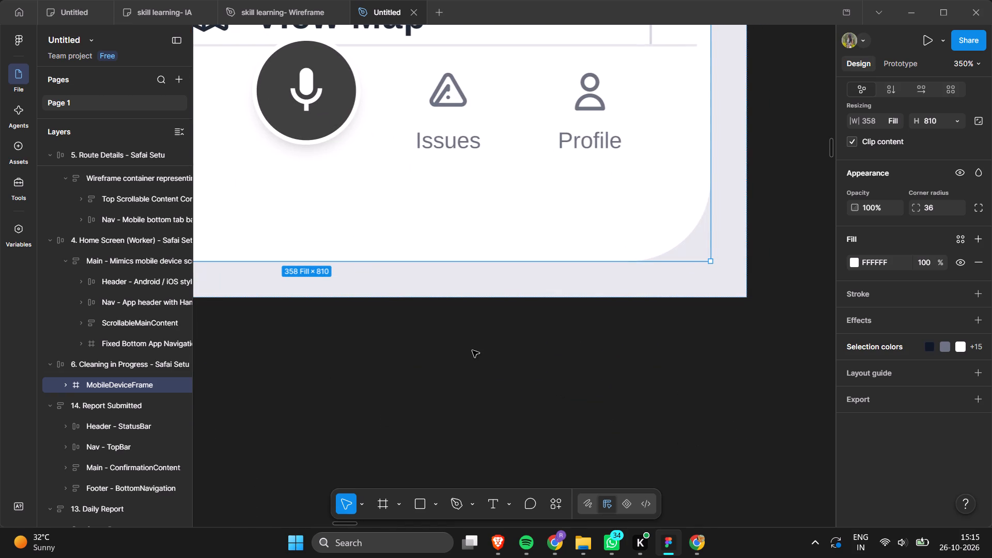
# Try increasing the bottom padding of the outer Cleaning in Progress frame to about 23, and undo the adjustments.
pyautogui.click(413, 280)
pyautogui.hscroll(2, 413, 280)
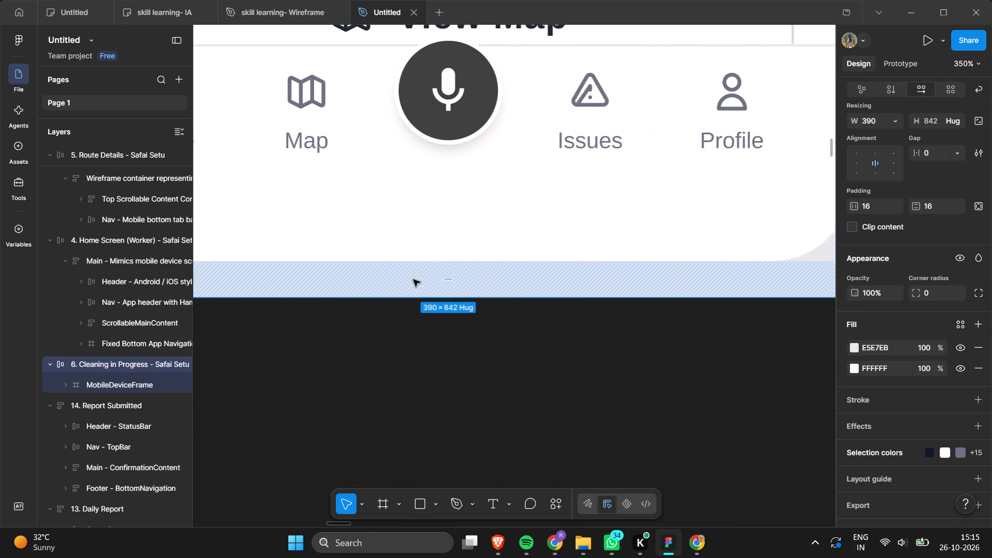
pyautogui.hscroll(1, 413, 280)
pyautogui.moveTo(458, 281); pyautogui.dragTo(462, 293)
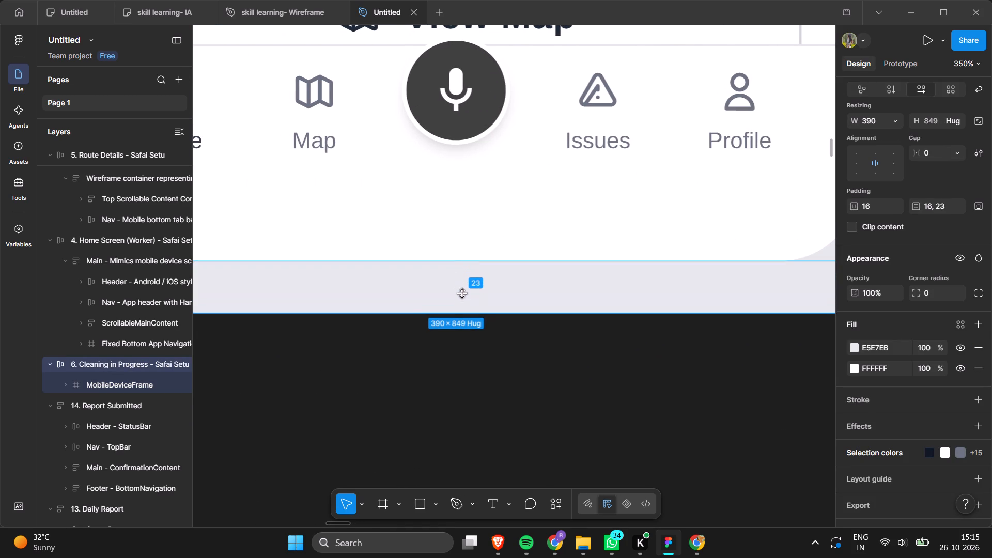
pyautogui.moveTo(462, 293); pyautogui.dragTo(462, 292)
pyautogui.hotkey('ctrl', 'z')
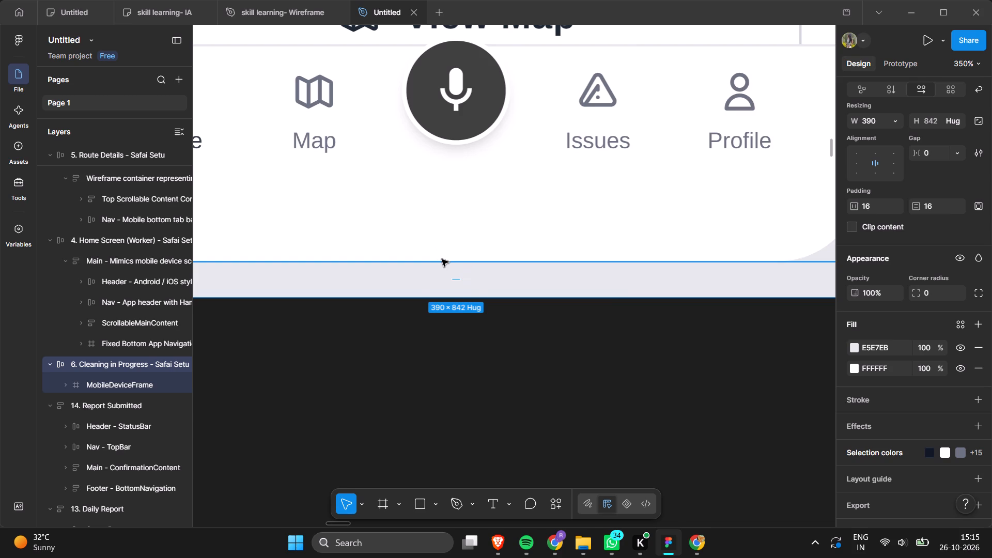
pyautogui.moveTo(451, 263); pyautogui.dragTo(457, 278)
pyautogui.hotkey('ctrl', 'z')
# Reduce the bottom padding of the outer Cleaning in Progress frame to 0.
pyautogui.click(457, 277)
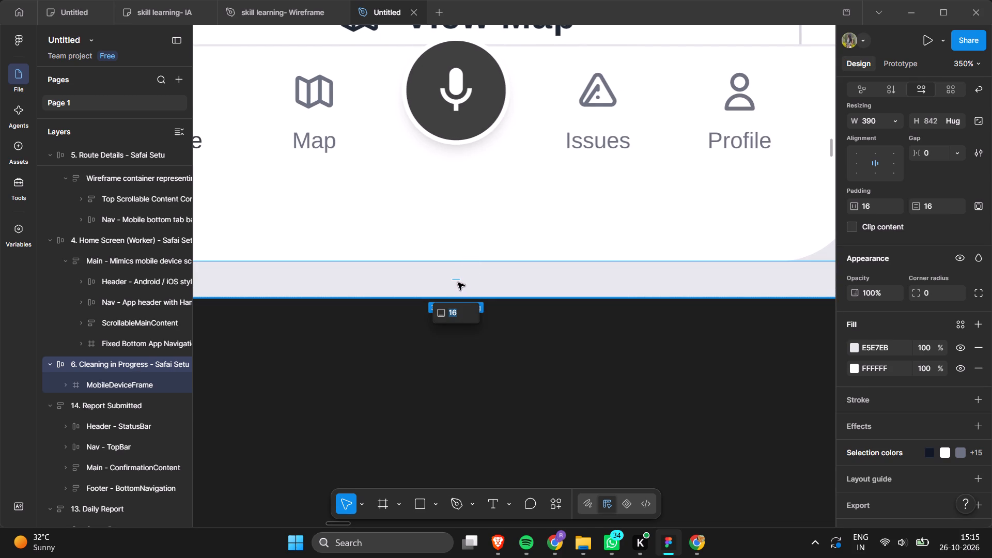
pyautogui.moveTo(457, 280); pyautogui.dragTo(447, 245)
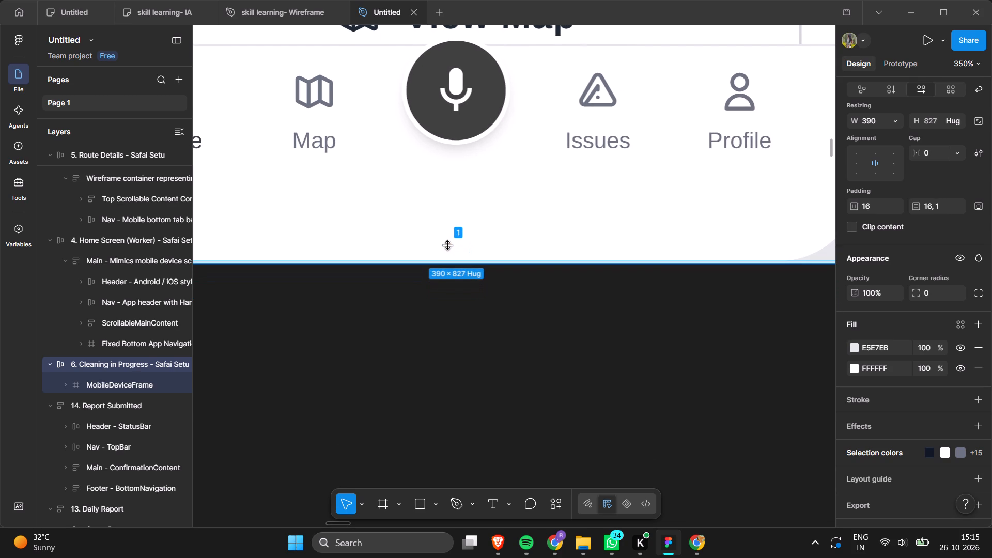
pyautogui.moveTo(447, 245); pyautogui.dragTo(445, 224)
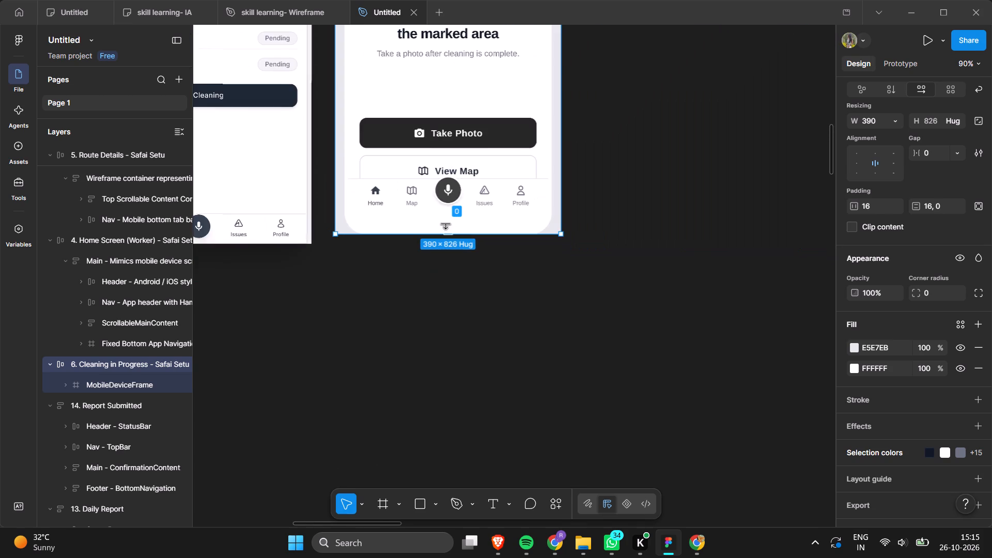
# Reduce the left and right padding of the outer Cleaning in Progress frame to 0, keeping its width at 390.
pyautogui.scroll(4, 445, 224)
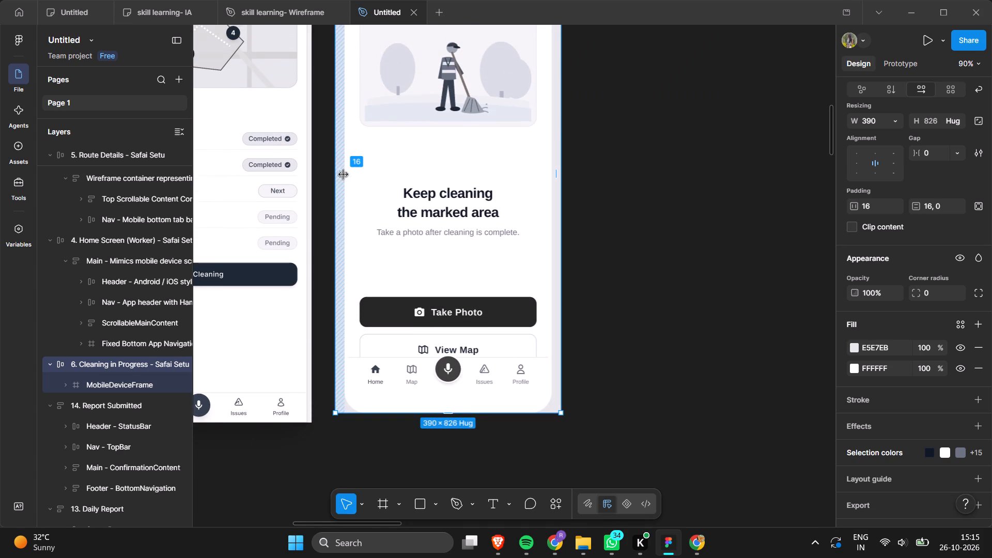
pyautogui.moveTo(343, 175); pyautogui.dragTo(331, 175)
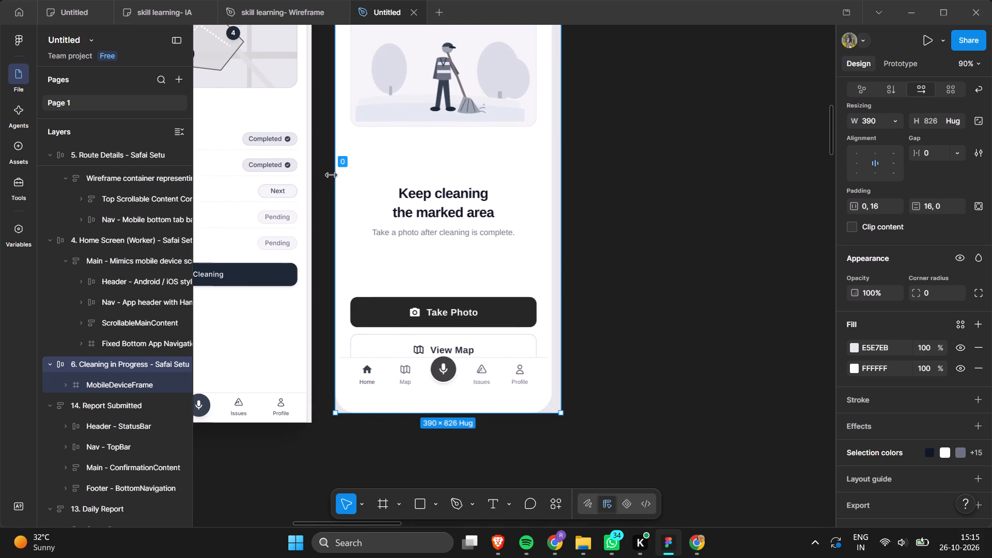
pyautogui.click(556, 177)
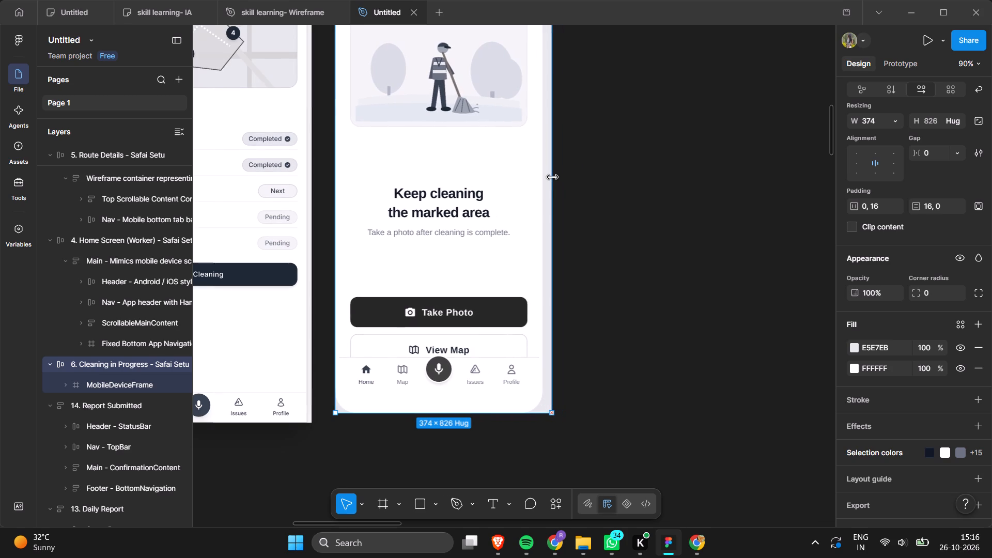
pyautogui.hotkey('ctrl', 'z')
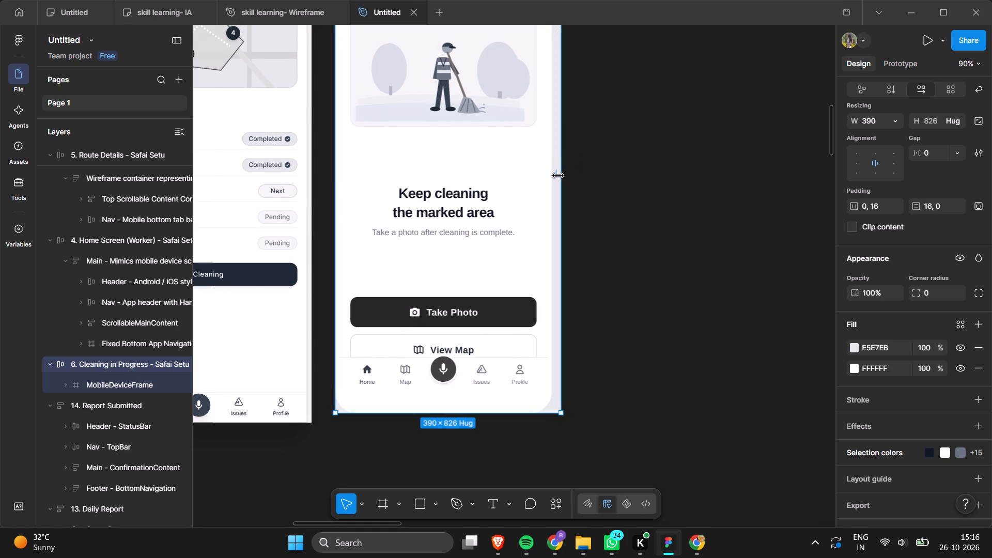
pyautogui.moveTo(555, 173); pyautogui.dragTo(563, 173)
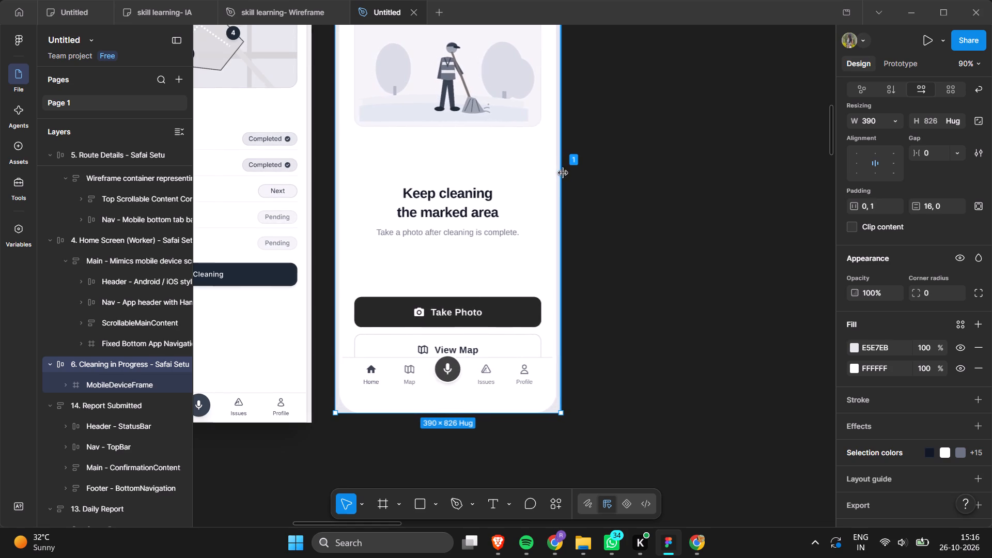
pyautogui.moveTo(563, 173); pyautogui.dragTo(566, 175)
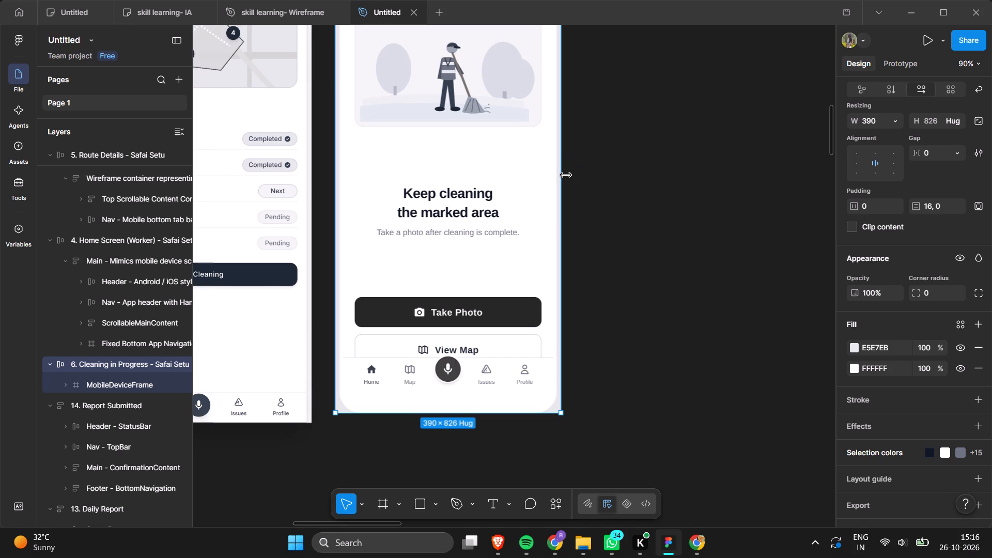
# Reduce the top padding of the outer Cleaning in Progress frame to 0.
pyautogui.scroll(2, 566, 175)
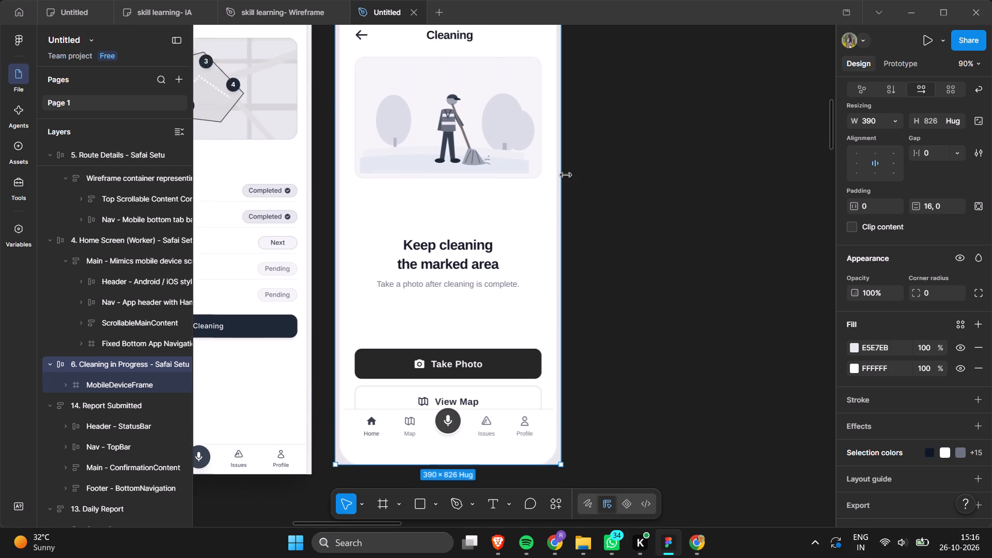
pyautogui.scroll(2, 566, 175)
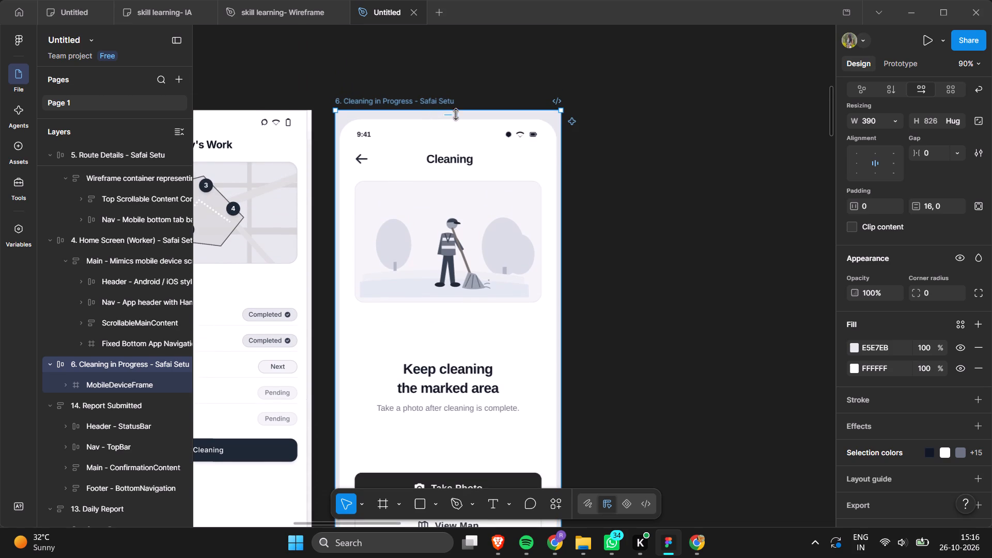
pyautogui.moveTo(449, 116); pyautogui.dragTo(447, 102)
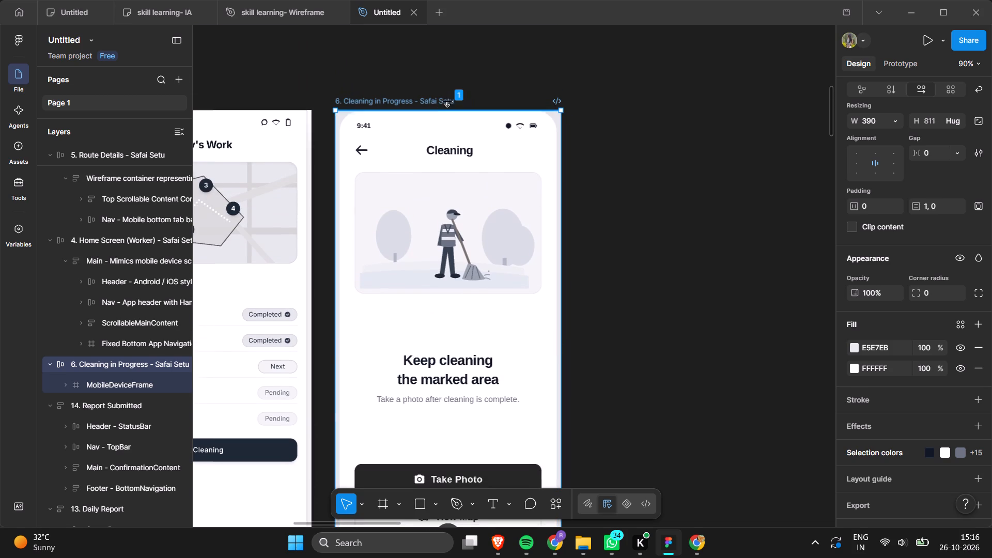
pyautogui.moveTo(447, 102); pyautogui.dragTo(447, 102)
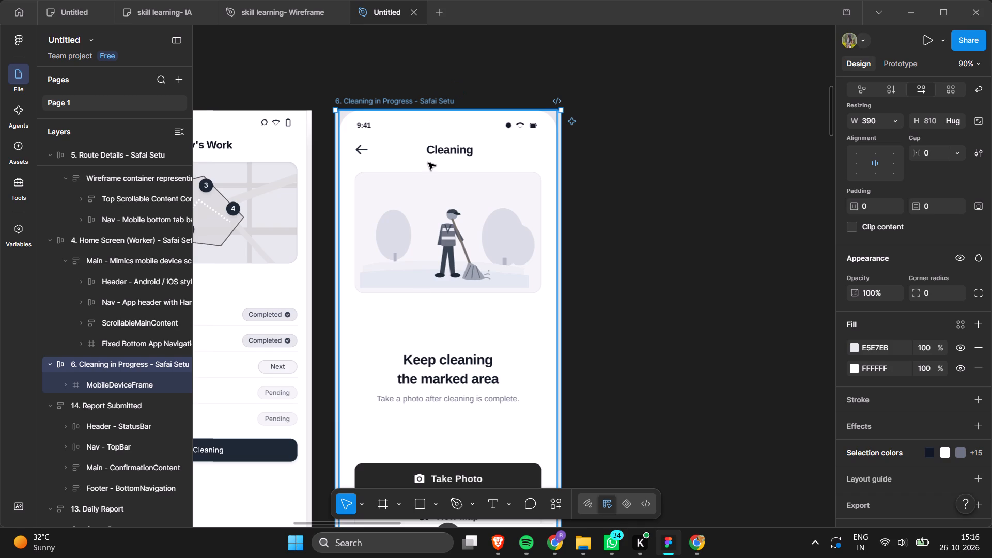
# Extend the MobileDeviceFrame in the Cleaning in Progress screen downward to a height of 840.
pyautogui.scroll(-3, 420, 311)
pyautogui.hscroll(2, 420, 311)
pyautogui.scroll(5, 420, 311)
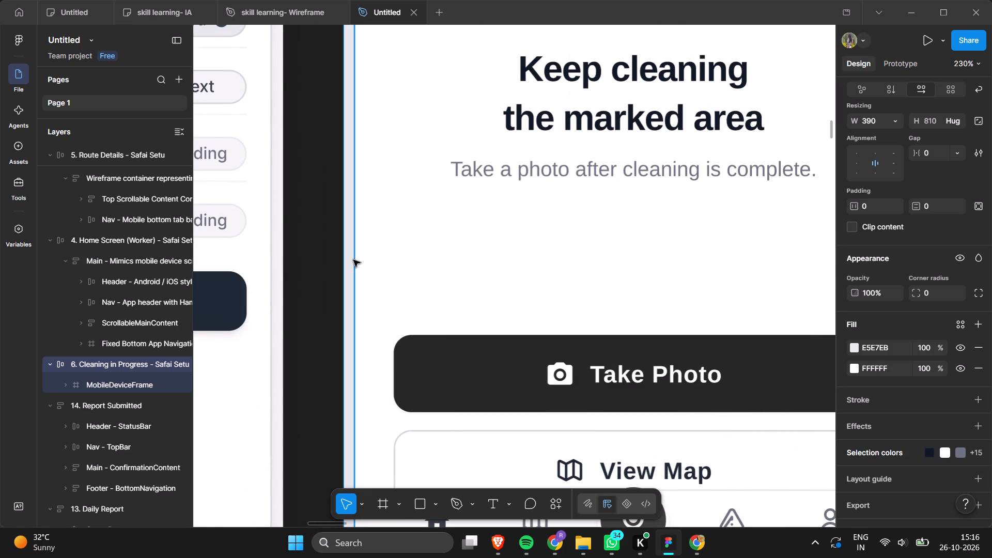
pyautogui.click(353, 261)
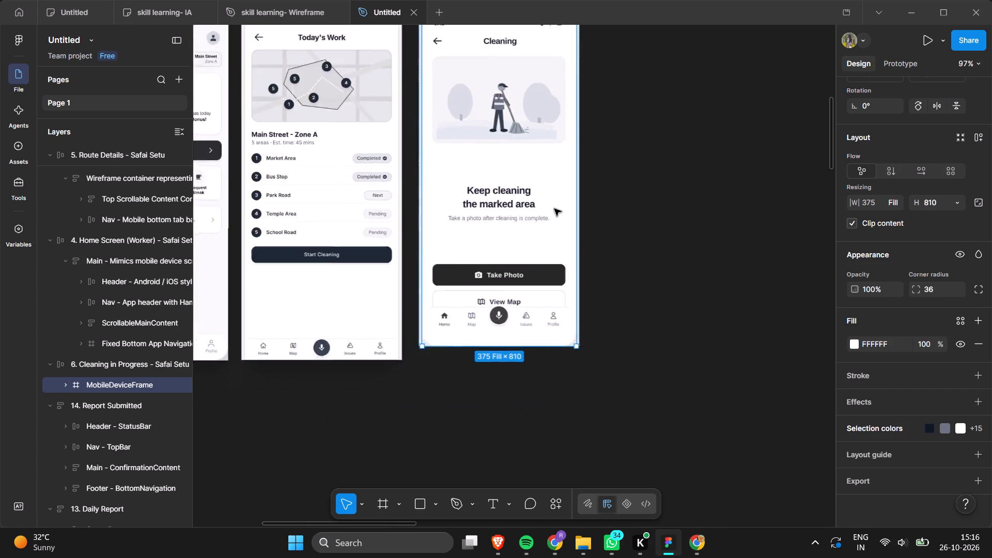
pyautogui.moveTo(609, 66); pyautogui.dragTo(454, 327)
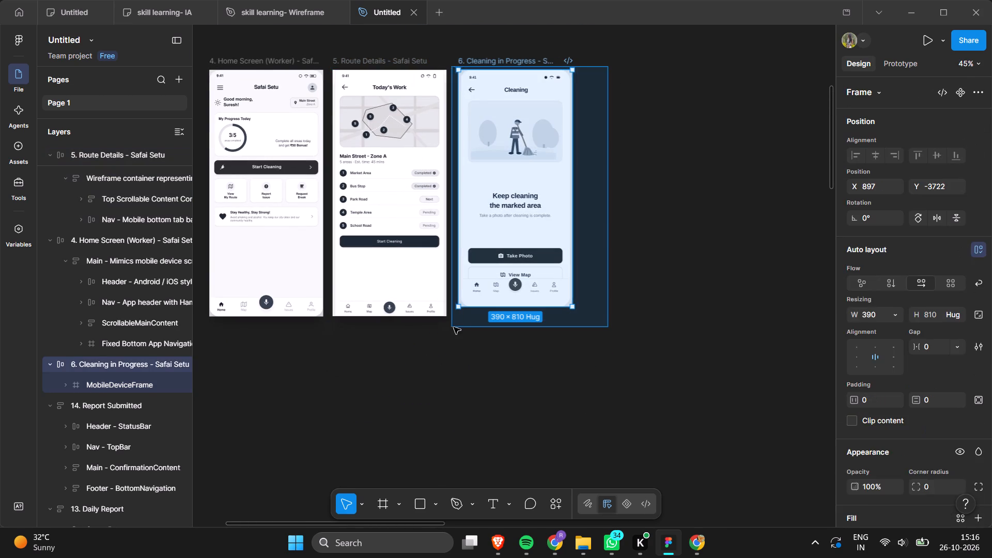
pyautogui.moveTo(454, 327); pyautogui.dragTo(471, 320)
pyautogui.click(489, 307)
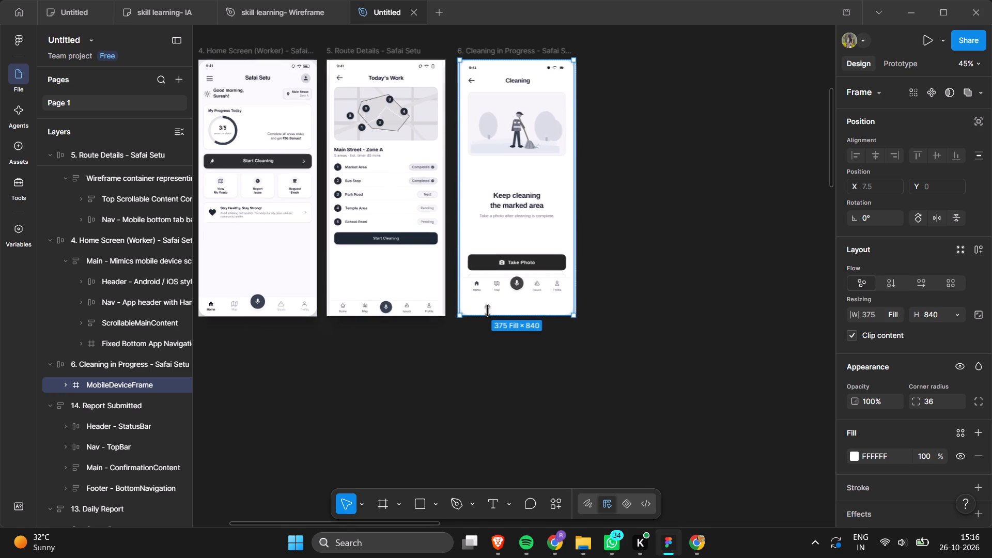
# Move the Cleaning in Progress BottomNavigation bar down to the MobileDeviceFrame's lower edge, at about X 6.5, Y 792.
pyautogui.click(509, 196)
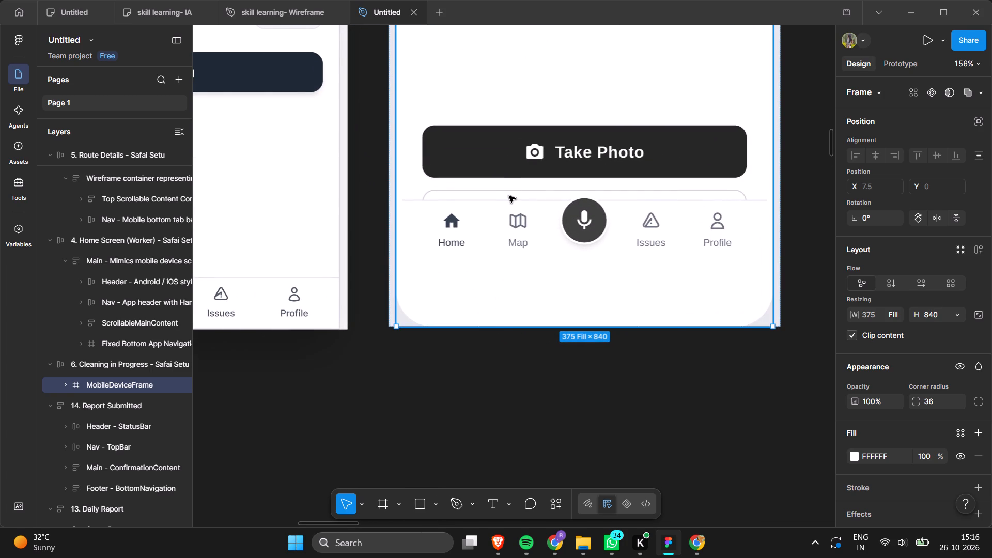
pyautogui.click(506, 237)
pyautogui.click(805, 188)
pyautogui.click(603, 225)
pyautogui.doubleClick(636, 227)
pyautogui.click(636, 227)
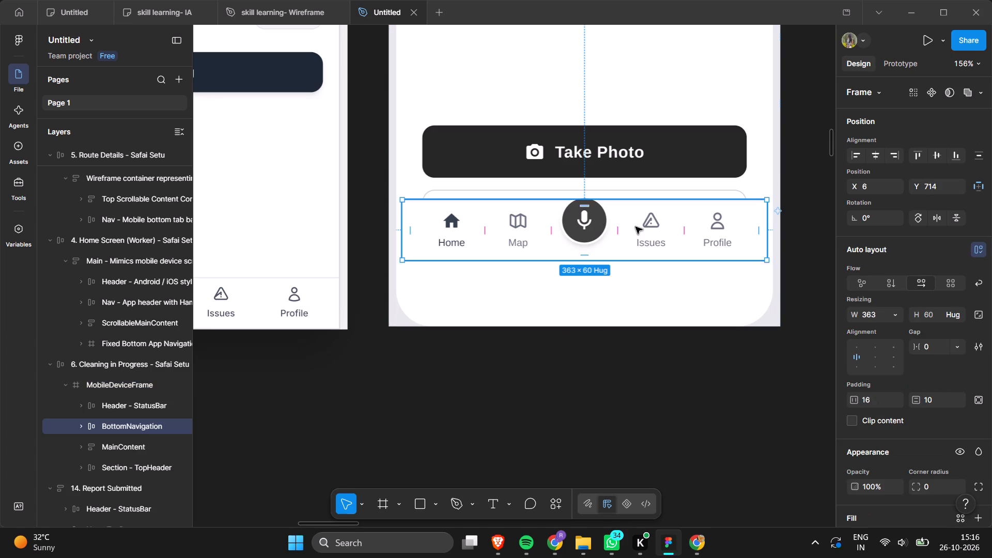
pyautogui.moveTo(636, 227); pyautogui.dragTo(647, 271)
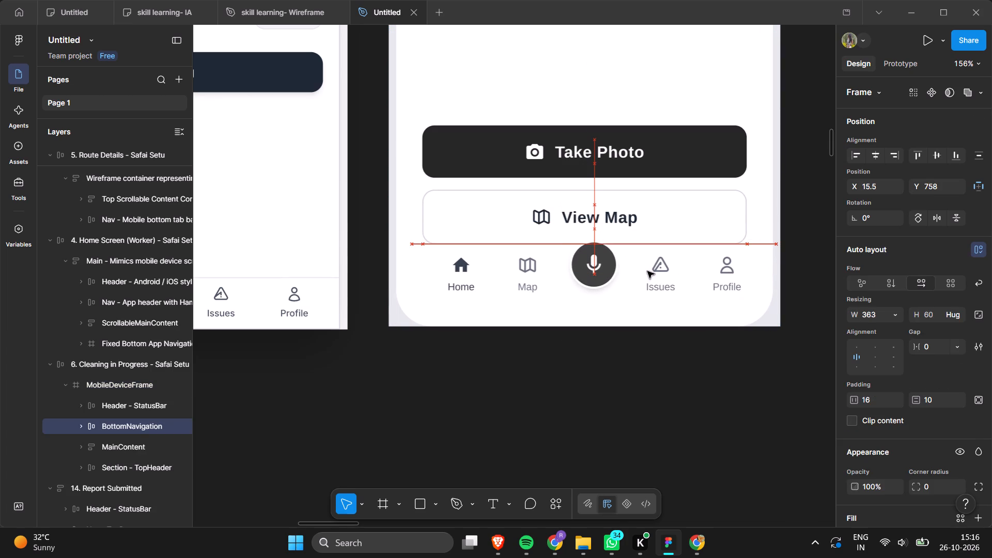
pyautogui.moveTo(647, 271); pyautogui.dragTo(641, 302)
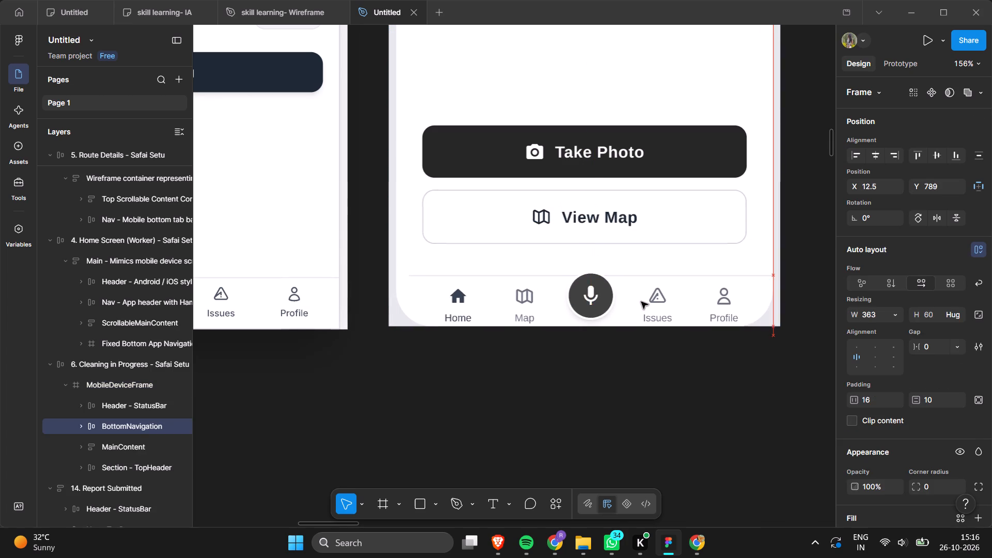
pyautogui.moveTo(641, 302); pyautogui.dragTo(637, 305)
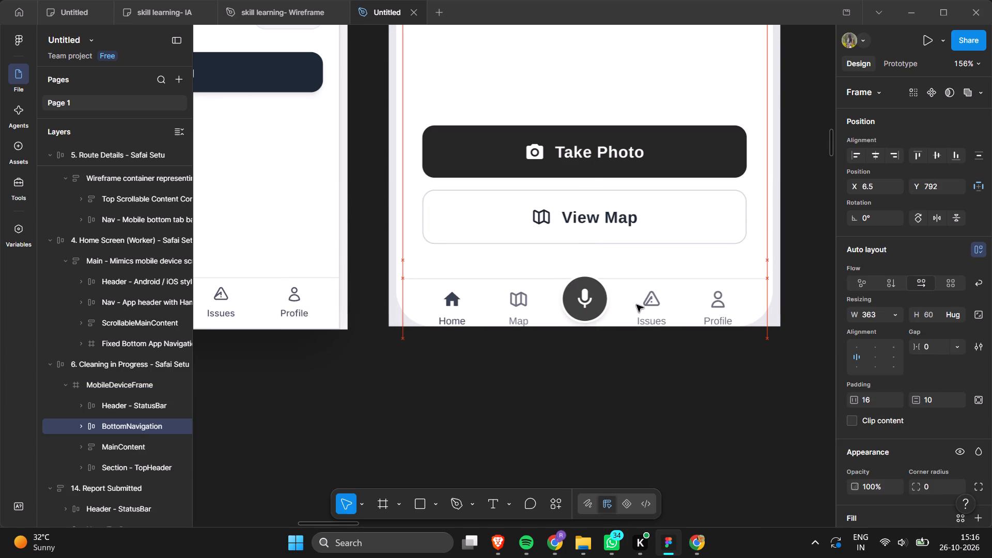
# Nudge the Cleaning in Progress BottomNavigation bar slightly down to Y 794, keeping it horizontally centred.
pyautogui.moveTo(637, 305); pyautogui.dragTo(638, 307)
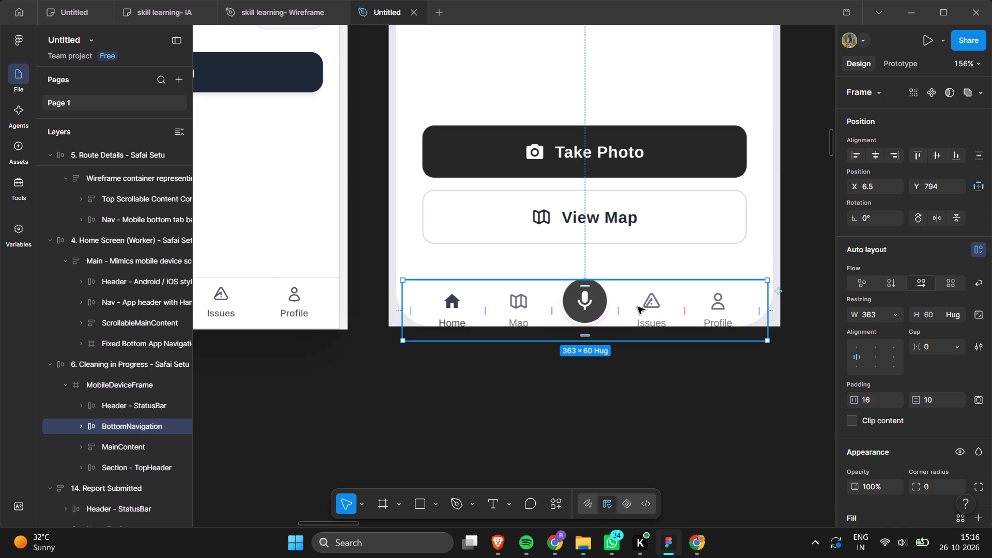
# Extend the Cleaning in Progress MobileDeviceFrame downward to a height of 848 so its navigation labels fit, and deselect it.
pyautogui.click(397, 316)
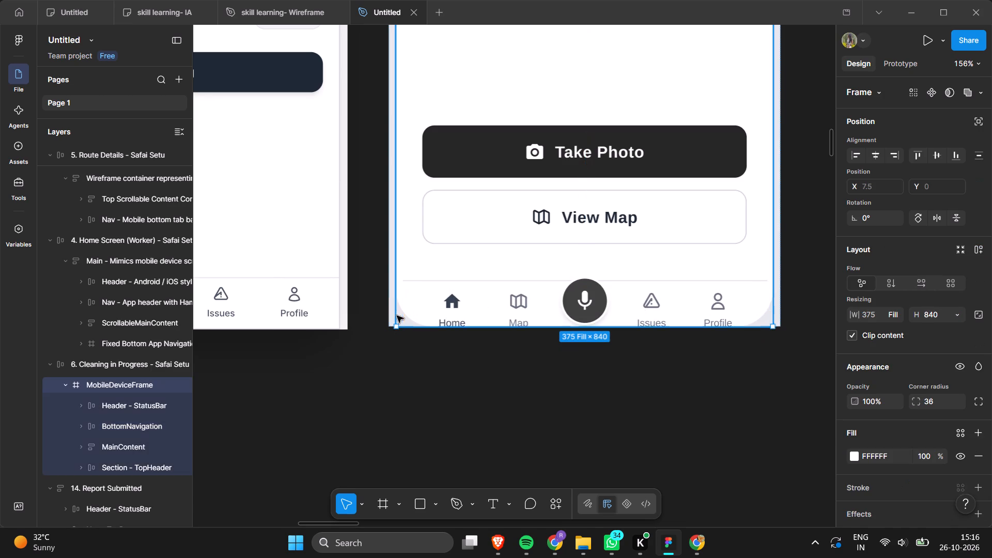
pyautogui.moveTo(551, 326); pyautogui.dragTo(554, 339)
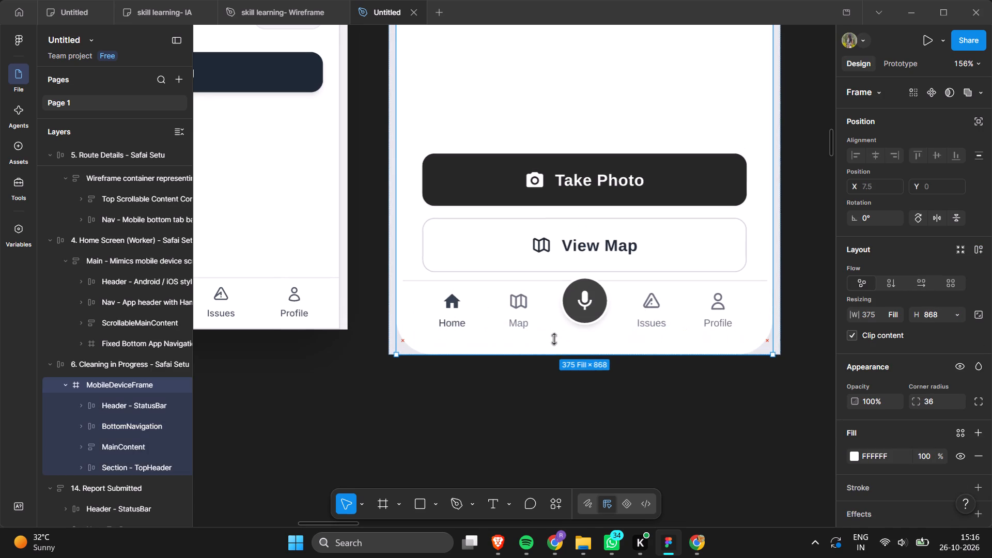
pyautogui.moveTo(554, 339); pyautogui.dragTo(551, 330)
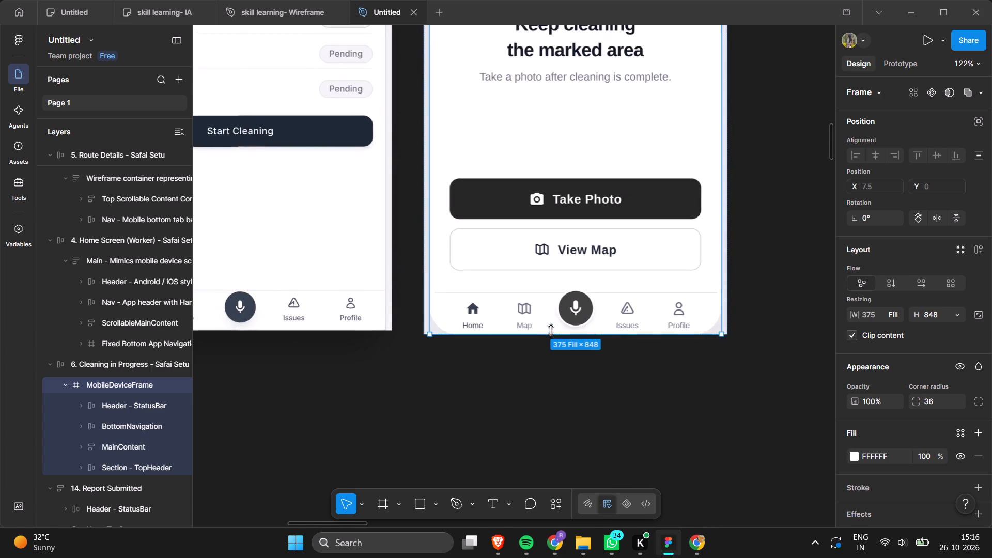
pyautogui.click(636, 361)
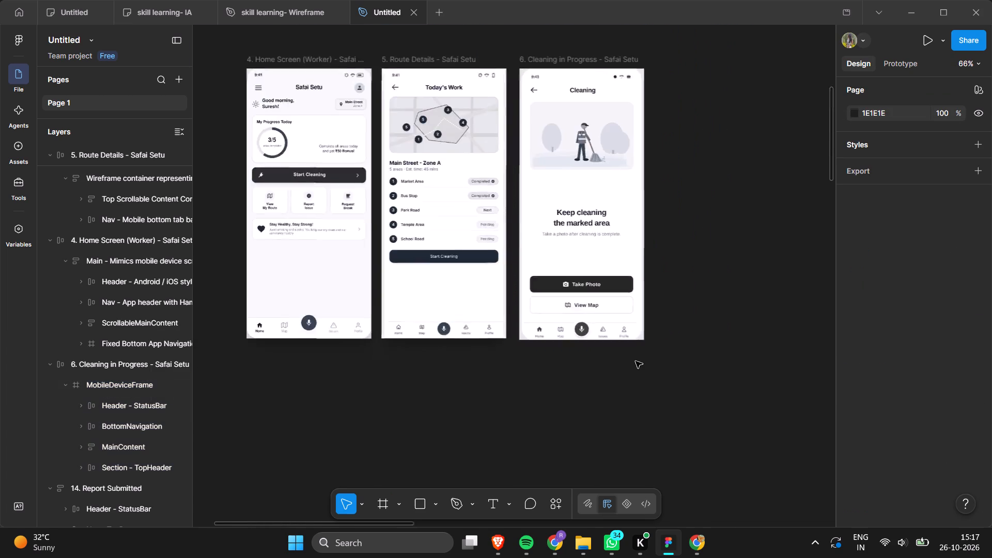
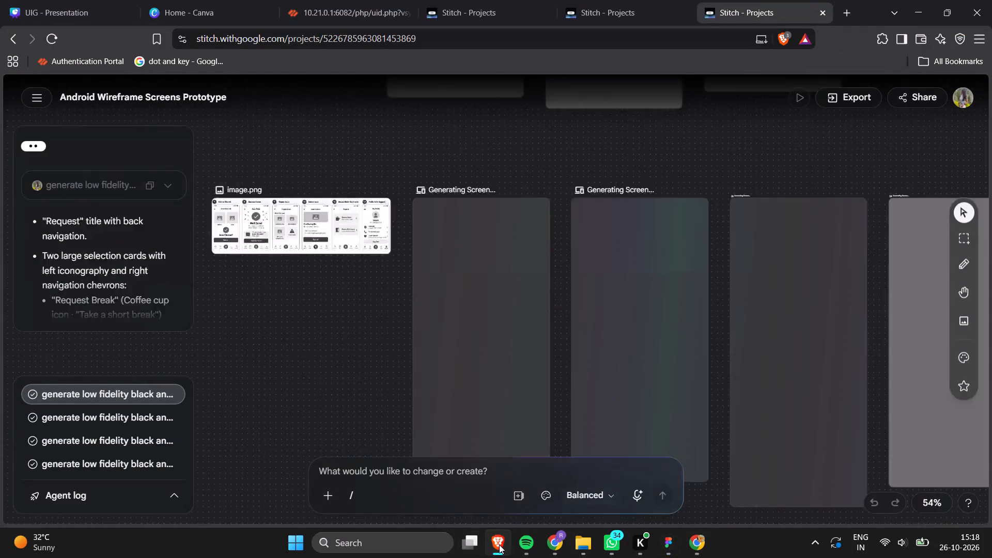
# Look over the row of newly generated wireframe screens in Stitch's Android Wireframe Screens Prototype project, starting from the Area Cleaned screen.
pyautogui.keyDown('ctrl'); pyautogui.scroll(-4, 544, 529); pyautogui.keyUp('ctrl')
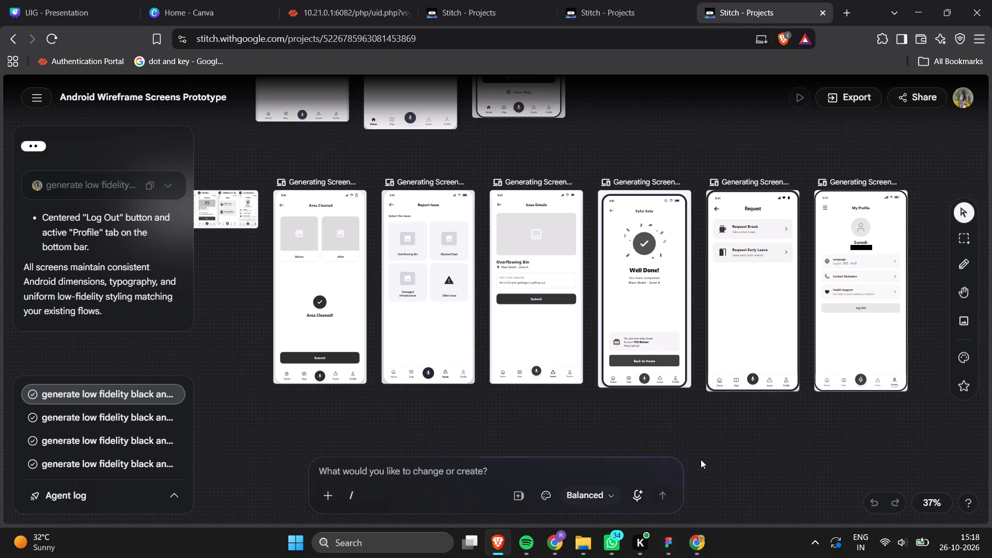
pyautogui.hscroll(2, 701, 459)
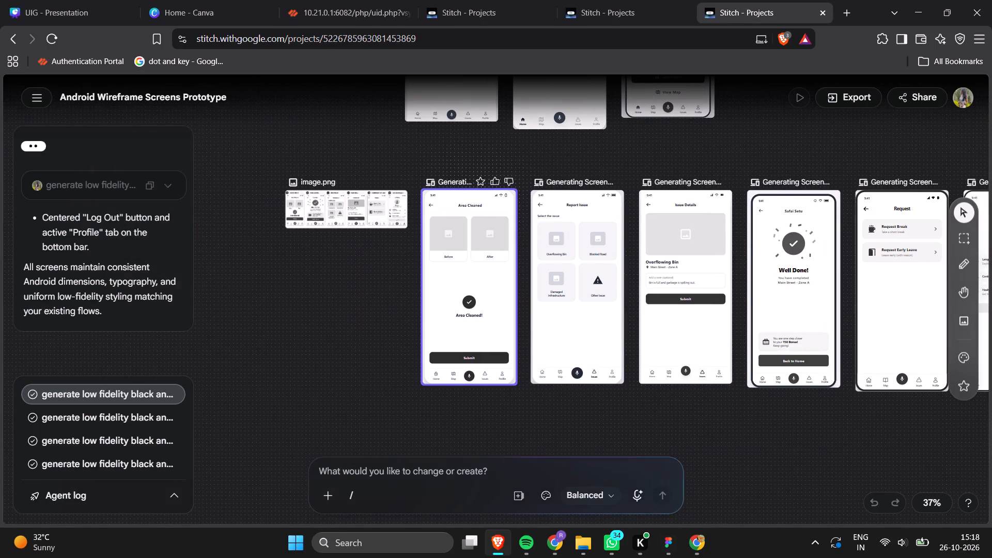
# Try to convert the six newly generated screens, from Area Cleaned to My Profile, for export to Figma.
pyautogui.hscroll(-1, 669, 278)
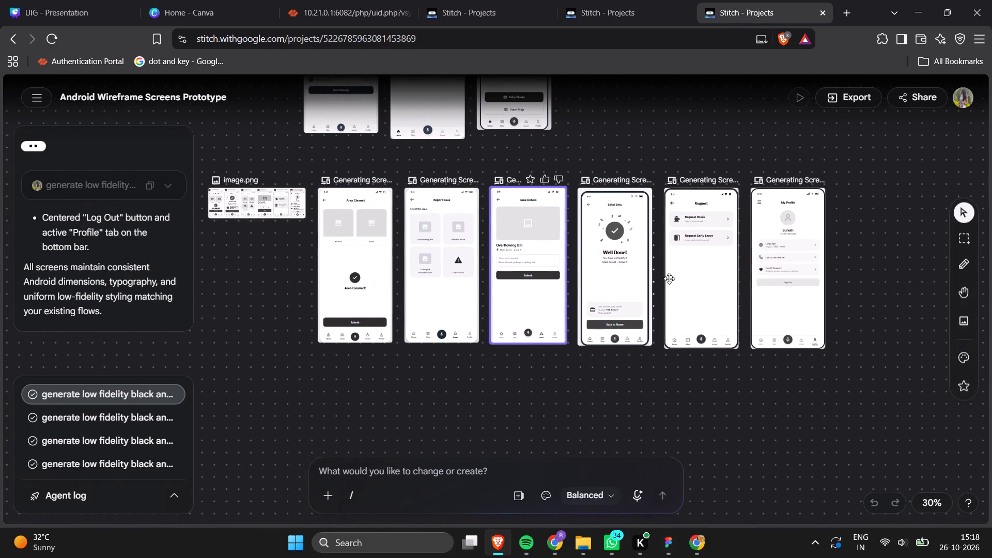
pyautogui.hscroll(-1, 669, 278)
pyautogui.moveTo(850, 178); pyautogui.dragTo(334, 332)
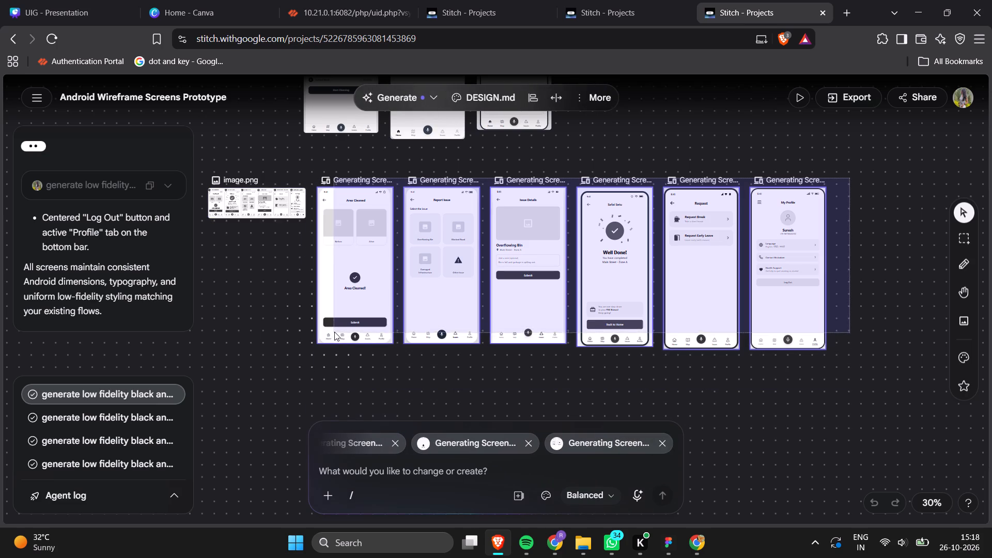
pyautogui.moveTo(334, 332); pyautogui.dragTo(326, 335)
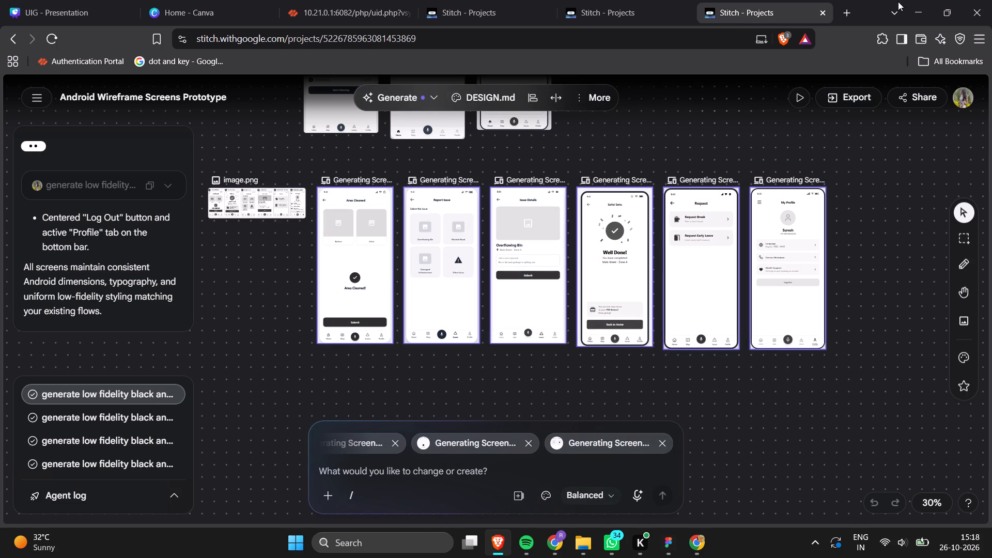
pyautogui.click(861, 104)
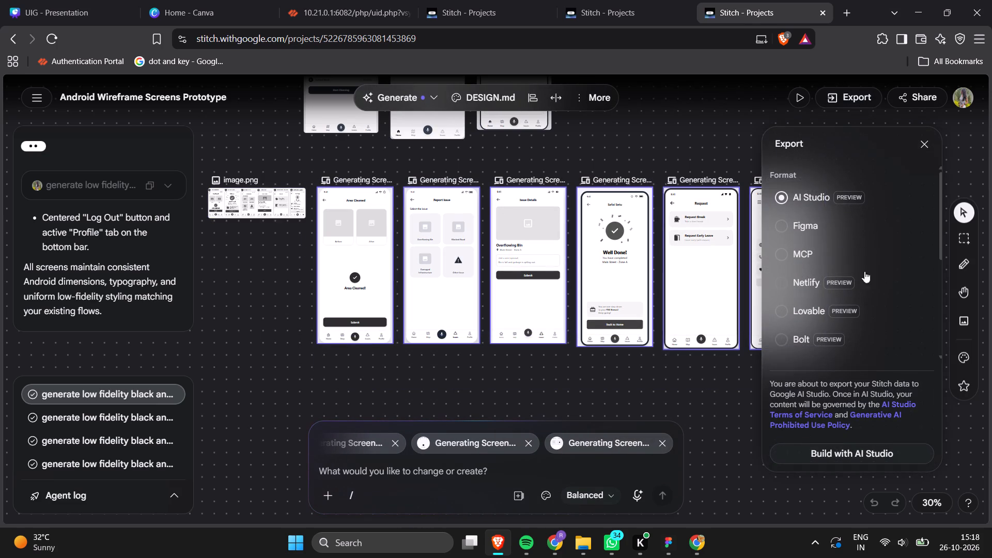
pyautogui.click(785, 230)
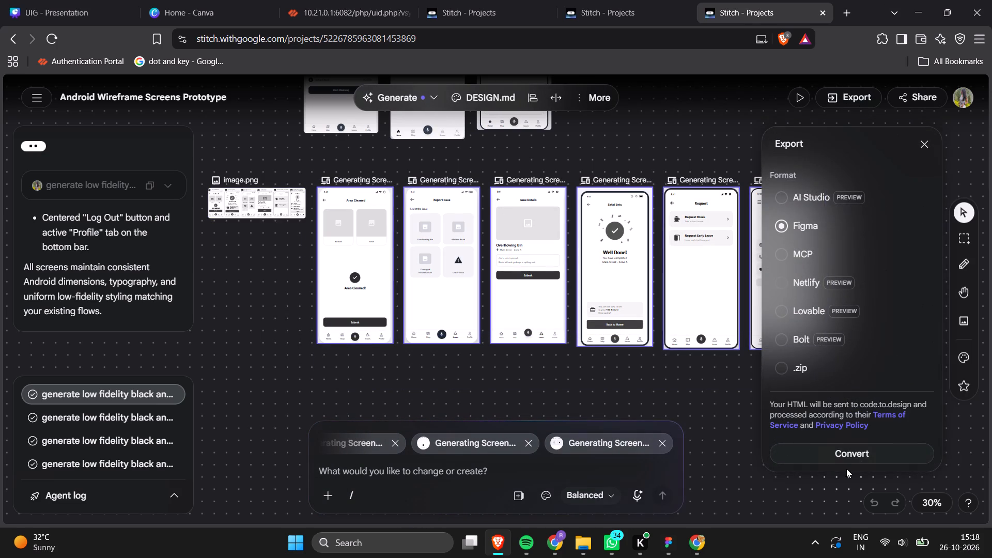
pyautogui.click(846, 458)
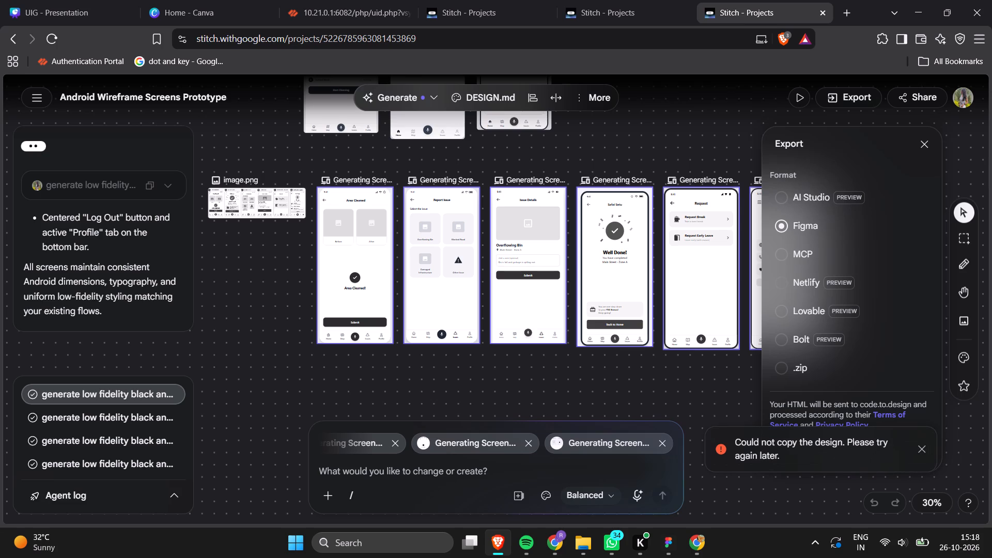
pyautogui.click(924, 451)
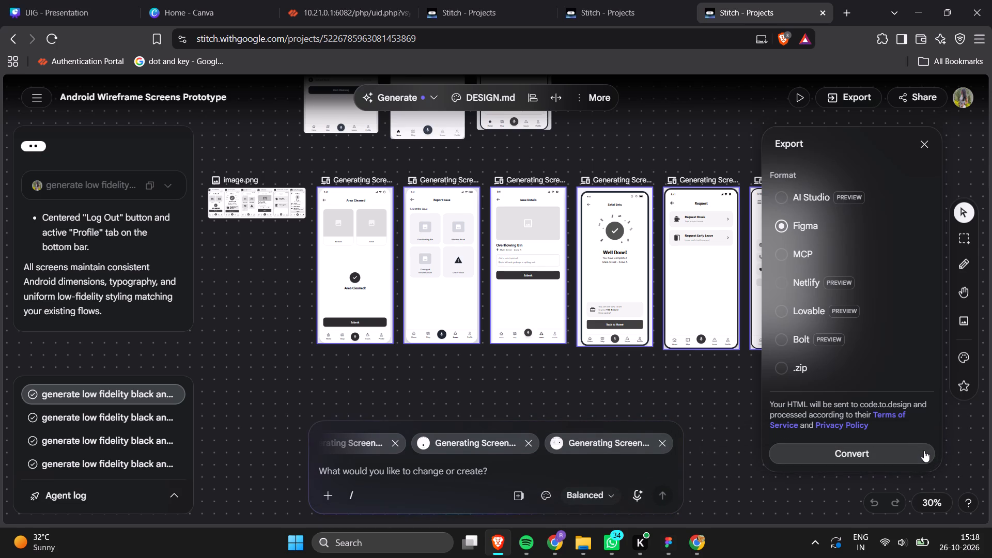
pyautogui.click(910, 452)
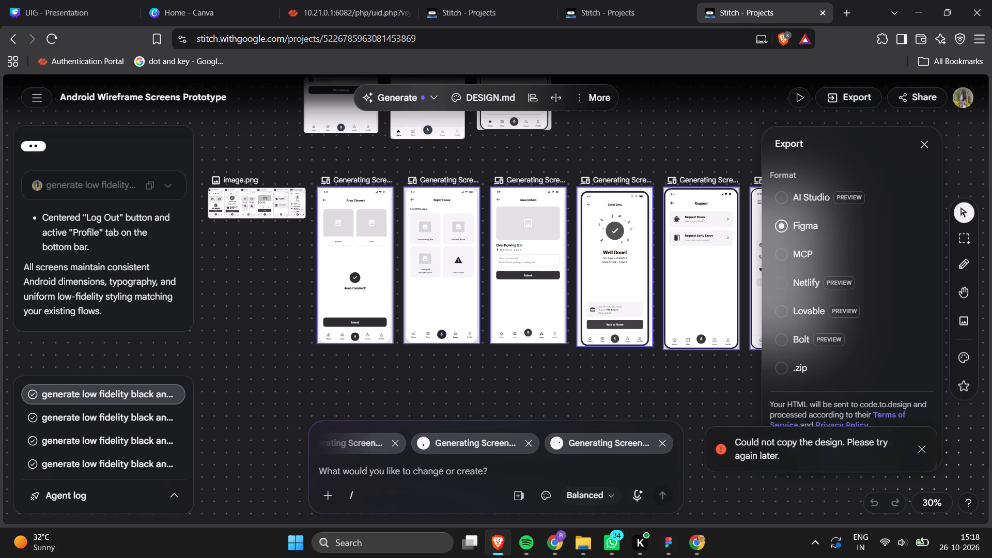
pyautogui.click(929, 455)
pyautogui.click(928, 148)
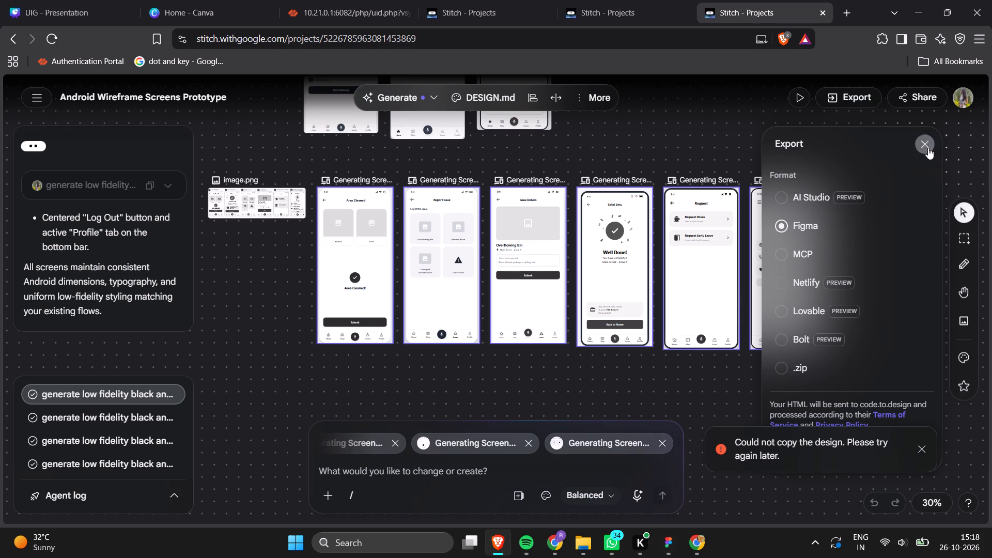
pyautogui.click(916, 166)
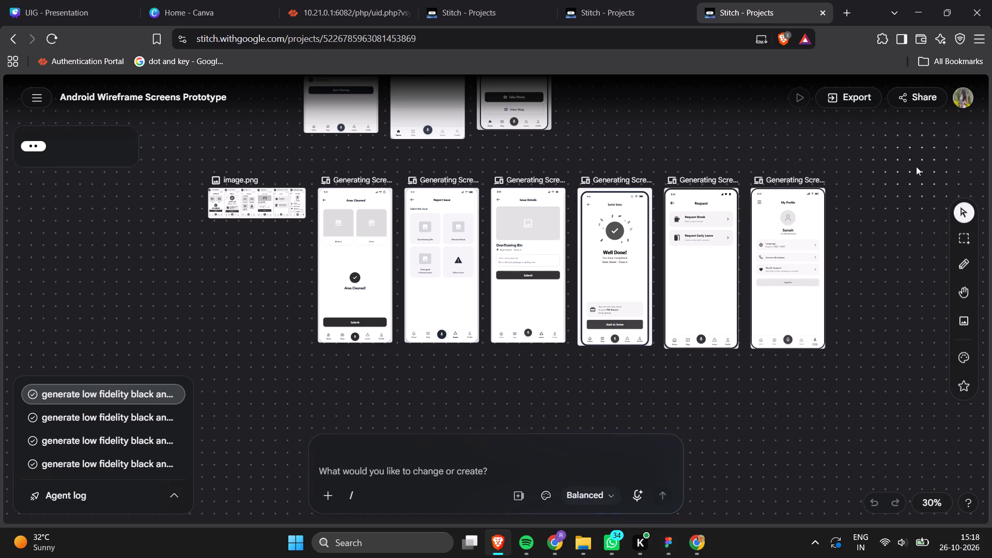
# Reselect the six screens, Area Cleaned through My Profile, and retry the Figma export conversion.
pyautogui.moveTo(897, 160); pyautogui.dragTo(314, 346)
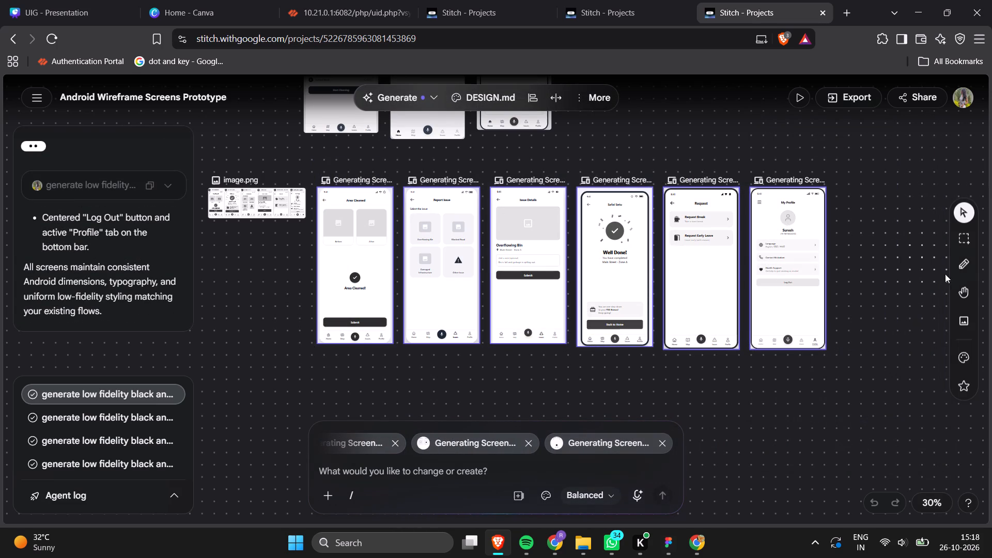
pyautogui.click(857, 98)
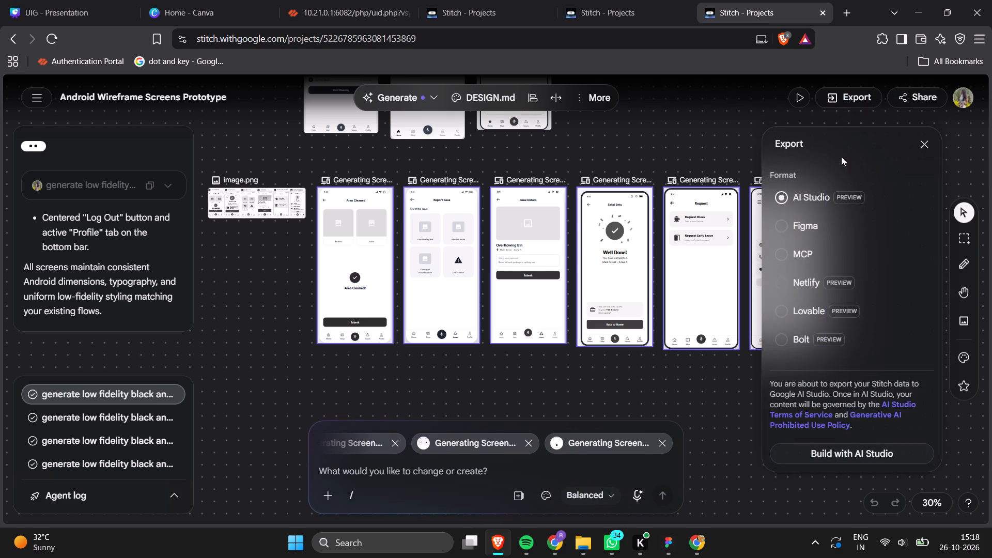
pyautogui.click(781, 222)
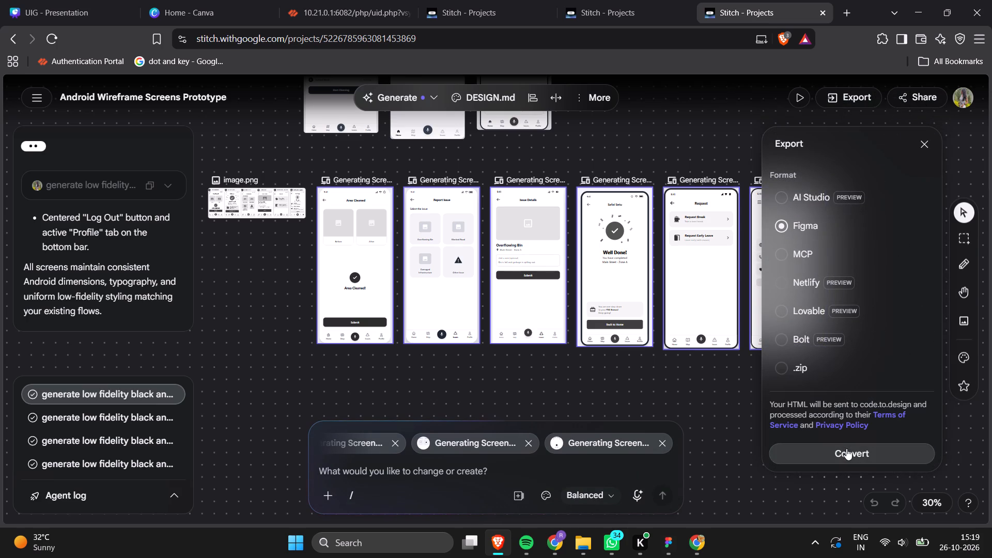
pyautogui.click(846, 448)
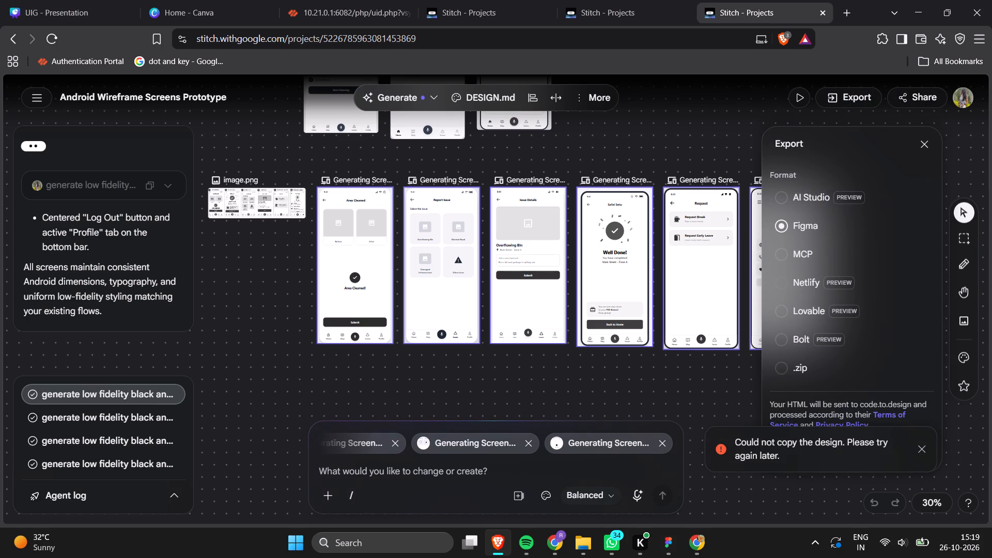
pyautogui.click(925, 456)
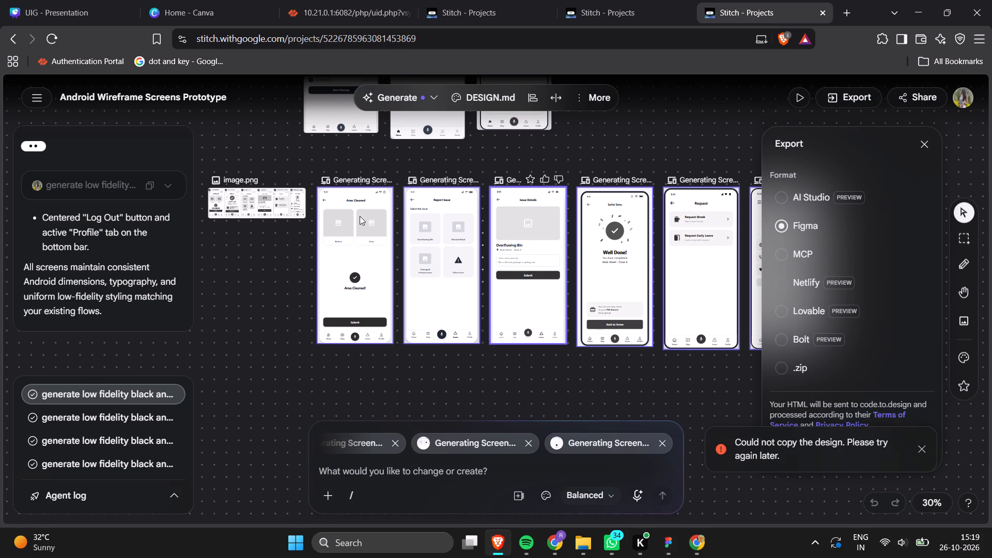
# Reload the Android Wireframe Screens Prototype project page.
pyautogui.click(56, 36)
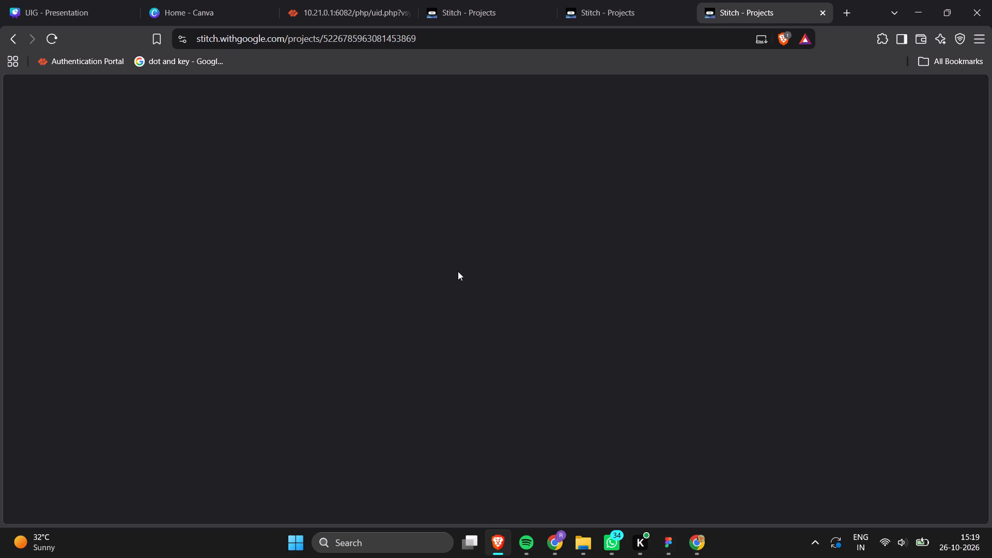
# Switch to Figma and look over the rows of black-and-white wireframes and coloured Safai Setu screens.
pyautogui.click(665, 550)
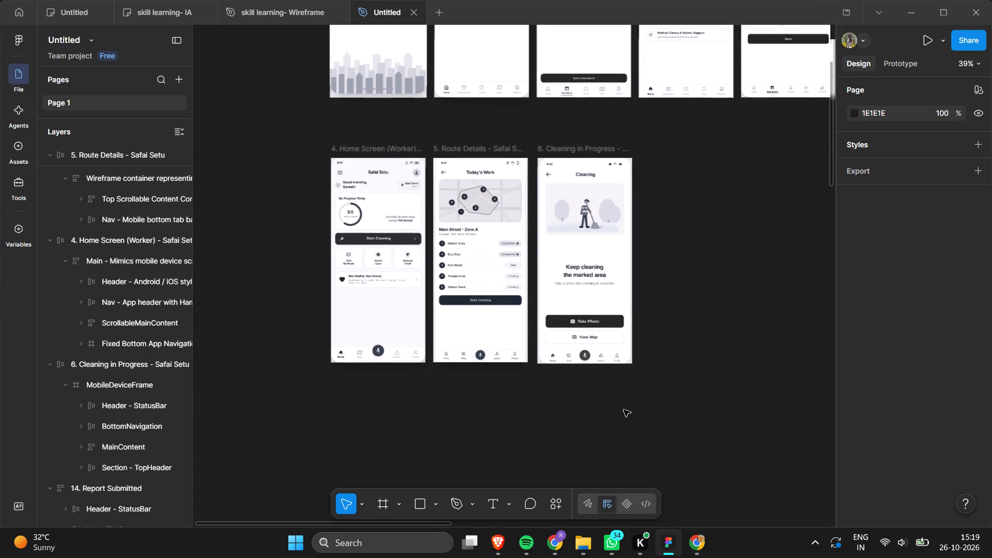
pyautogui.hscroll(-4, 624, 410)
pyautogui.scroll(-7, 624, 410)
pyautogui.scroll(1, 624, 410)
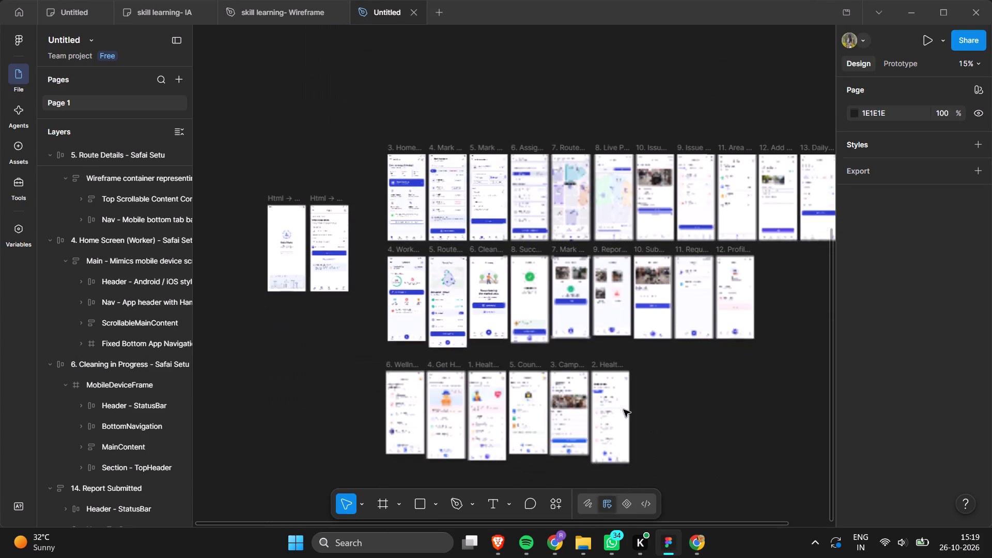
pyautogui.scroll(1, 624, 410)
pyautogui.scroll(-2, 624, 410)
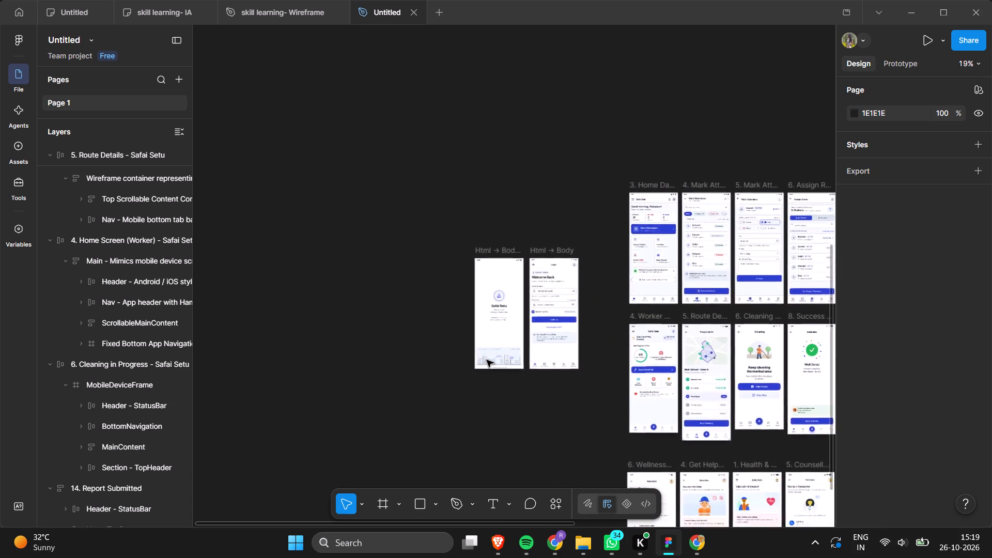
pyautogui.scroll(1, 487, 360)
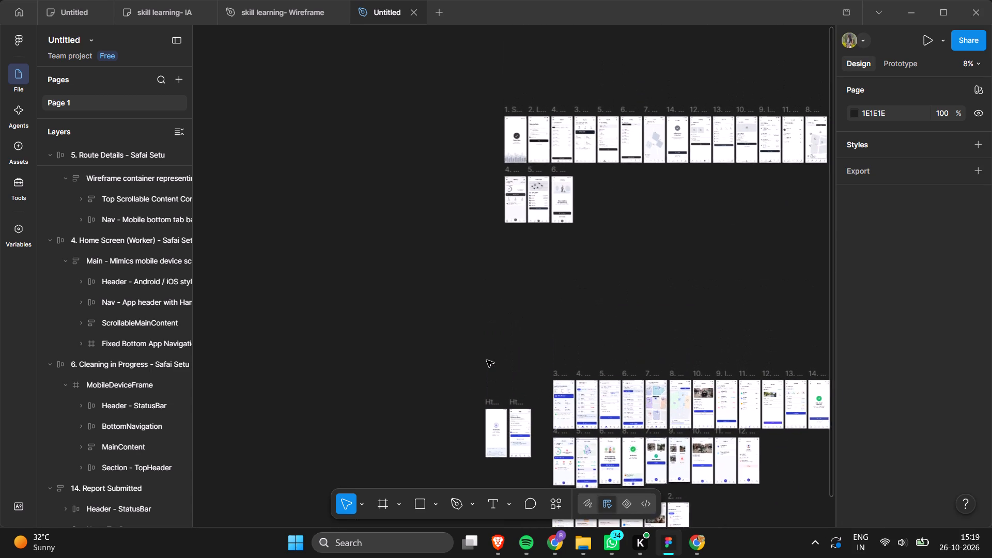
pyautogui.scroll(1, 487, 360)
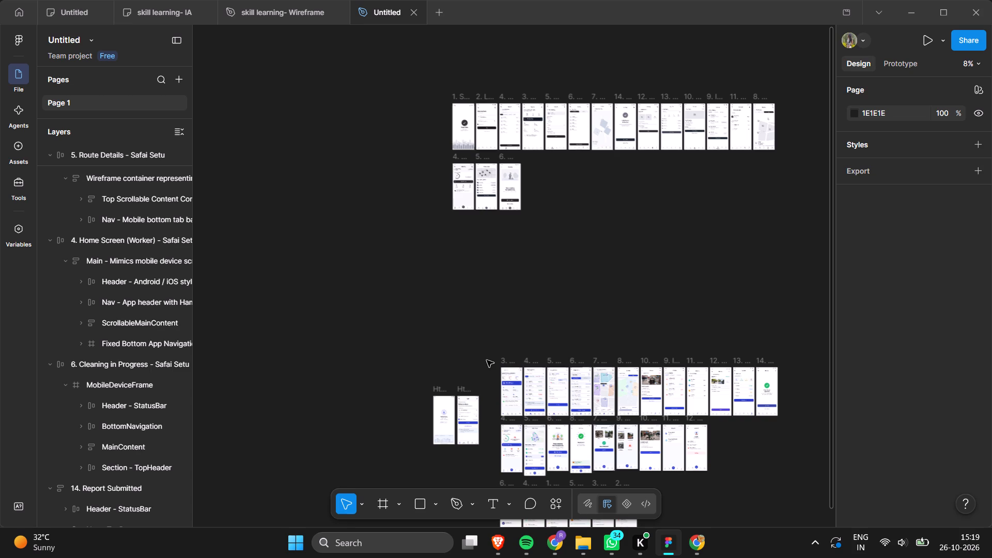
pyautogui.scroll(-1, 487, 360)
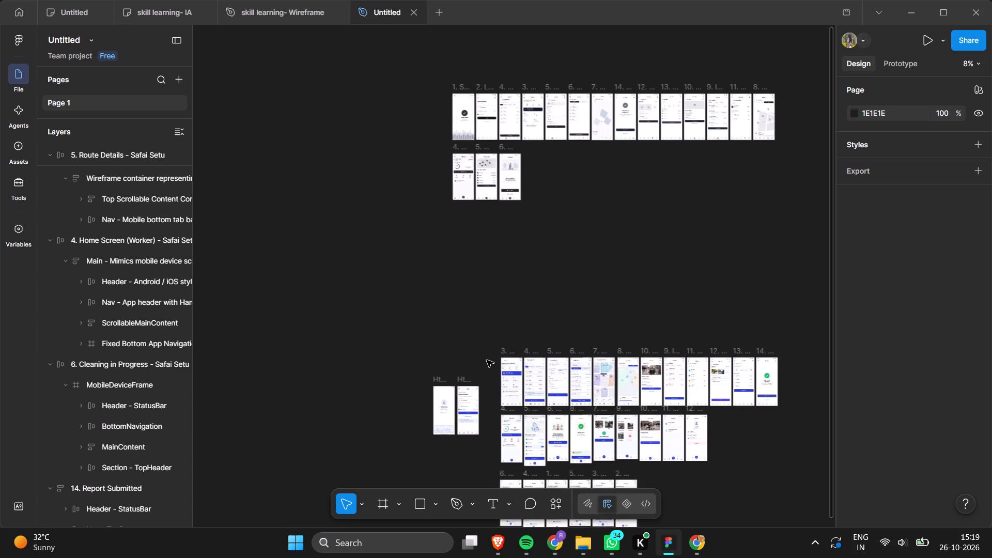
pyautogui.scroll(-1, 487, 360)
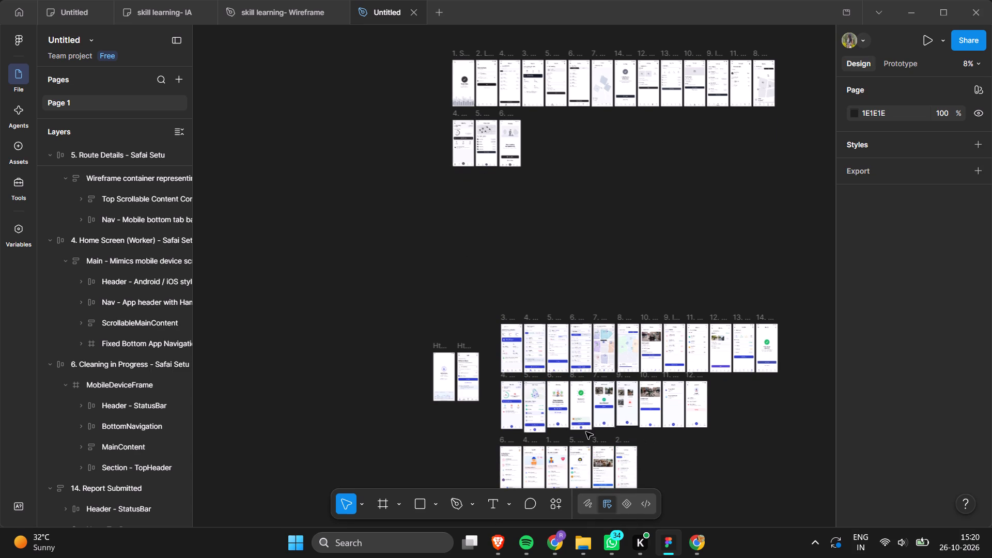
pyautogui.scroll(-1, 551, 427)
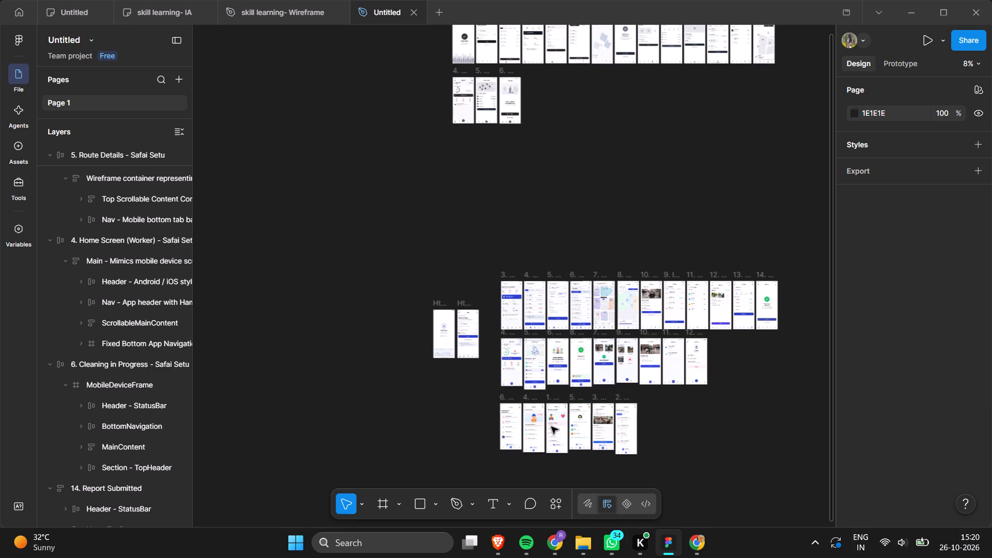
# Stretch the contents of the coloured Worker Home Screen downward to align with the lower edge of the Route Details screen.
pyautogui.hscroll(1, 616, 383)
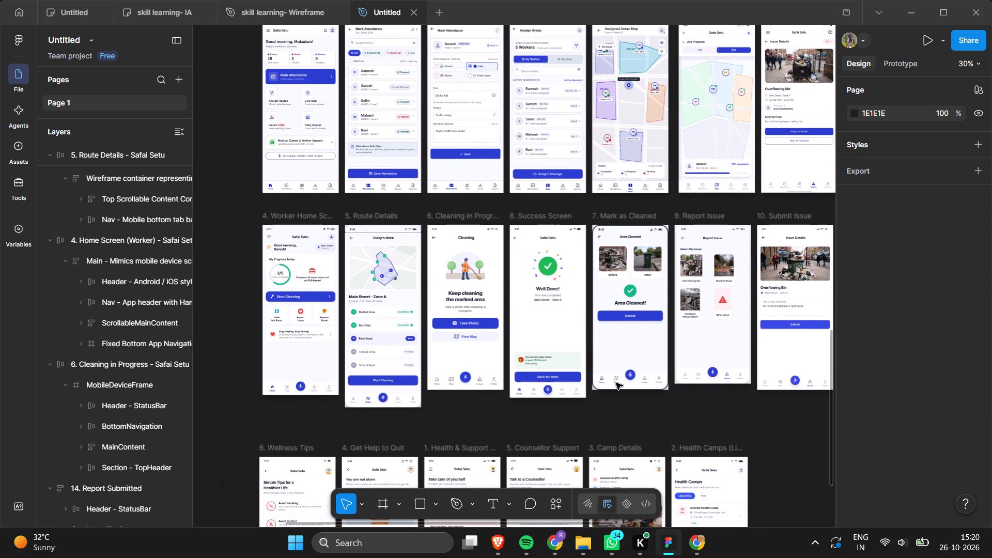
pyautogui.scroll(1, 616, 383)
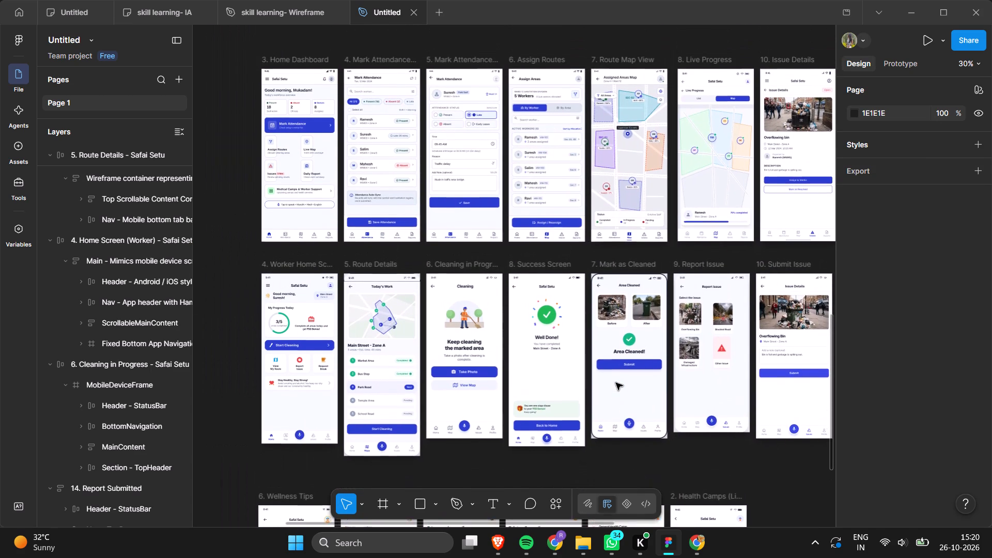
pyautogui.scroll(1, 616, 383)
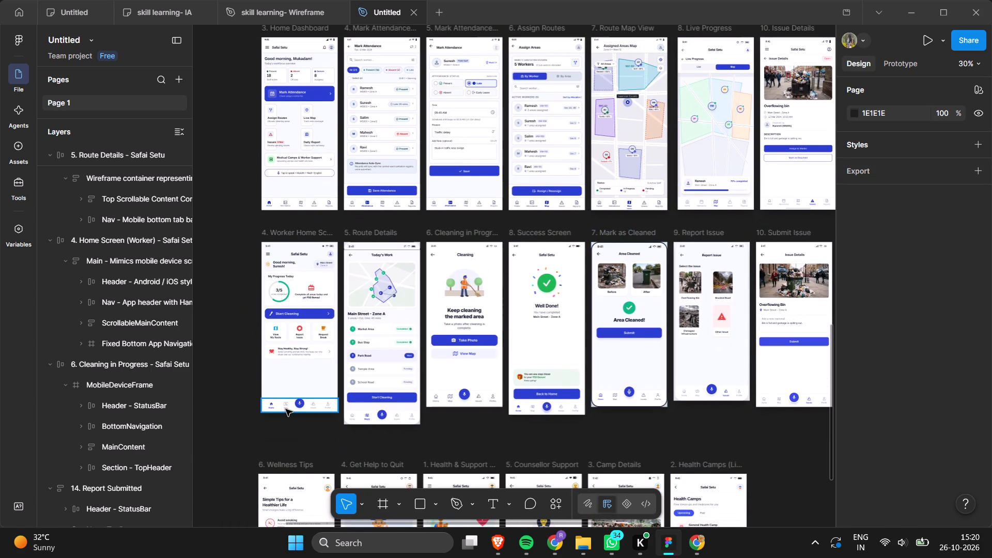
pyautogui.moveTo(247, 242); pyautogui.dragTo(338, 425)
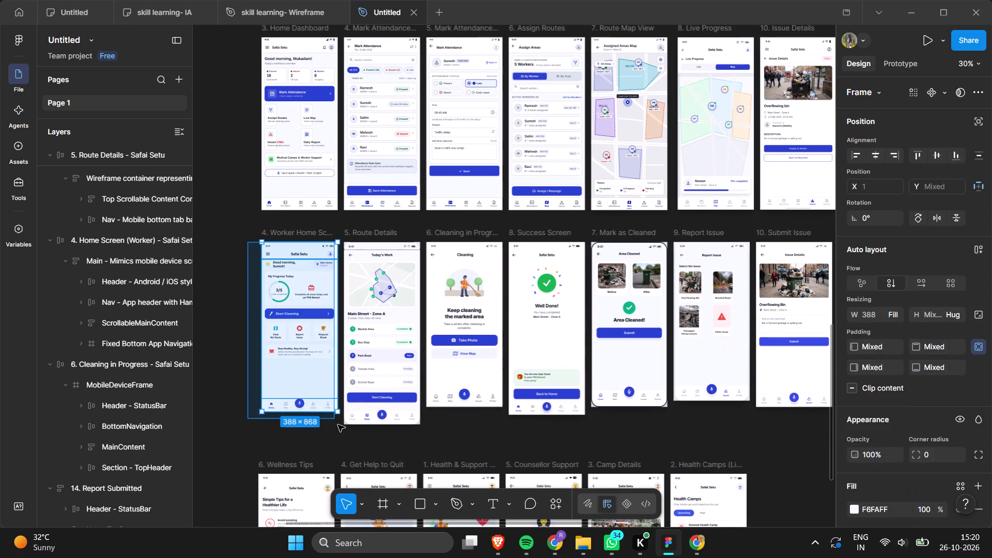
pyautogui.moveTo(338, 425); pyautogui.dragTo(335, 426)
pyautogui.moveTo(311, 413); pyautogui.dragTo(312, 417)
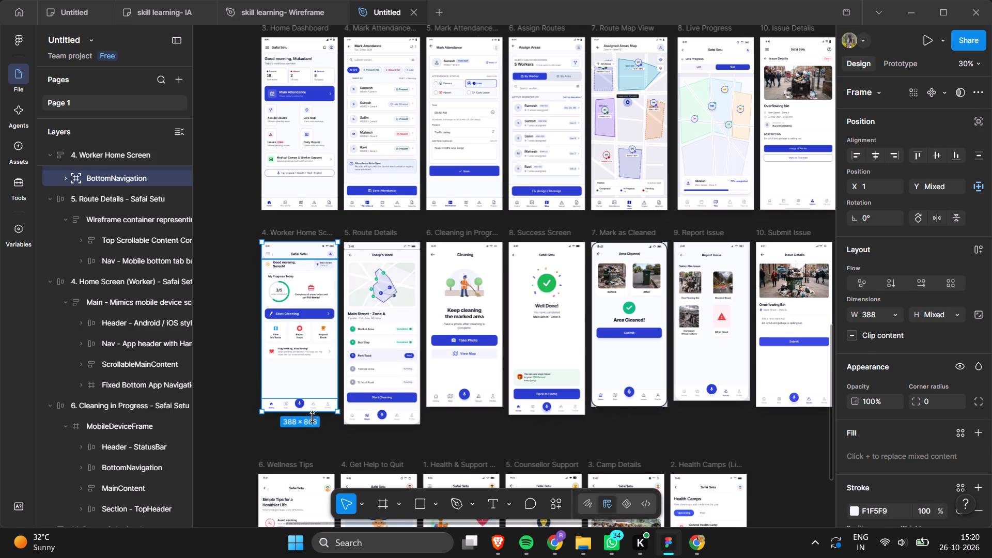
pyautogui.moveTo(312, 417); pyautogui.dragTo(313, 423)
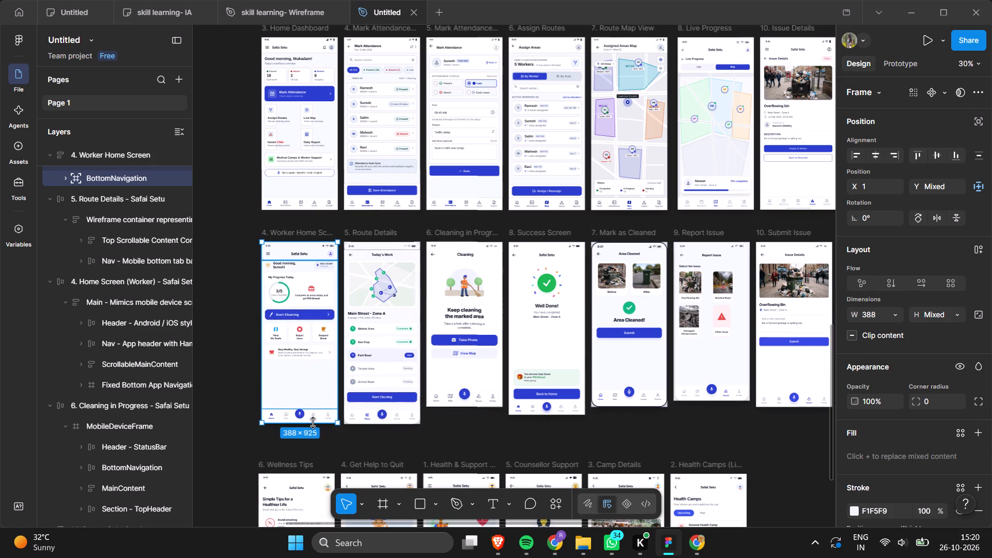
pyautogui.moveTo(313, 423); pyautogui.dragTo(313, 424)
# Stretch the contents of the coloured Cleaning in Progress screen downward to a total height of about 926.
pyautogui.moveTo(495, 446); pyautogui.dragTo(436, 270)
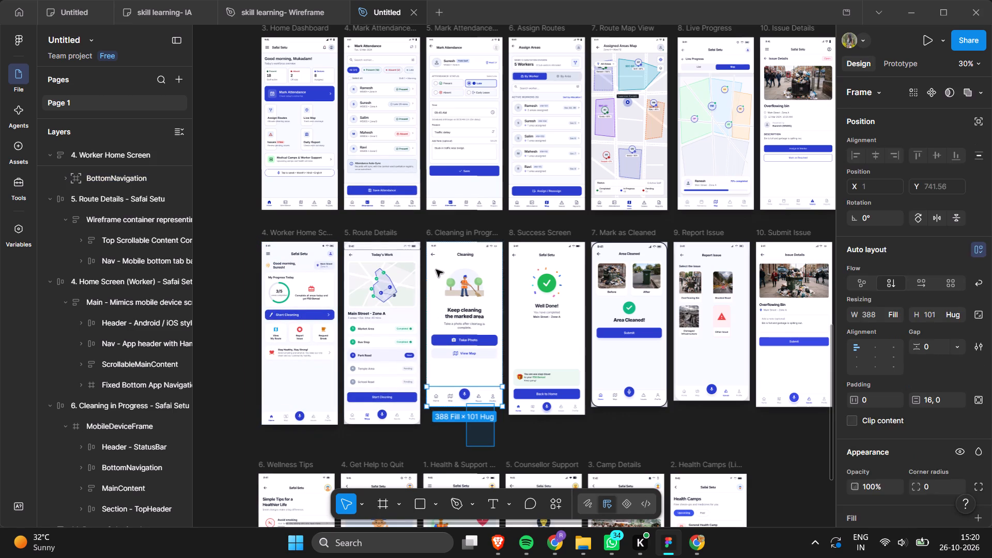
pyautogui.moveTo(436, 270); pyautogui.dragTo(431, 241)
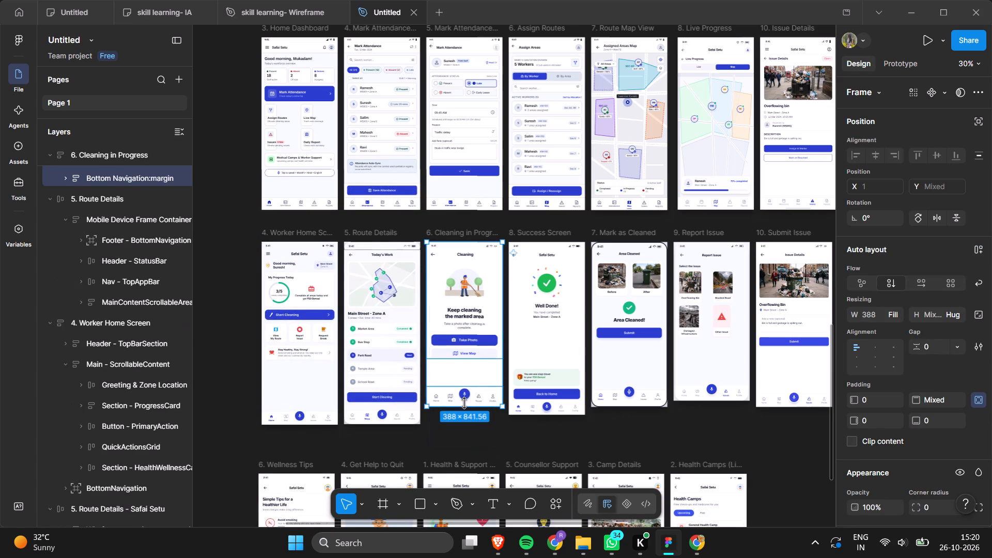
pyautogui.moveTo(462, 406); pyautogui.dragTo(466, 424)
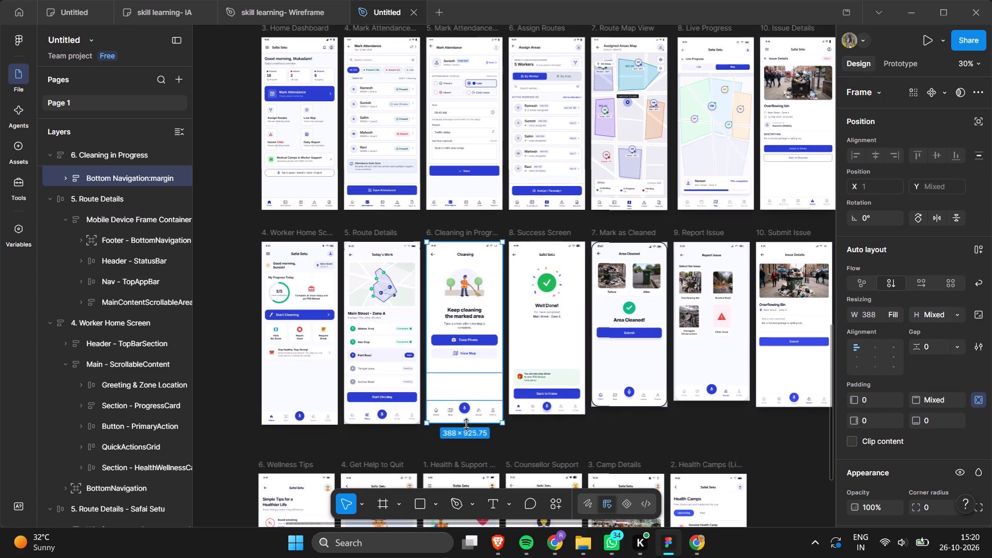
pyautogui.moveTo(466, 424); pyautogui.dragTo(464, 426)
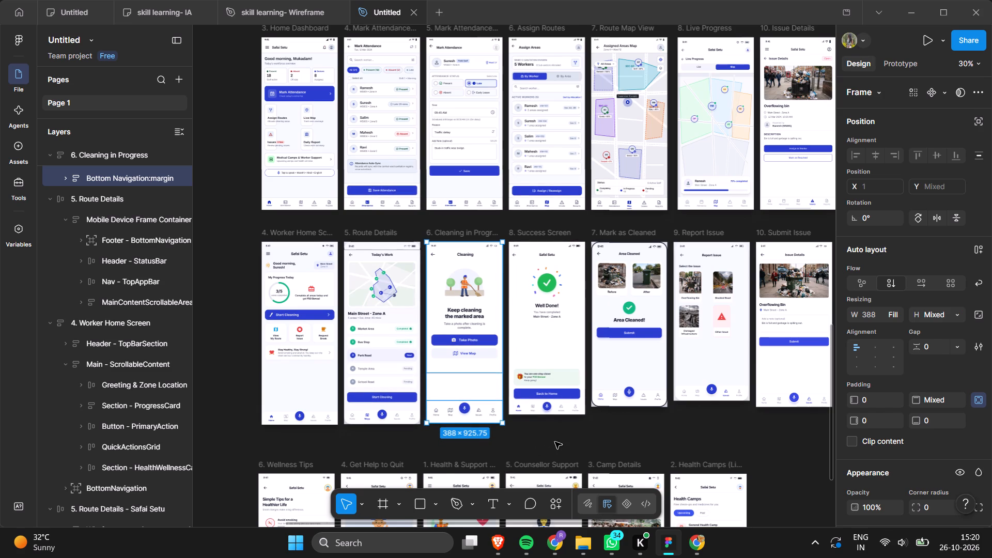
# Switch to Stitch and export wireframe screens 7 to 12 of the Android Wireframe Screens Prototype by converting them to Figma format.
pyautogui.hscroll(1, 555, 442)
pyautogui.click(501, 544)
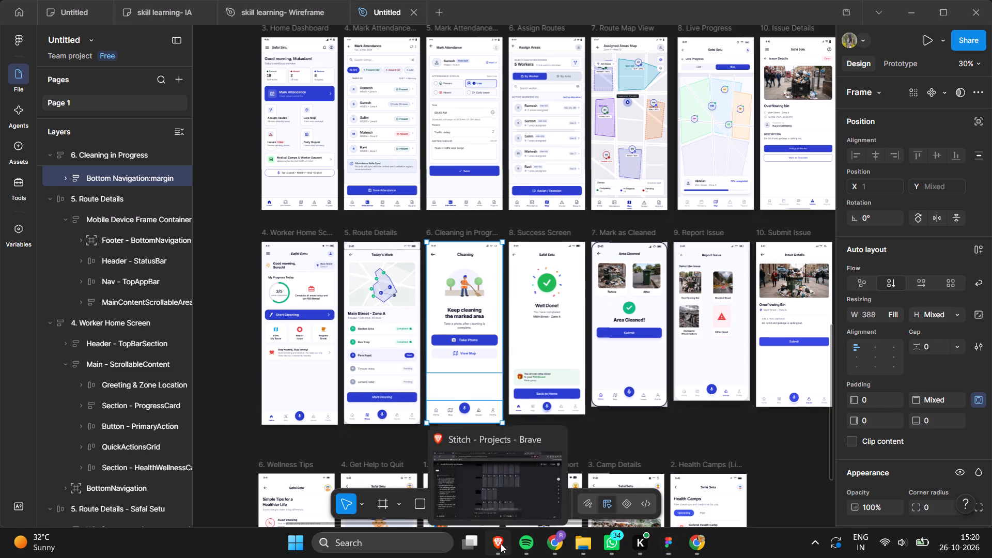
pyautogui.scroll(-3, 562, 355)
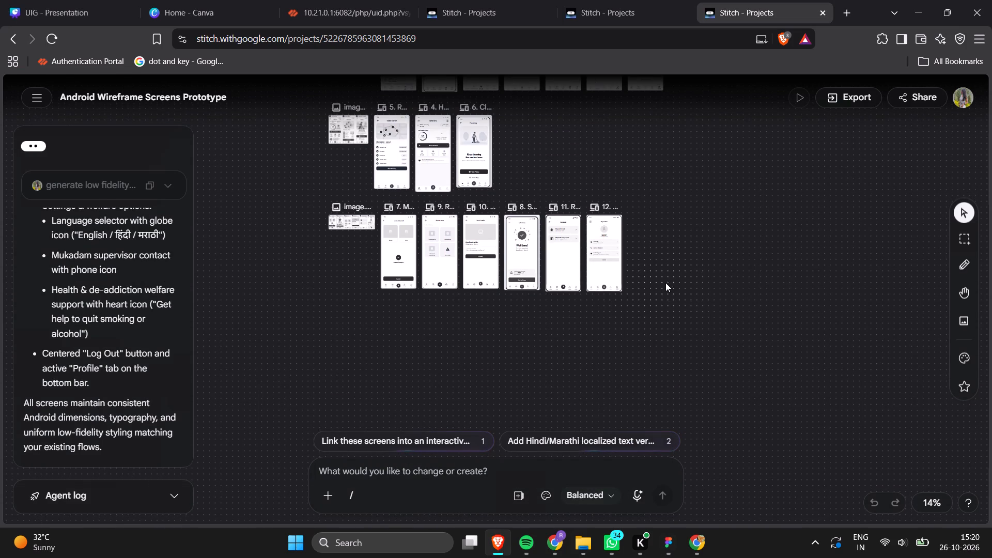
pyautogui.moveTo(660, 297); pyautogui.dragTo(383, 208)
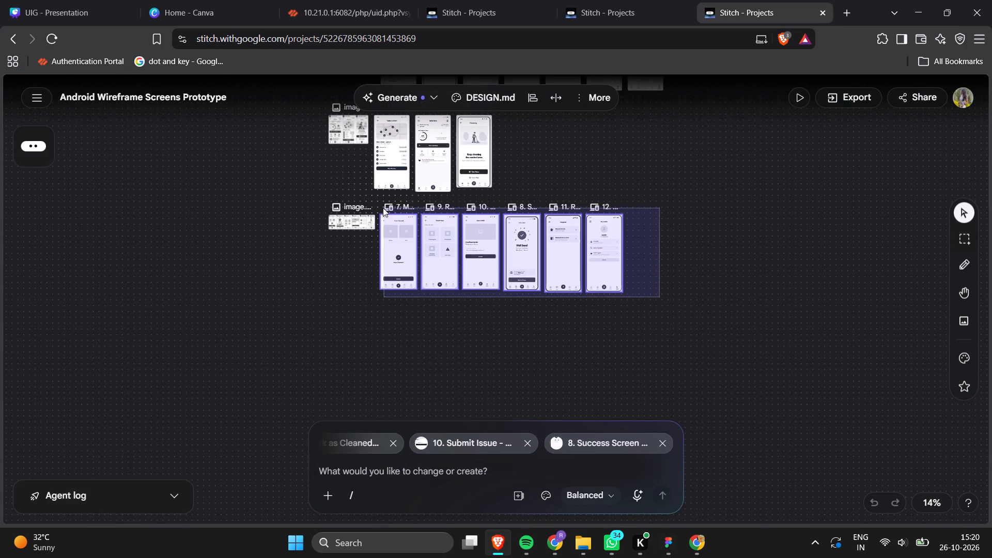
pyautogui.moveTo(383, 208); pyautogui.dragTo(382, 201)
pyautogui.click(870, 105)
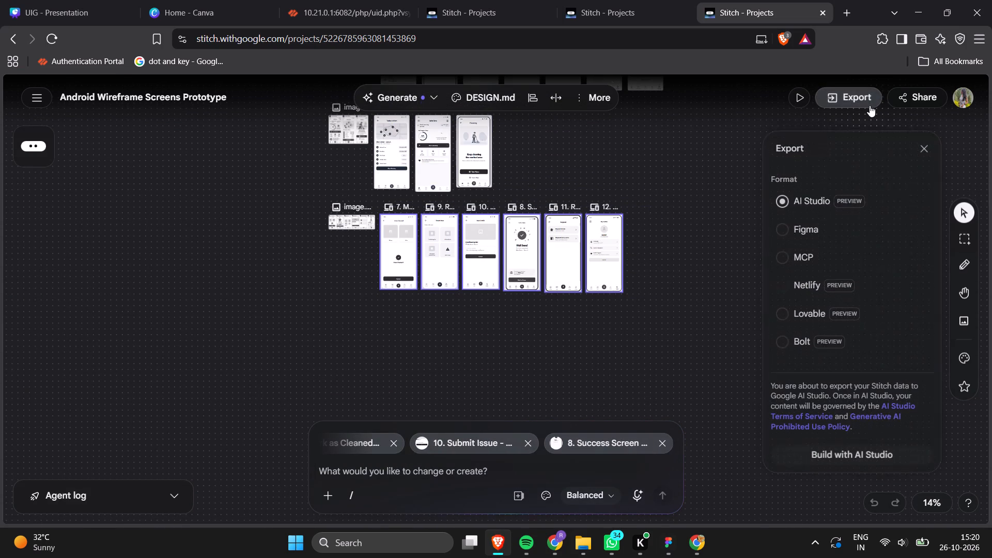
pyautogui.click(784, 226)
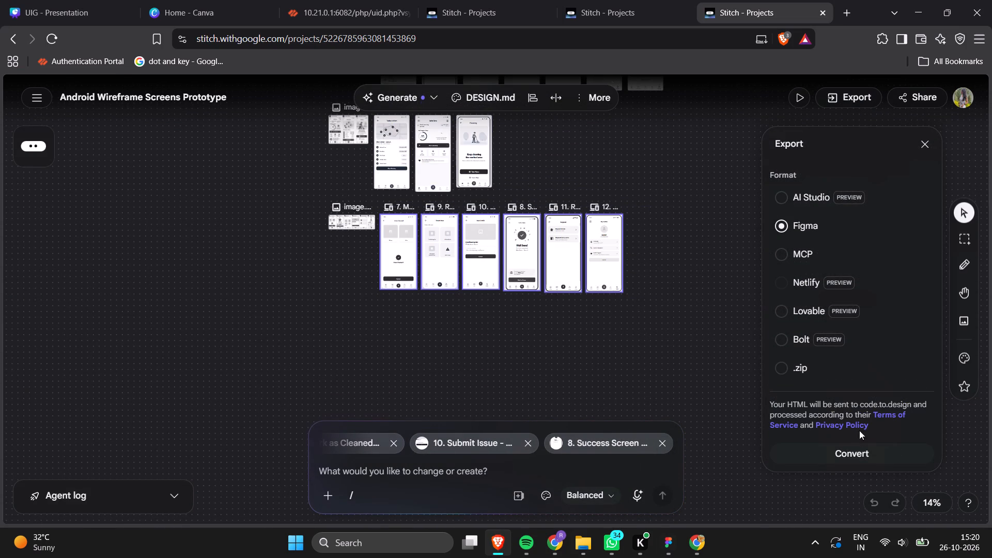
pyautogui.click(854, 456)
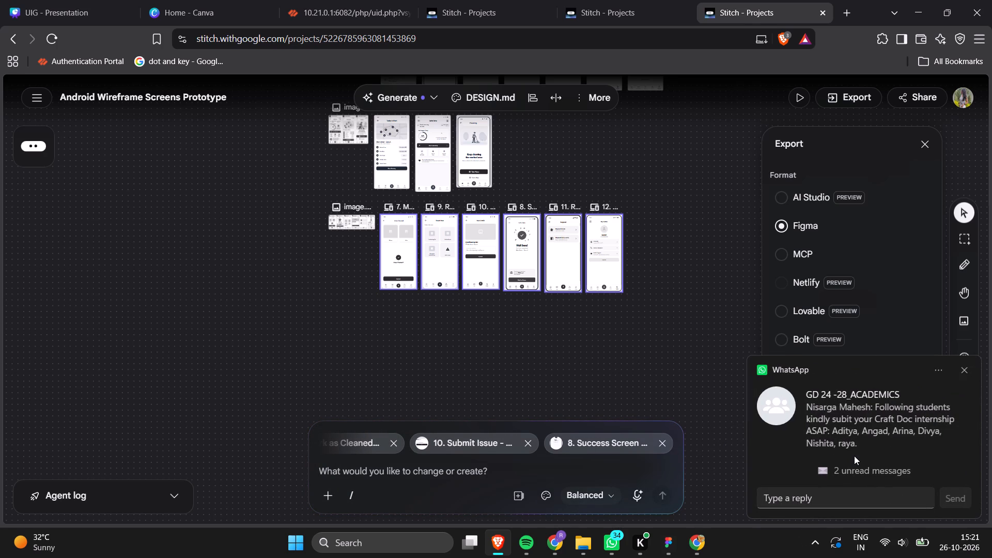
# Check the Low-Fidelity Android Wireframes project in Stitch, then bring up the Android Low-Fidelity Wireframes project with the coloured health screens.
pyautogui.click(606, 16)
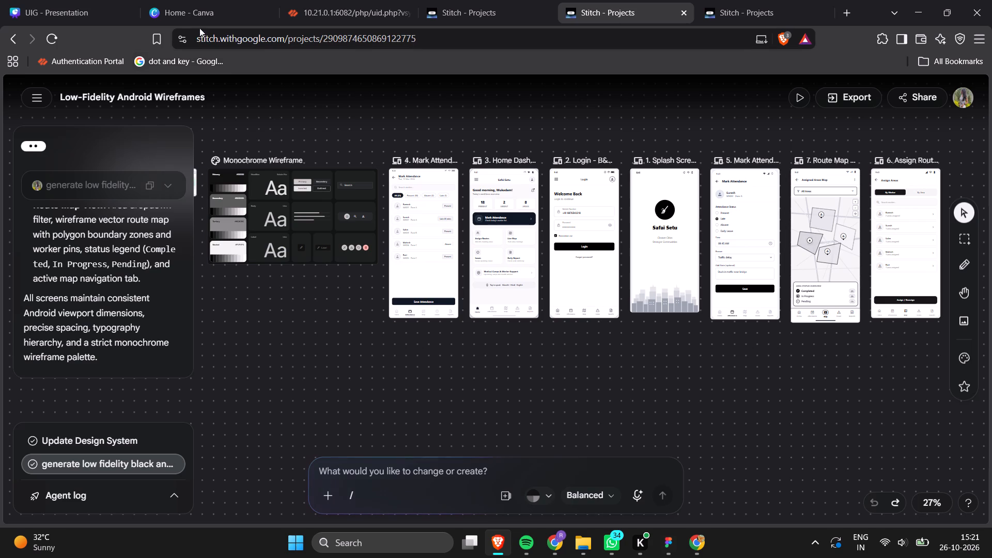
pyautogui.click(443, 10)
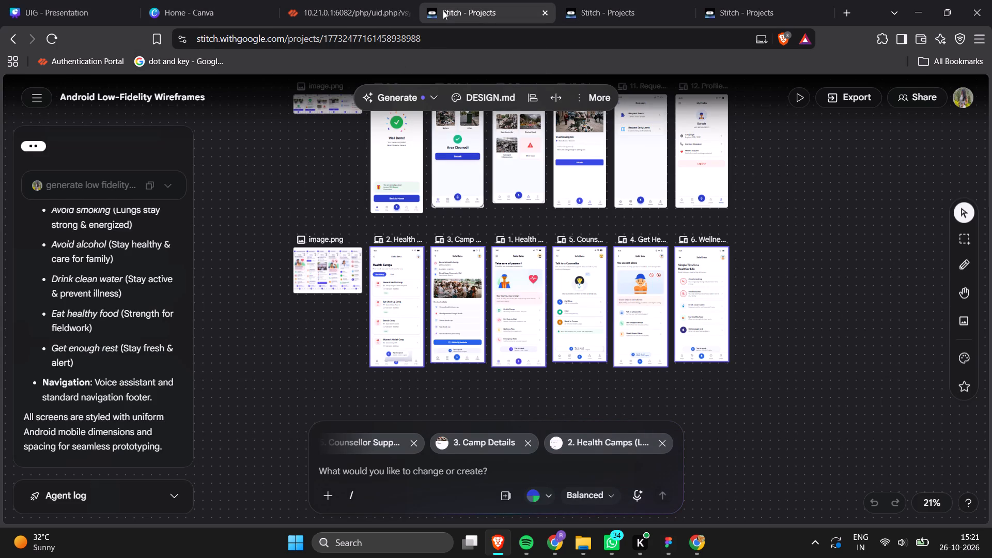
# Check the other Stitch projects and switch to File Explorer's Gallery to browse the October 2026 Safai Setu screen images.
pyautogui.scroll(1, 512, 168)
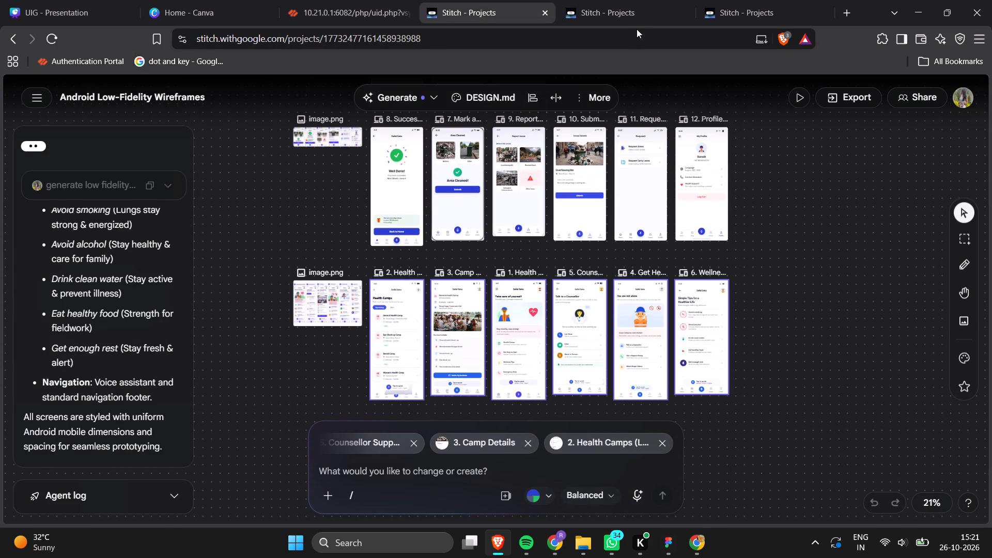
pyautogui.click(635, 23)
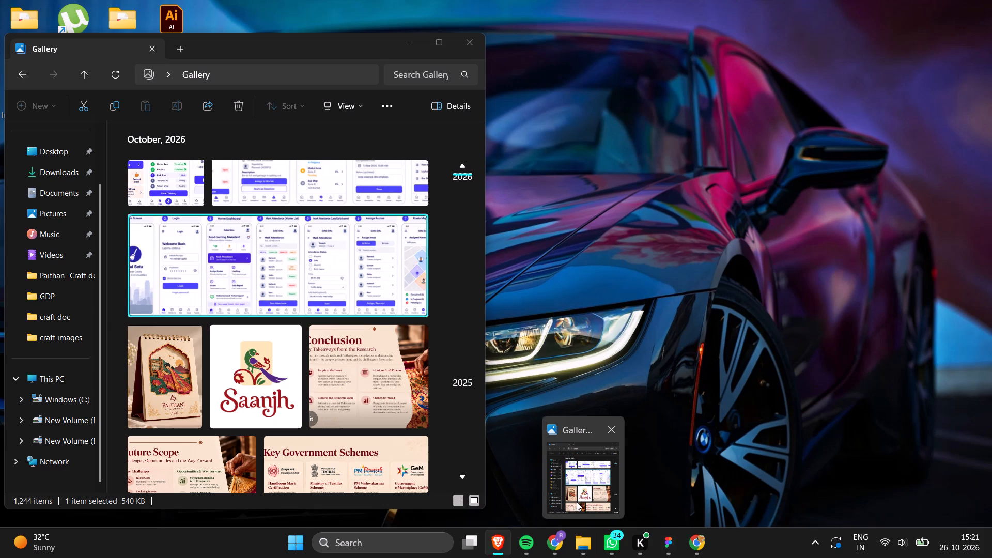
pyautogui.click(589, 468)
pyautogui.scroll(3, 154, 174)
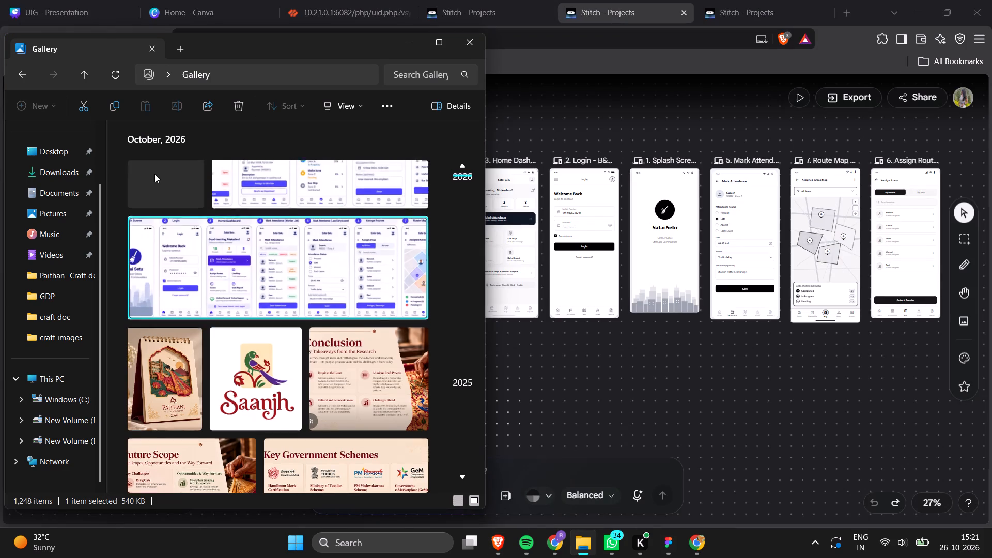
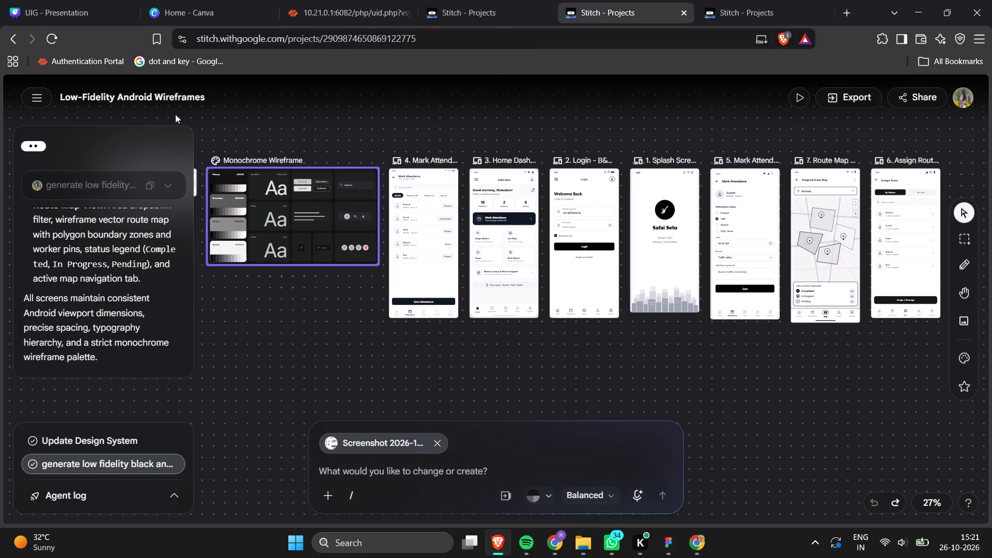
# Reuse the earlier low-fidelity black-and-white wireframe prompt and submit it with the attached screenshot to generate more screens.
pyautogui.click(155, 181)
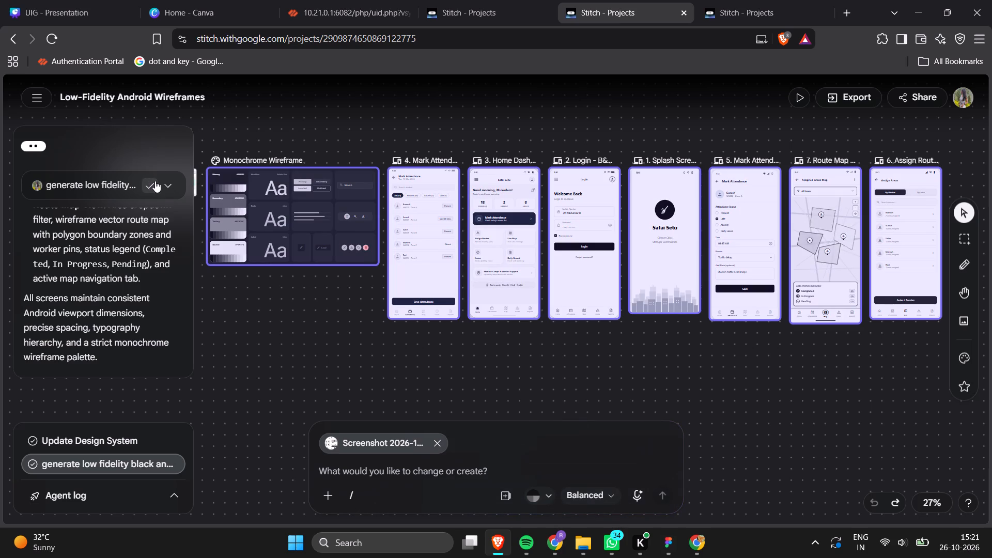
pyautogui.click(340, 466)
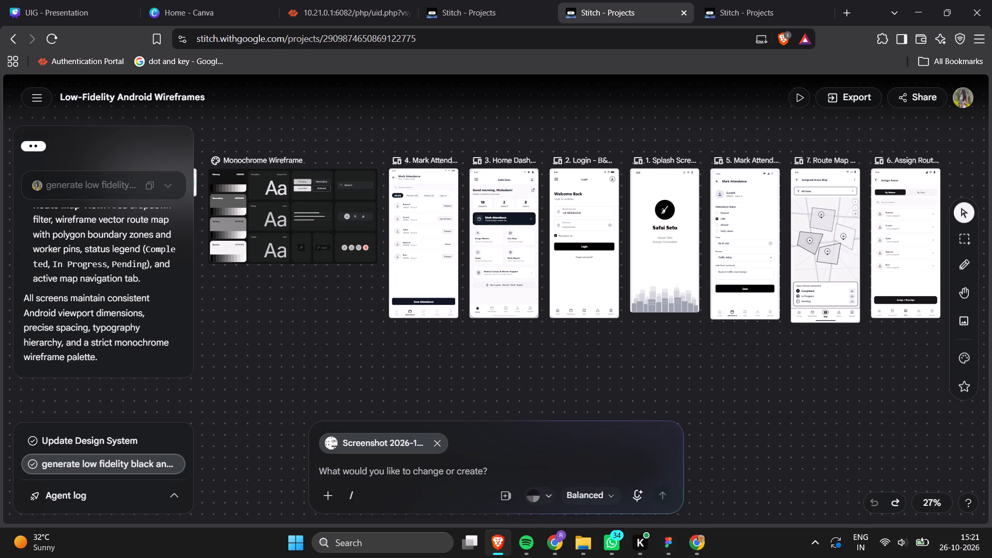
pyautogui.hotkey('ctrl', 'v')
pyautogui.press('Return')
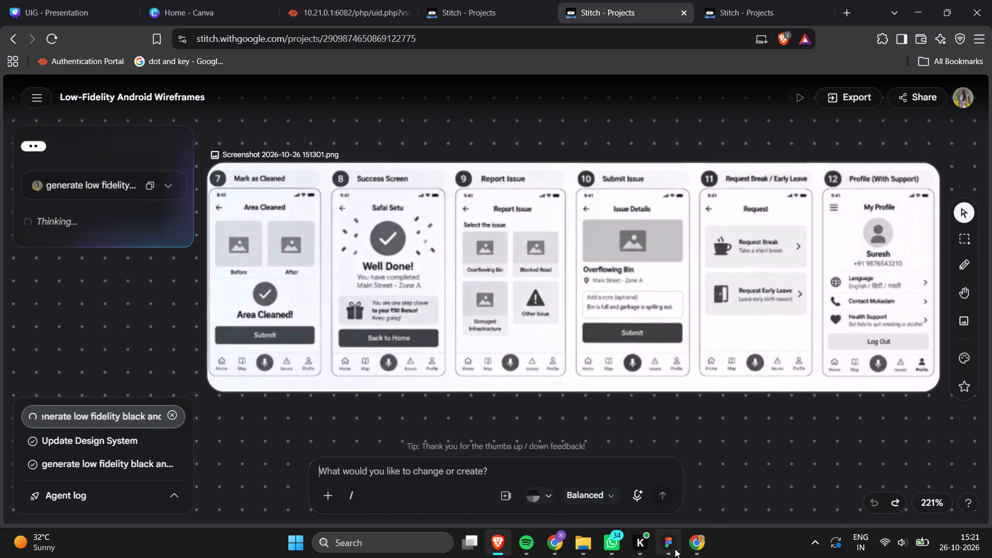
# Switch to the Figma file containing the Safai Setu app screens.
pyautogui.click(675, 549)
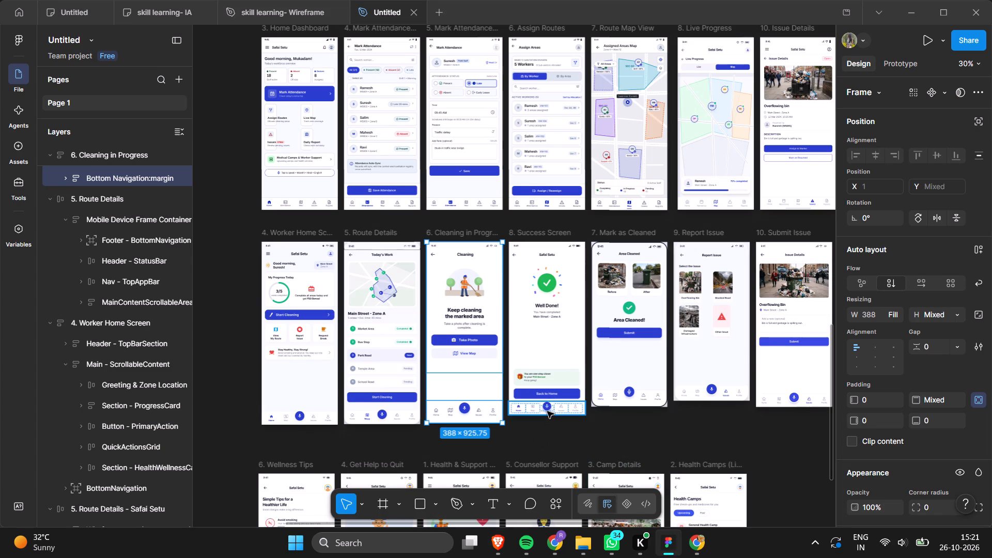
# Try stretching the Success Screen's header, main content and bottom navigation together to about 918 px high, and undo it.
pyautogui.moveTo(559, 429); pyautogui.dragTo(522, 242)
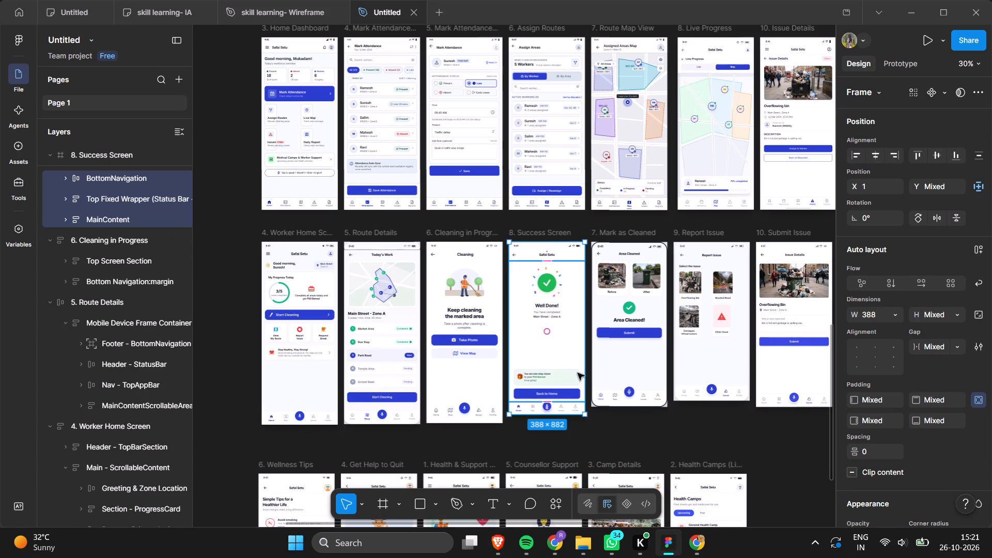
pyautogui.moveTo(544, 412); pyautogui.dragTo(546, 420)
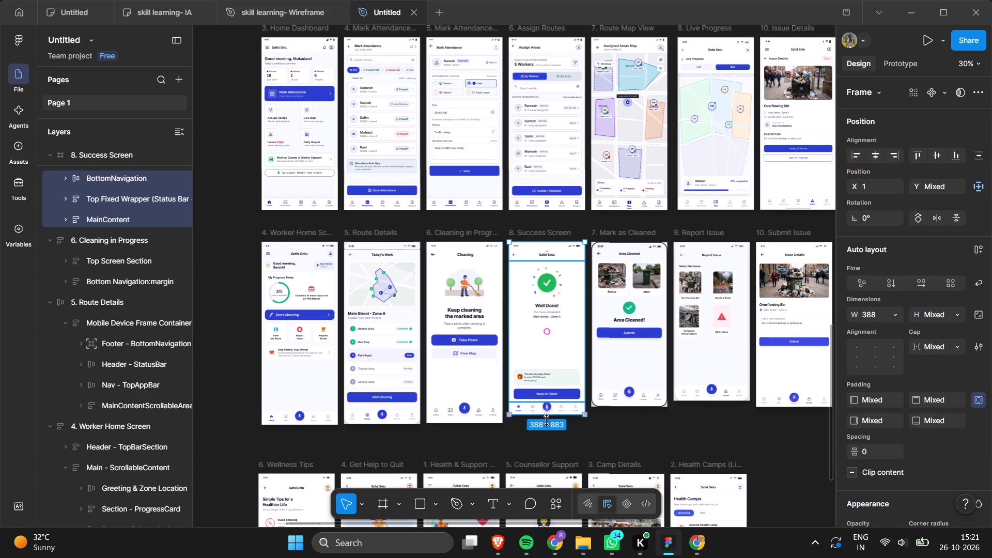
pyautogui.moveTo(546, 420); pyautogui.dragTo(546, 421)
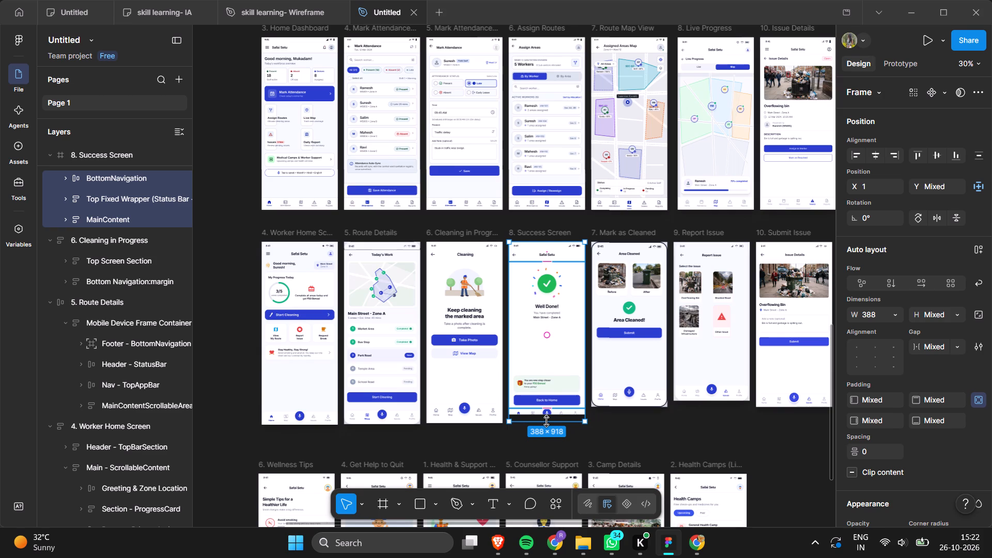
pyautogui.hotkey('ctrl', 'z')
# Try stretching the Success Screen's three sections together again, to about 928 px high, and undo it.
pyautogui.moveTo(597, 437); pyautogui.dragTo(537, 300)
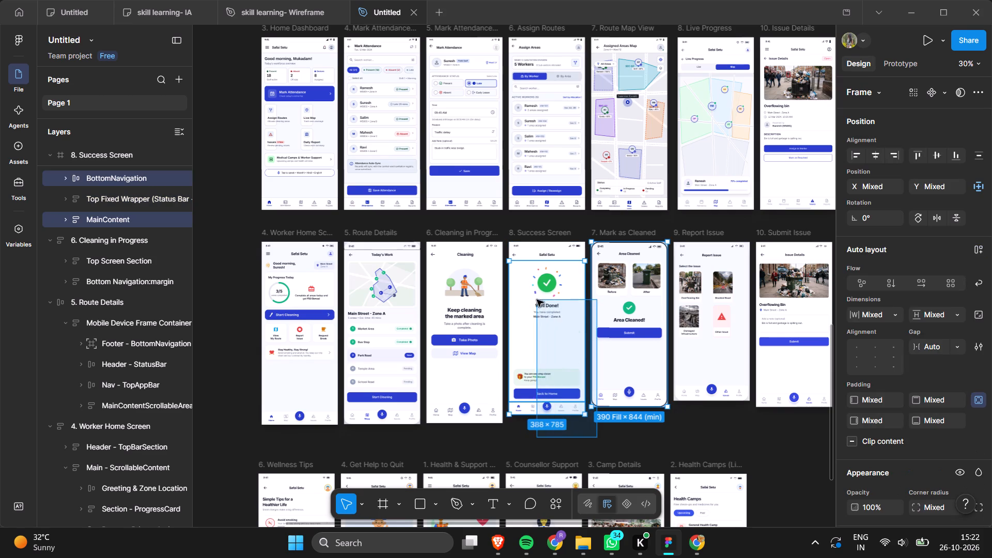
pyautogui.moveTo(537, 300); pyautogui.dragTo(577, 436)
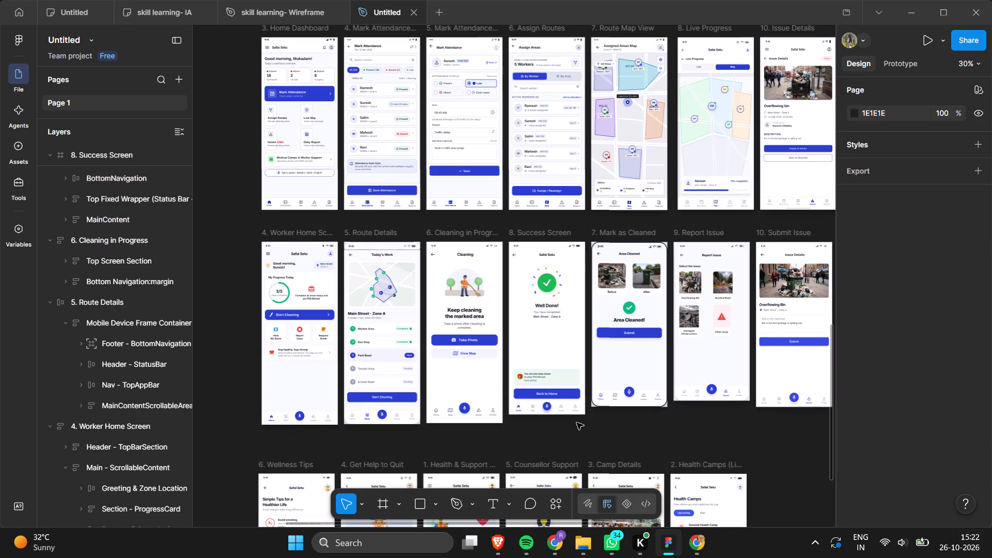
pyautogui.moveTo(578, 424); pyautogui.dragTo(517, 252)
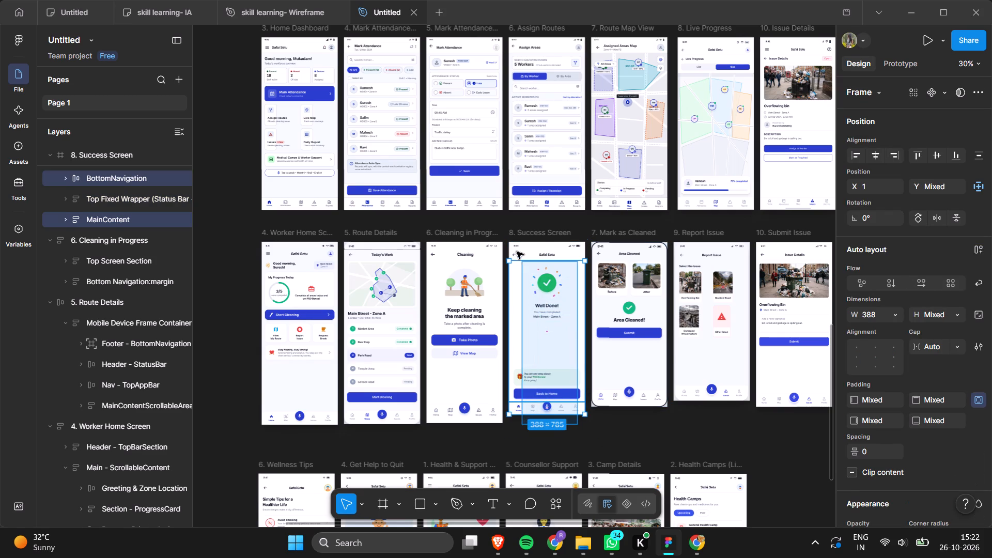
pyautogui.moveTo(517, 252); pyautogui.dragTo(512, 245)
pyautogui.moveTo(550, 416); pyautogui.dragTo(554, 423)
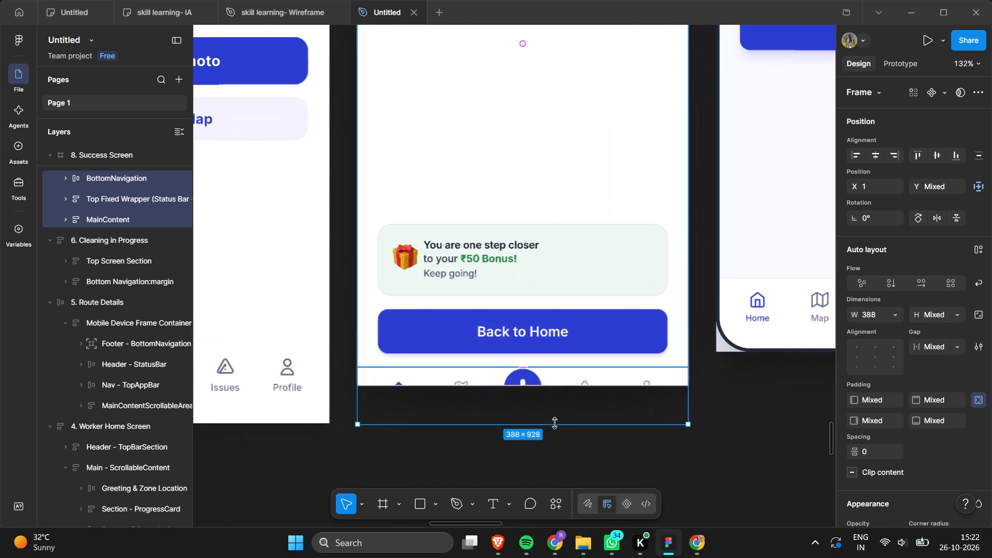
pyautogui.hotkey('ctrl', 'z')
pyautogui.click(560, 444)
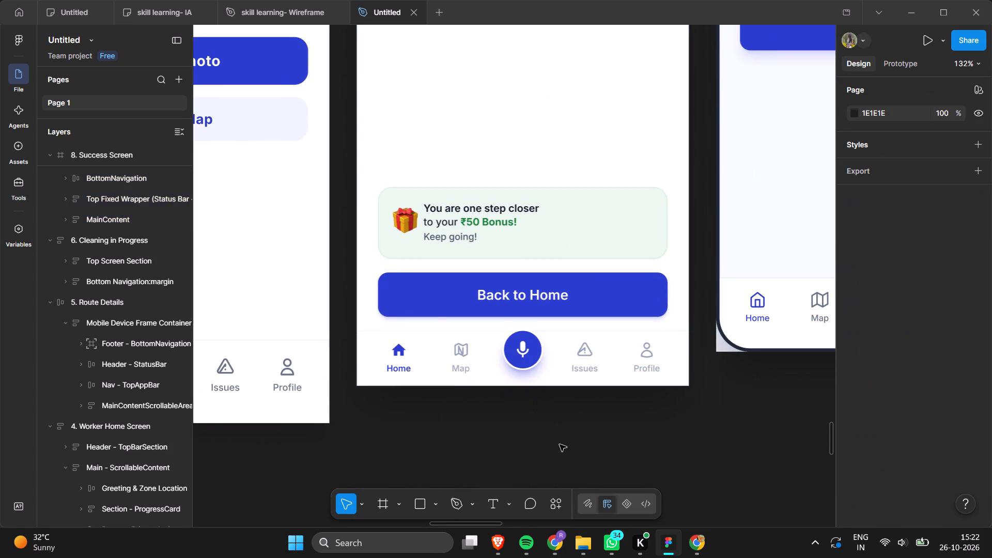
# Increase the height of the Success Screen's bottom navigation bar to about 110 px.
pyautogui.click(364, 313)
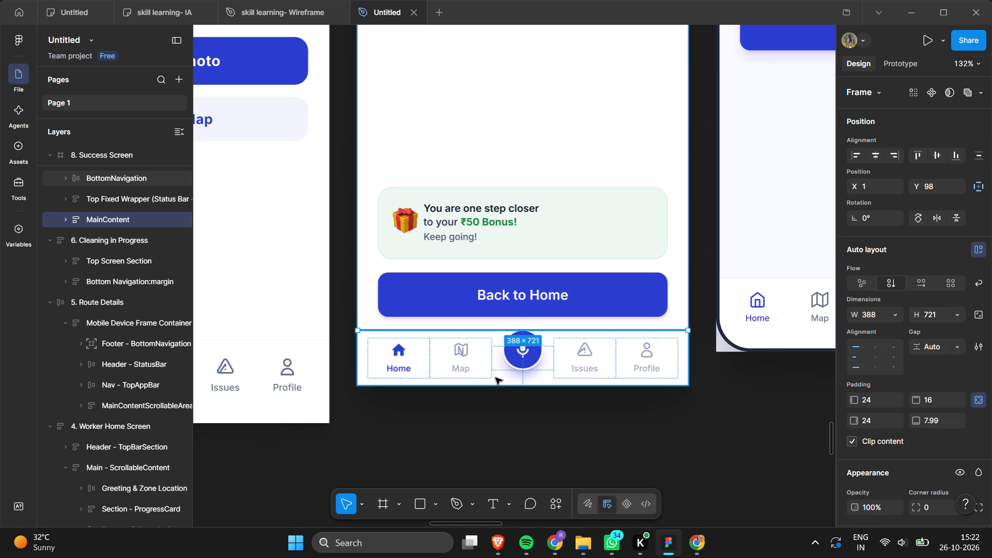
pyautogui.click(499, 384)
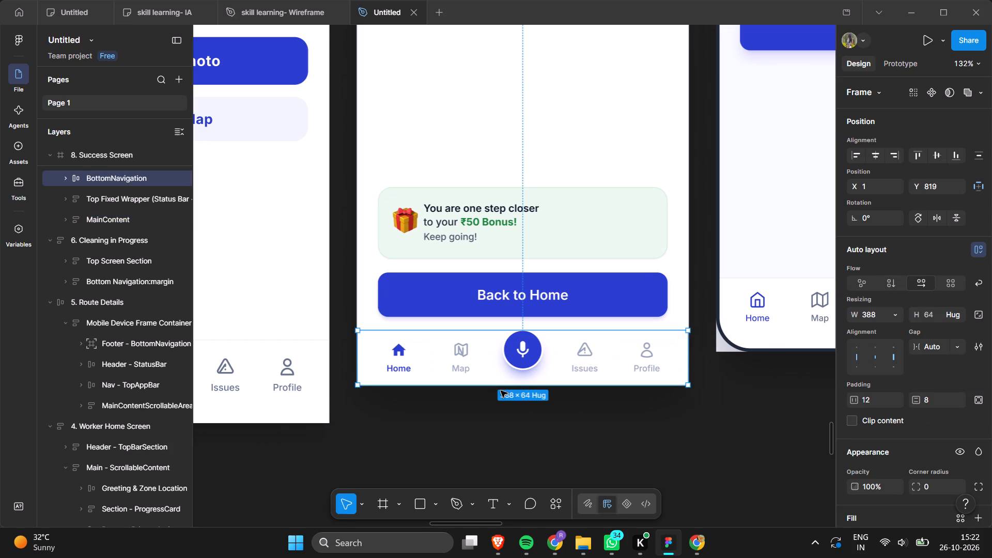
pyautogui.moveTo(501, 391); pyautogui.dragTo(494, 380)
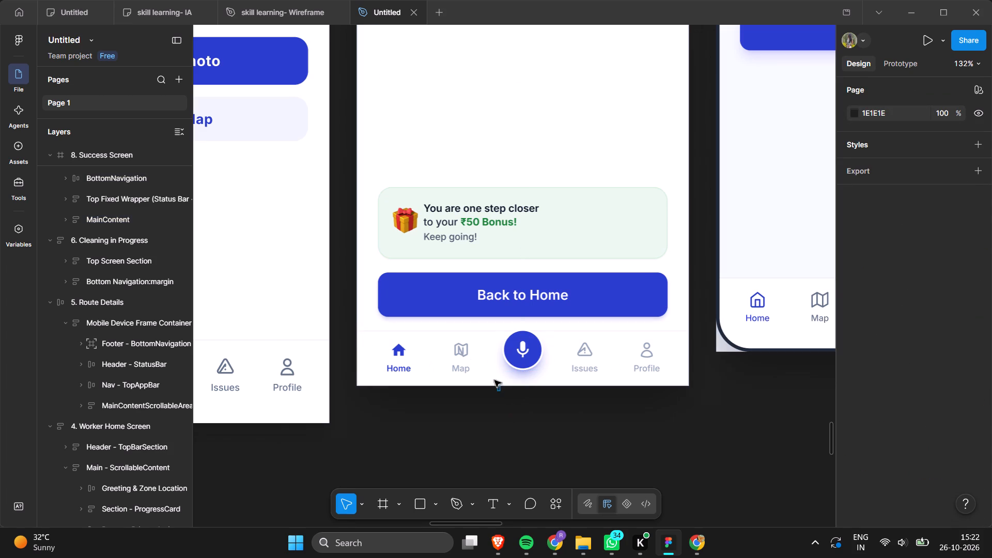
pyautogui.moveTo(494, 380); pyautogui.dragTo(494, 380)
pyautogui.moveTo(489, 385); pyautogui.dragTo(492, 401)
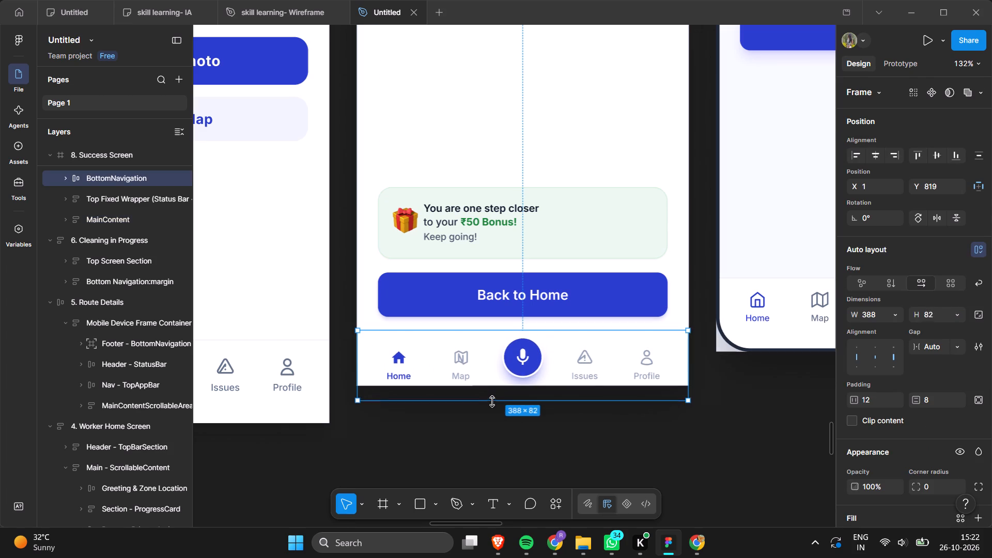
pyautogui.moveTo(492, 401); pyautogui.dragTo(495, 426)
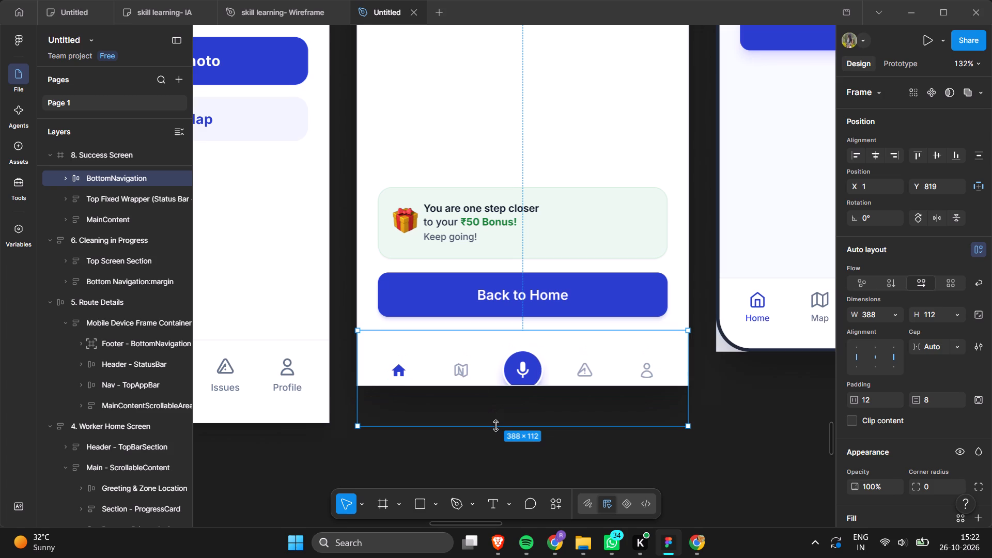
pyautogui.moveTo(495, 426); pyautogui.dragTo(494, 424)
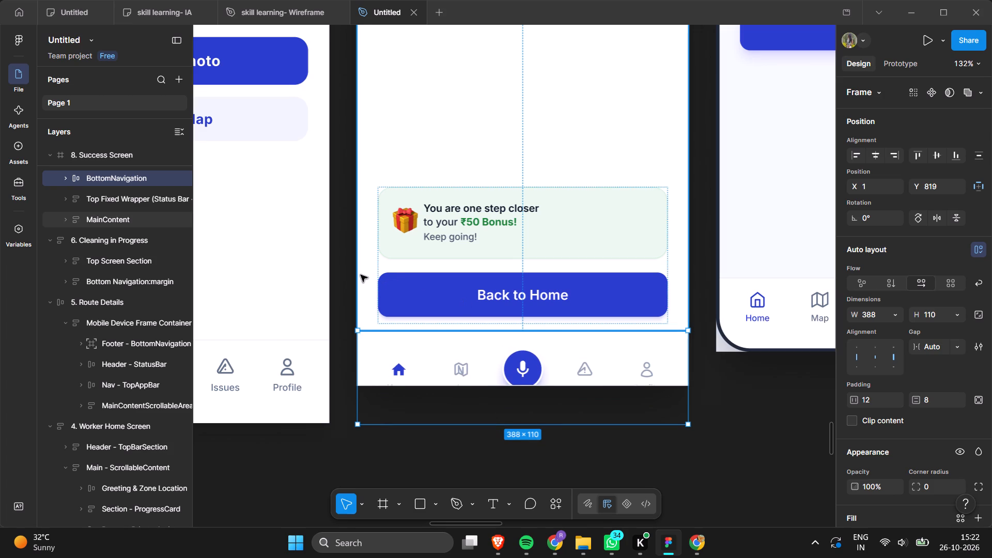
# Reduce the height of the Success Screen's bottom navigation bar to about 39 px.
pyautogui.click(678, 195)
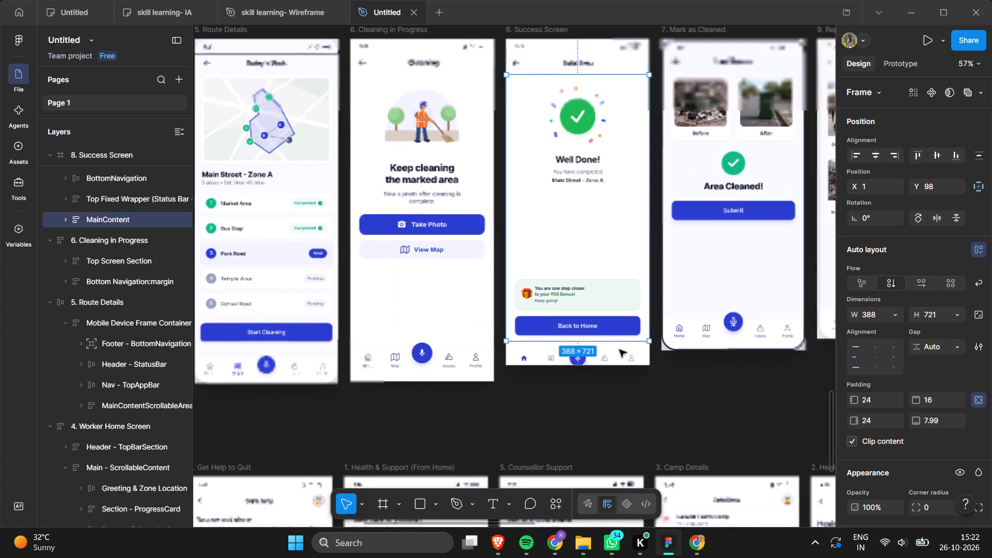
pyautogui.click(582, 42)
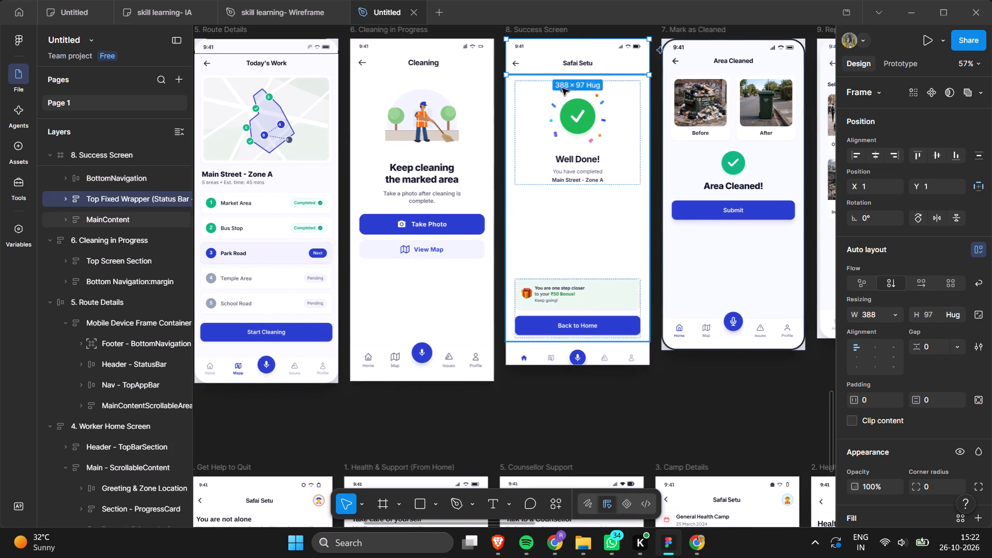
pyautogui.click(512, 120)
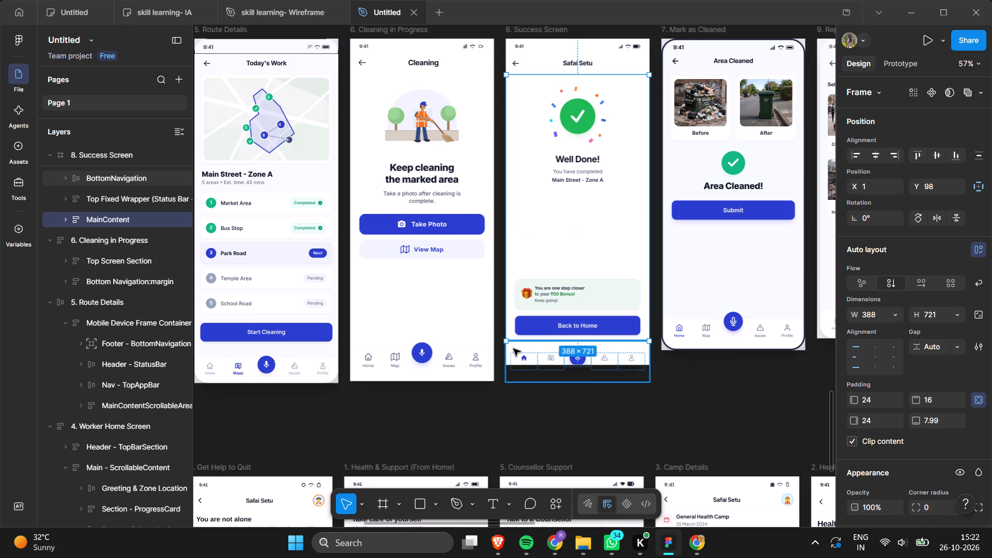
pyautogui.click(535, 360)
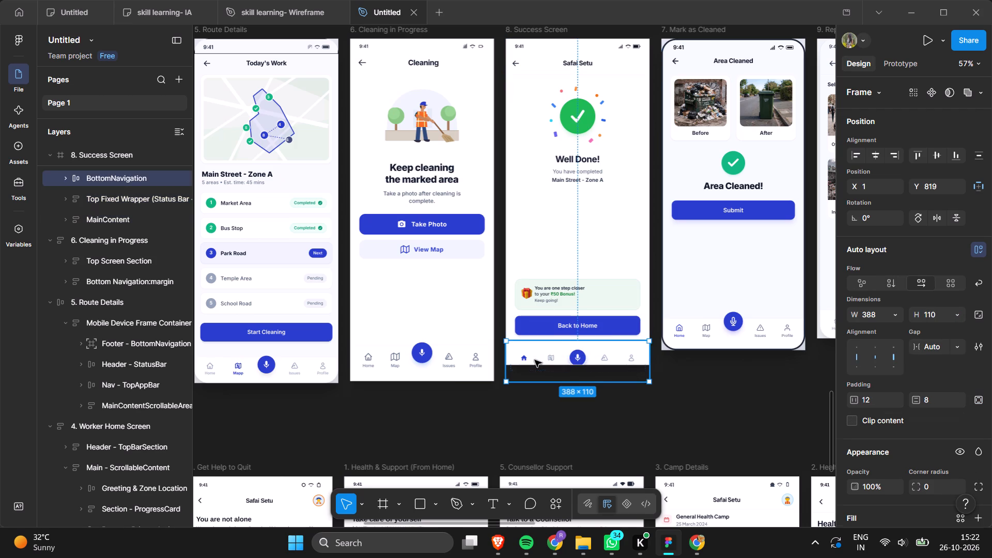
pyautogui.moveTo(554, 385); pyautogui.dragTo(554, 355)
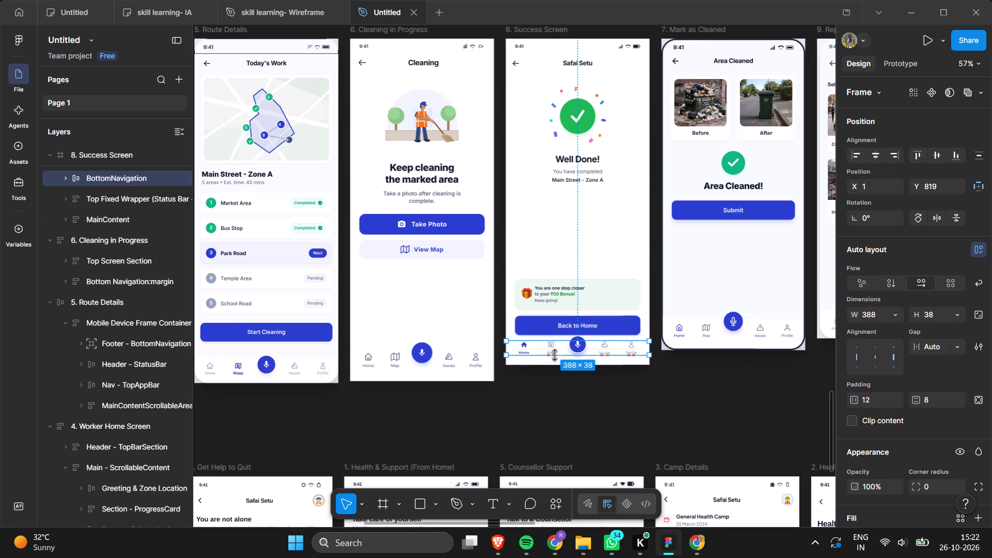
pyautogui.click(533, 361)
pyautogui.tripleClick(533, 365)
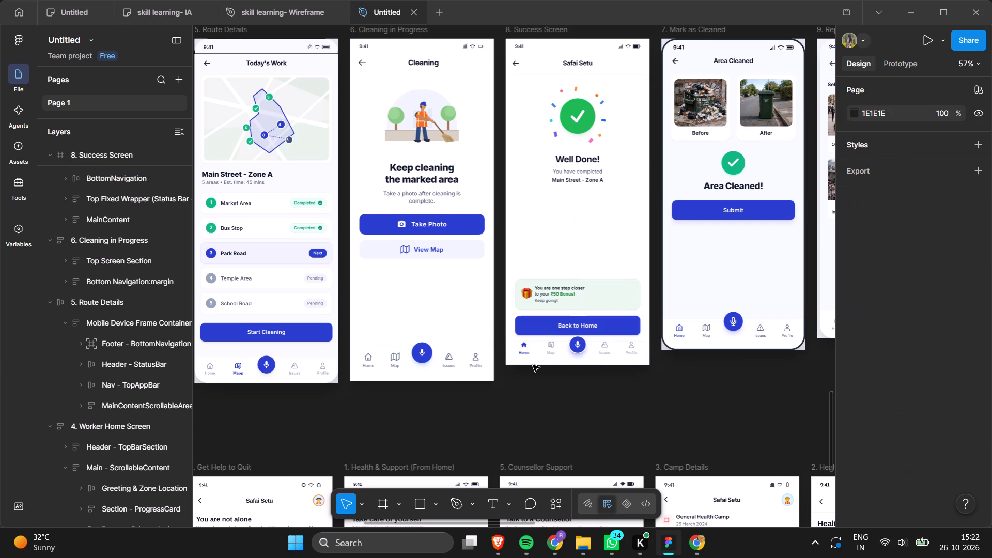
pyautogui.click(533, 365)
pyautogui.click(469, 368)
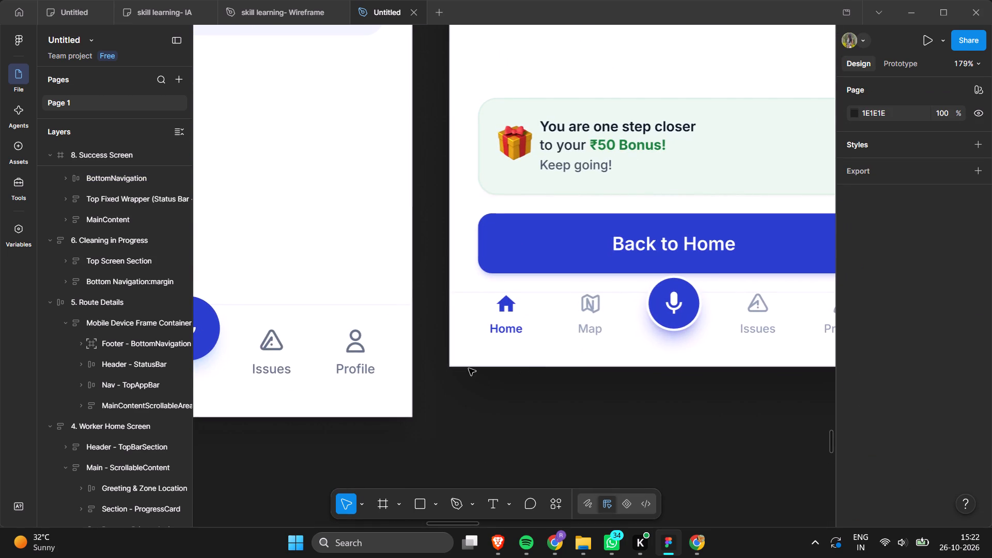
pyautogui.click(465, 358)
# Examine the Success Screen's layer structure, hiding and reshowing MainContent and its bottom card group to see what each covers.
pyautogui.click(470, 294)
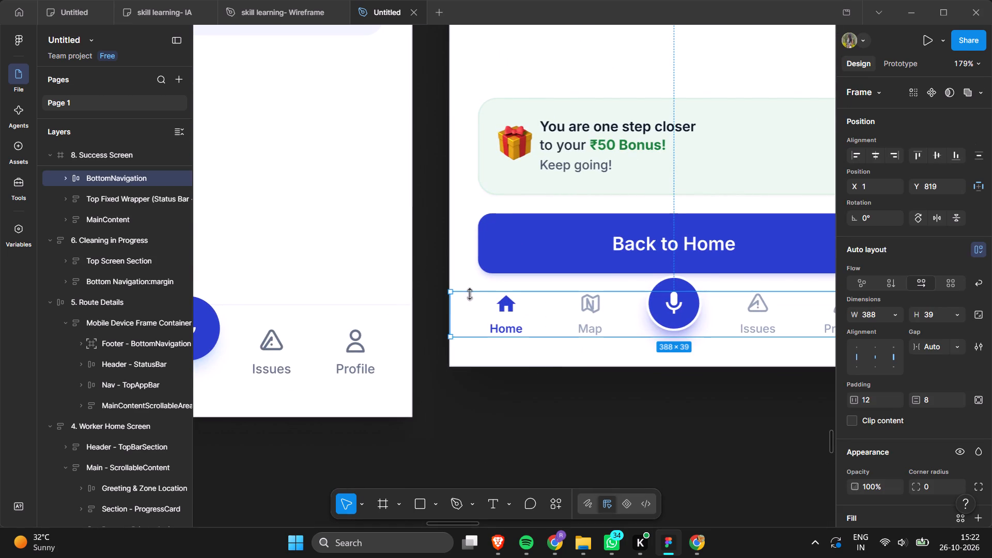
pyautogui.click(65, 179)
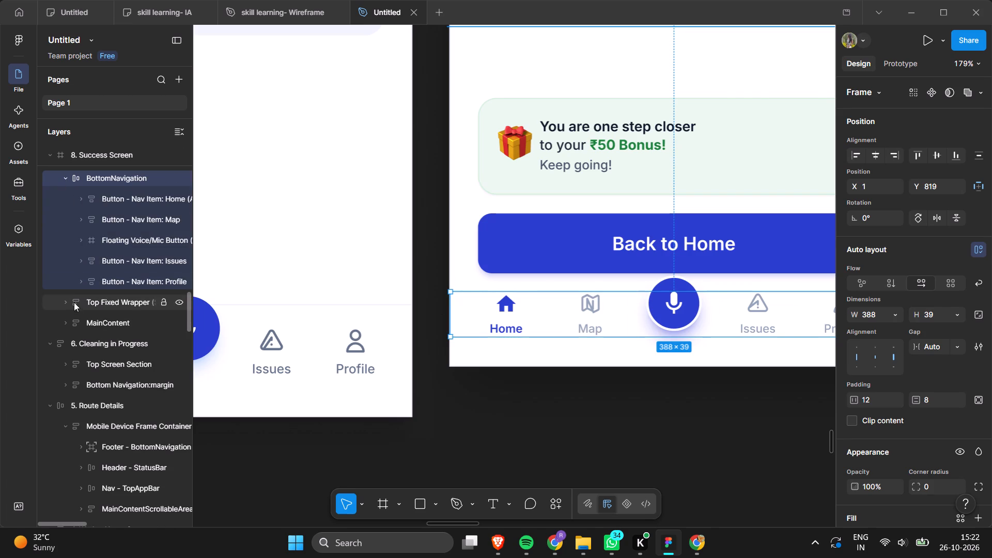
pyautogui.click(70, 324)
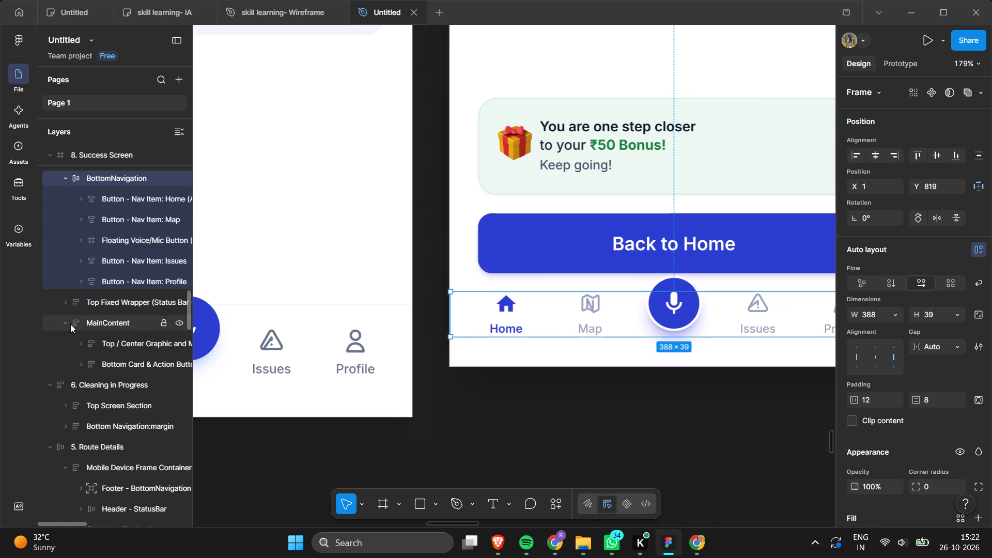
pyautogui.click(178, 322)
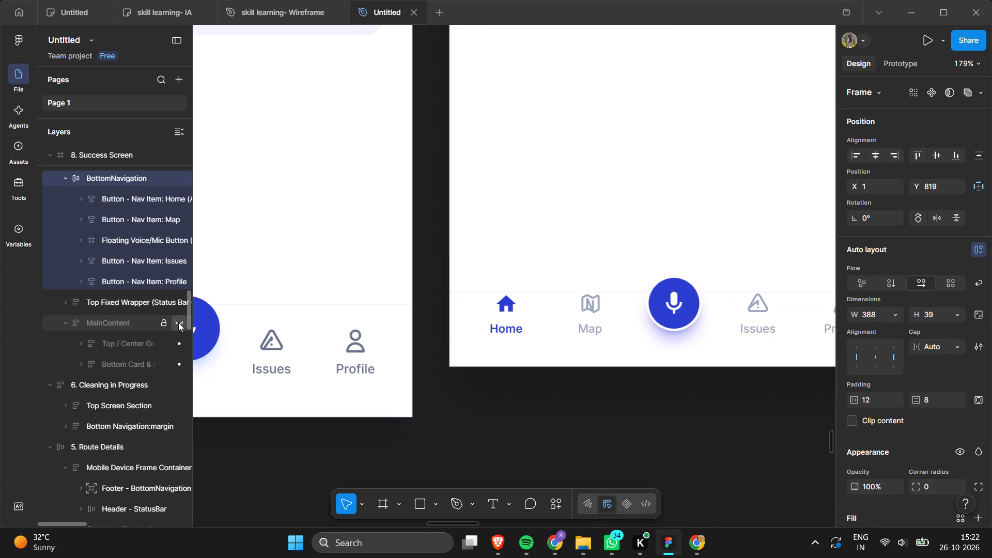
pyautogui.click(178, 322)
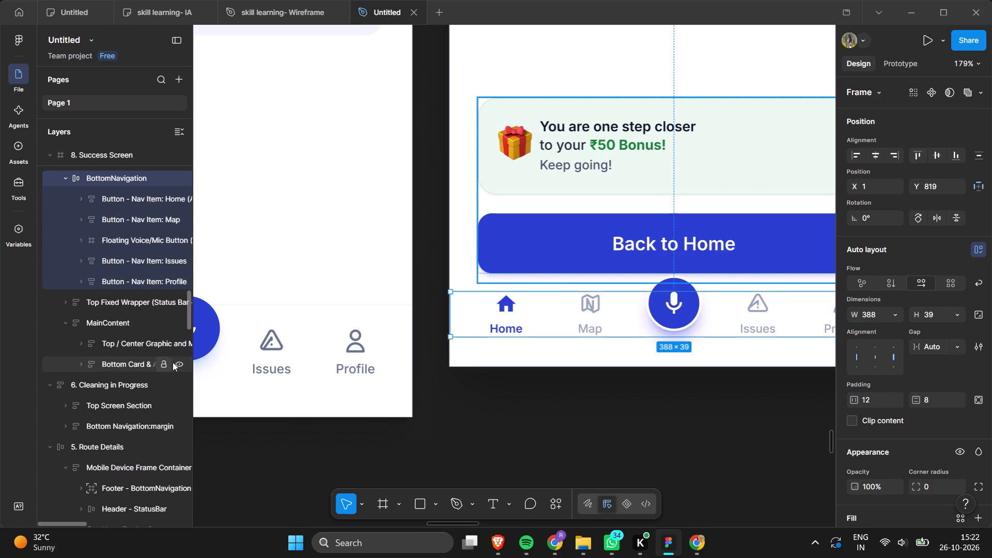
pyautogui.click(175, 363)
pyautogui.click(175, 363)
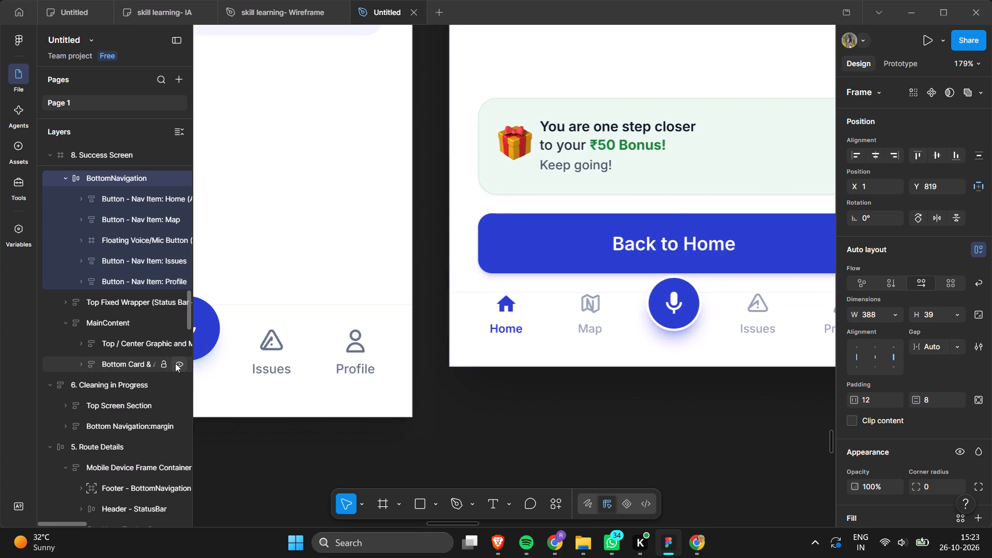
pyautogui.click(464, 365)
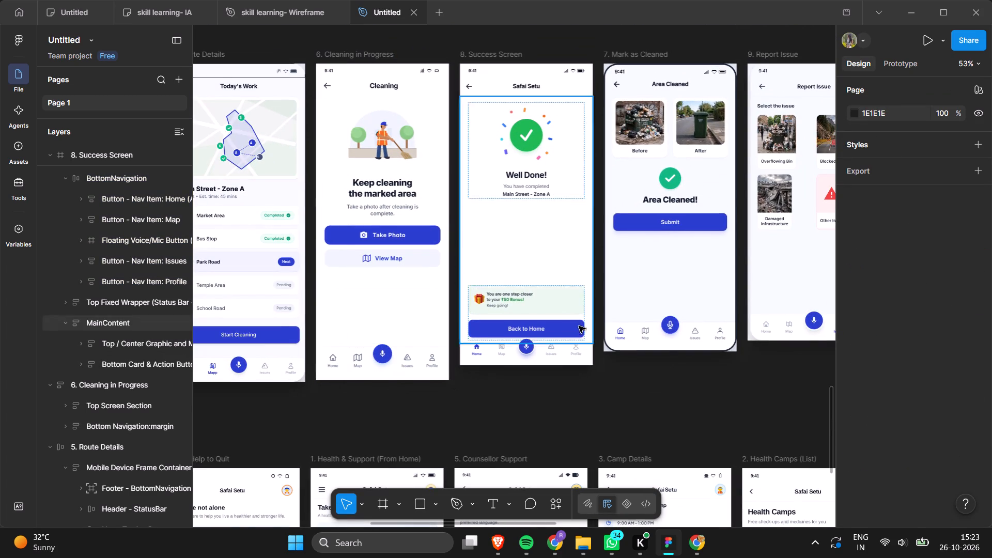
# Enlarge the Success Screen frame to about 406 × 928 px.
pyautogui.moveTo(601, 390); pyautogui.dragTo(469, 66)
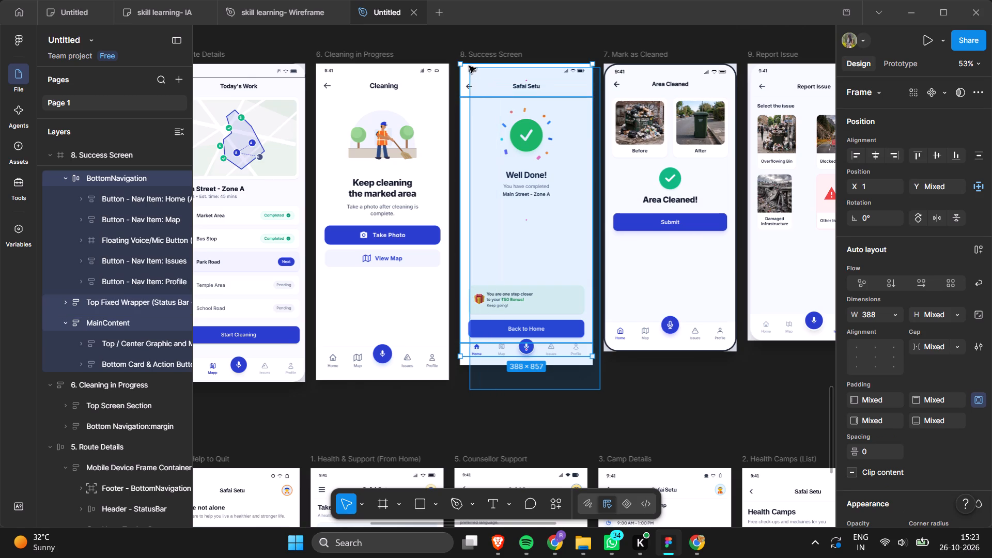
pyautogui.moveTo(469, 66); pyautogui.dragTo(458, 59)
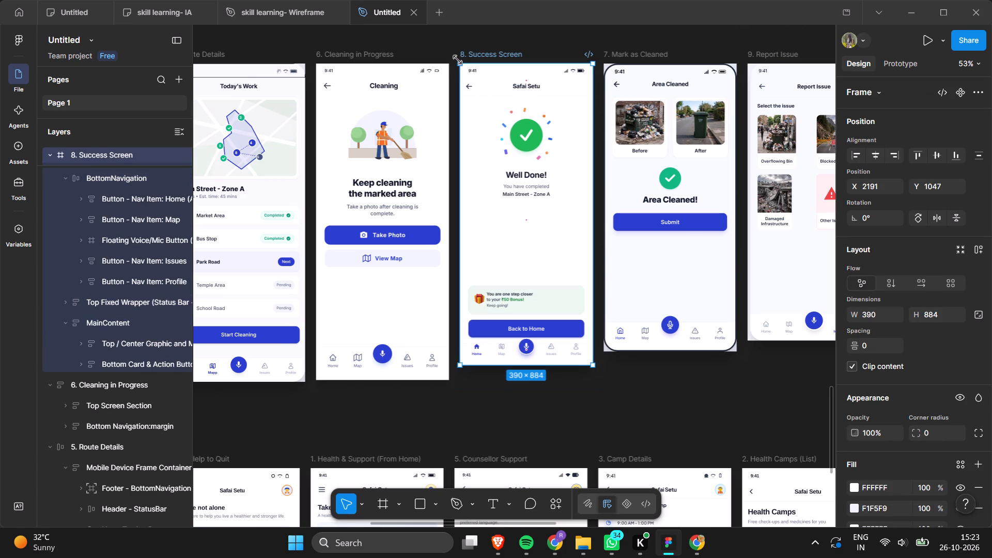
pyautogui.moveTo(595, 367); pyautogui.dragTo(597, 376)
pyautogui.moveTo(597, 376); pyautogui.dragTo(597, 379)
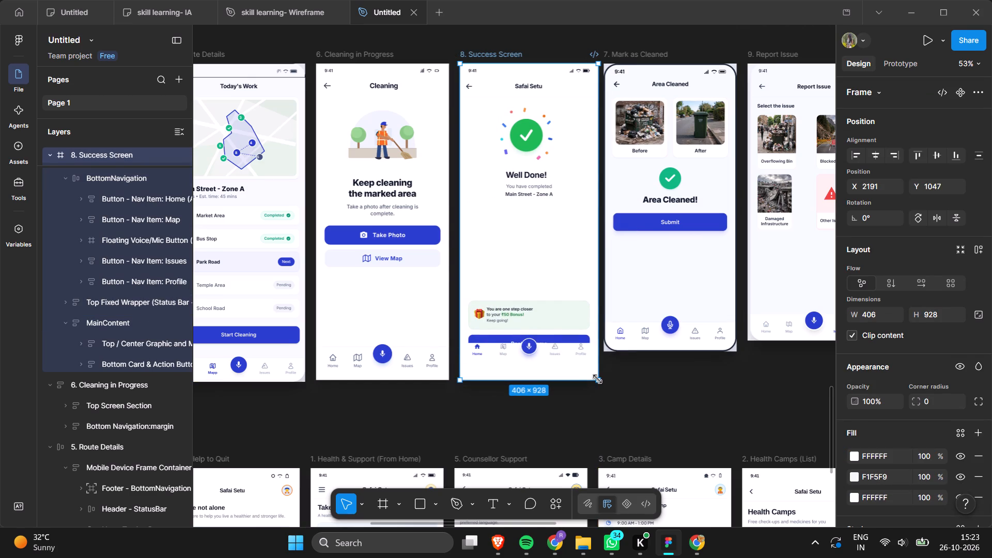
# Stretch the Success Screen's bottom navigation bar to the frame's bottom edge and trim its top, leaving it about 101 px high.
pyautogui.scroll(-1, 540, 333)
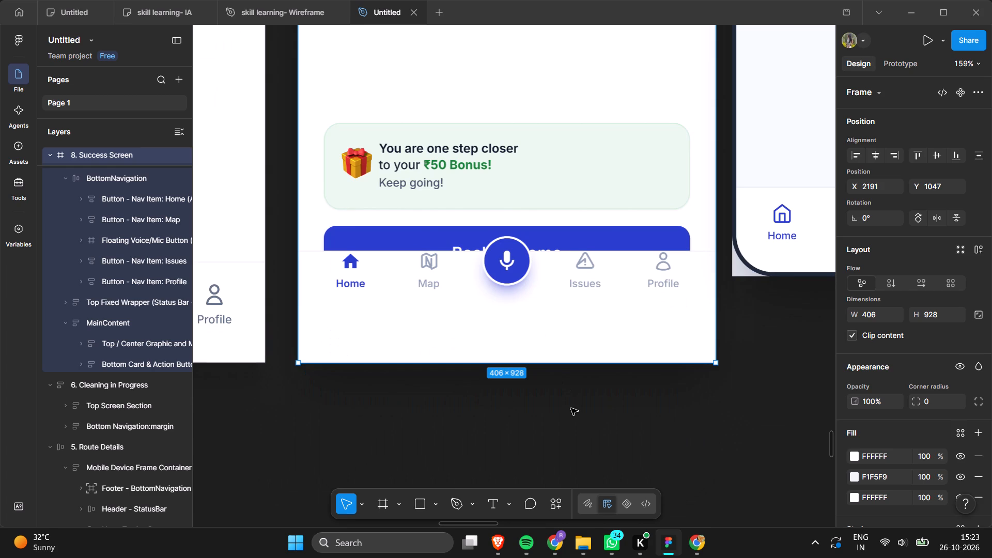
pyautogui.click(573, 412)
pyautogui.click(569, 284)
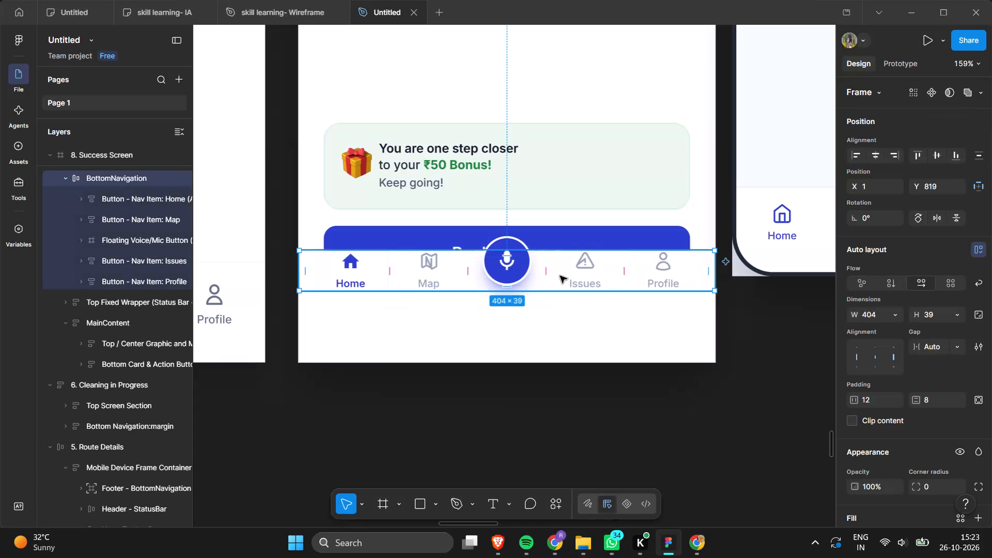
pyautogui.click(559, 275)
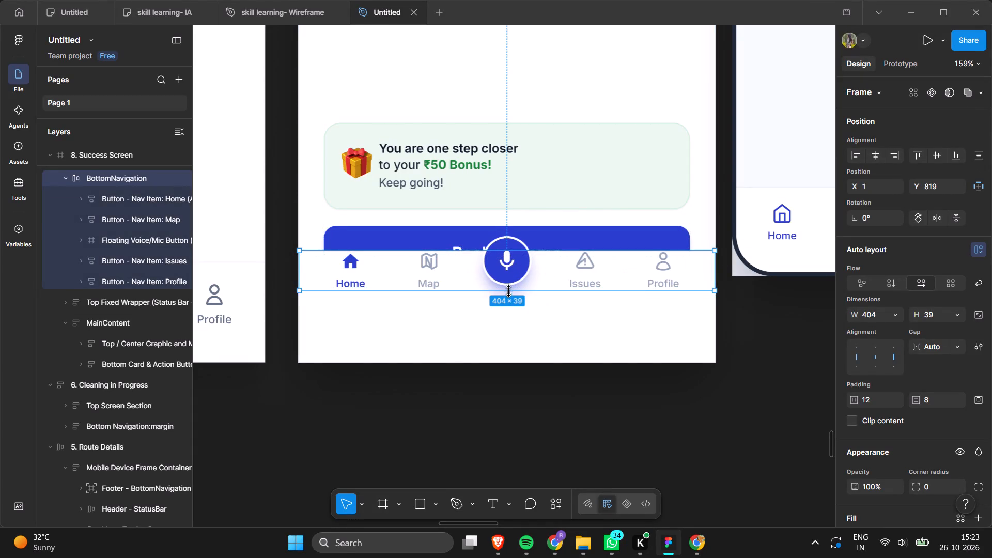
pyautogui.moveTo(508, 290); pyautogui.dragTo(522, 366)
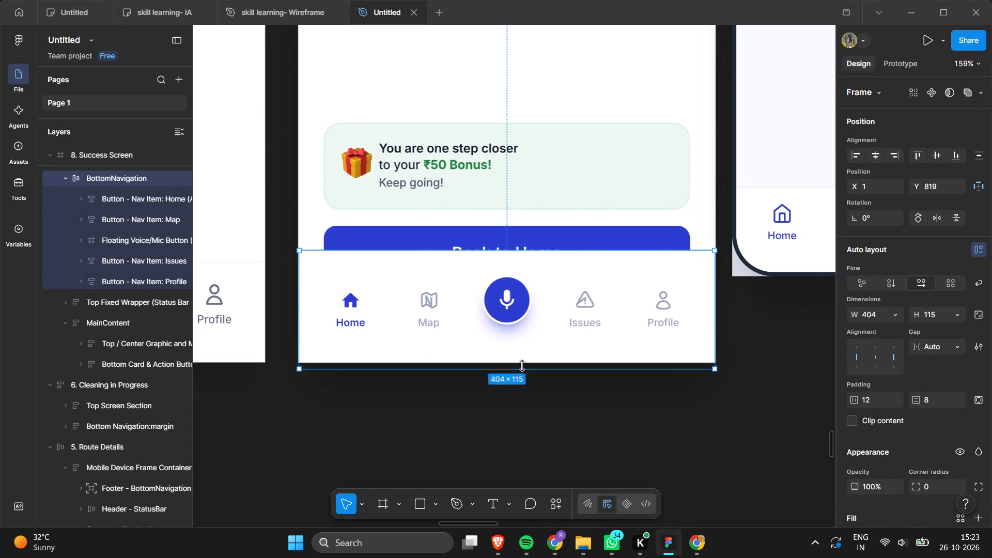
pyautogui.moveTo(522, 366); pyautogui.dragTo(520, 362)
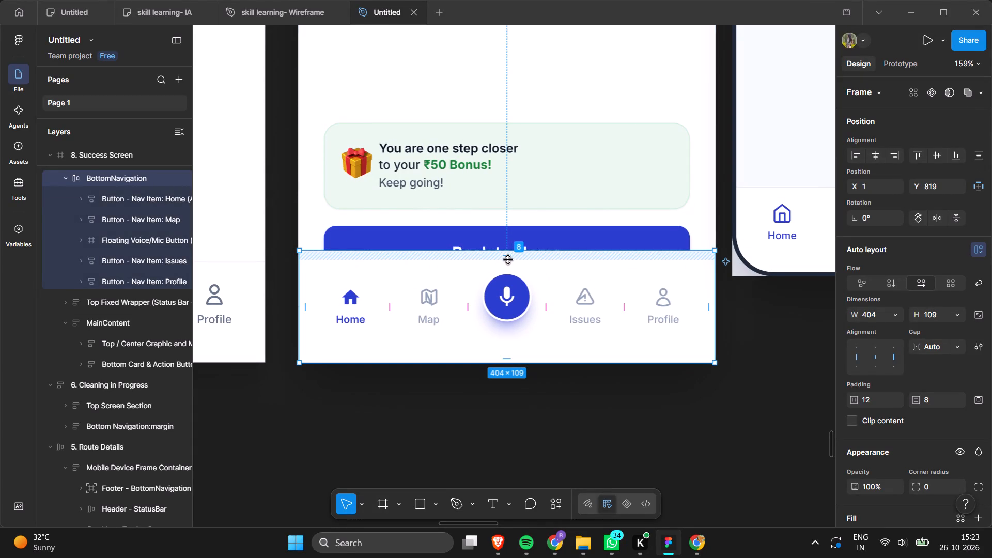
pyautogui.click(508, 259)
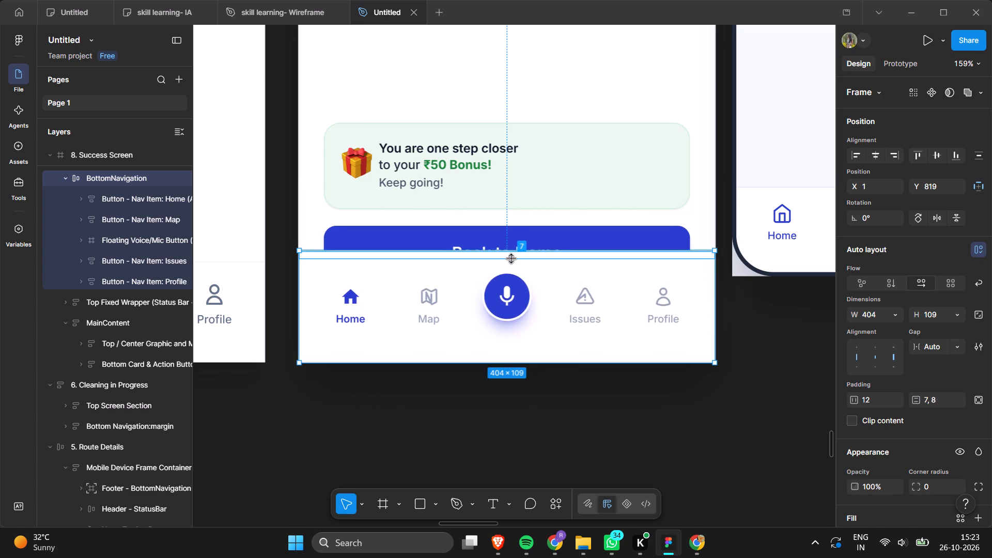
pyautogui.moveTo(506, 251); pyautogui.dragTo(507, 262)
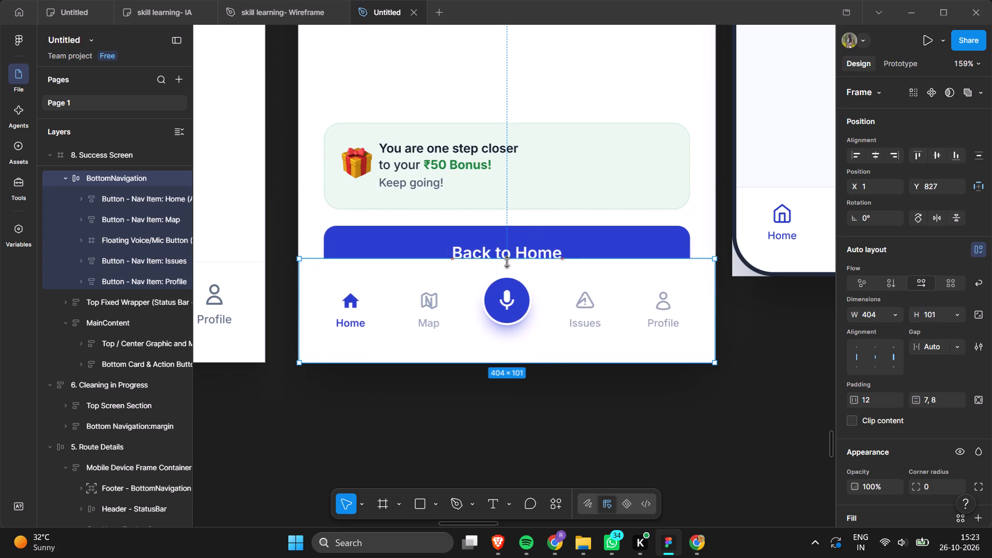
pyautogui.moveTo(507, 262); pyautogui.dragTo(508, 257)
# Delete the bottom navigation bar from the Success Screen.
pyautogui.press('BackSpace')
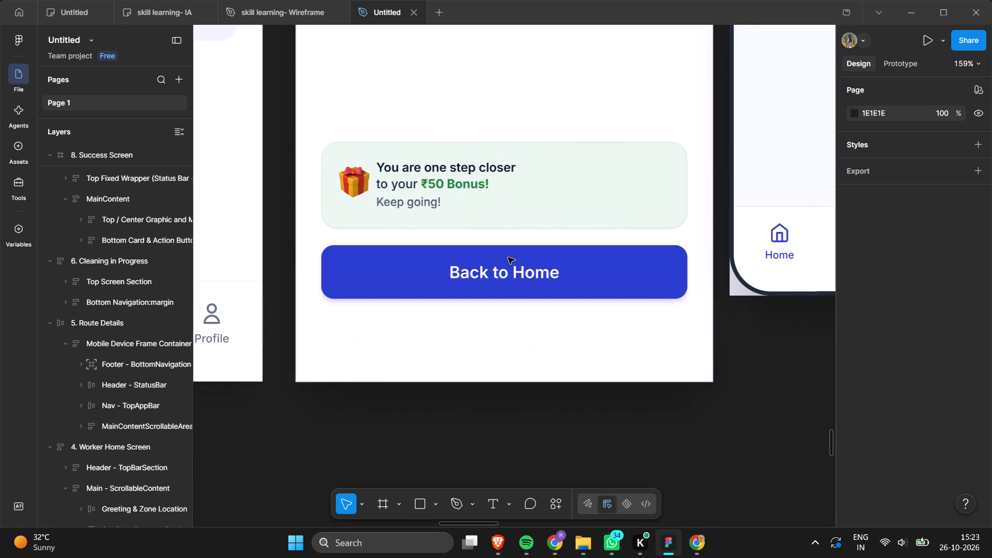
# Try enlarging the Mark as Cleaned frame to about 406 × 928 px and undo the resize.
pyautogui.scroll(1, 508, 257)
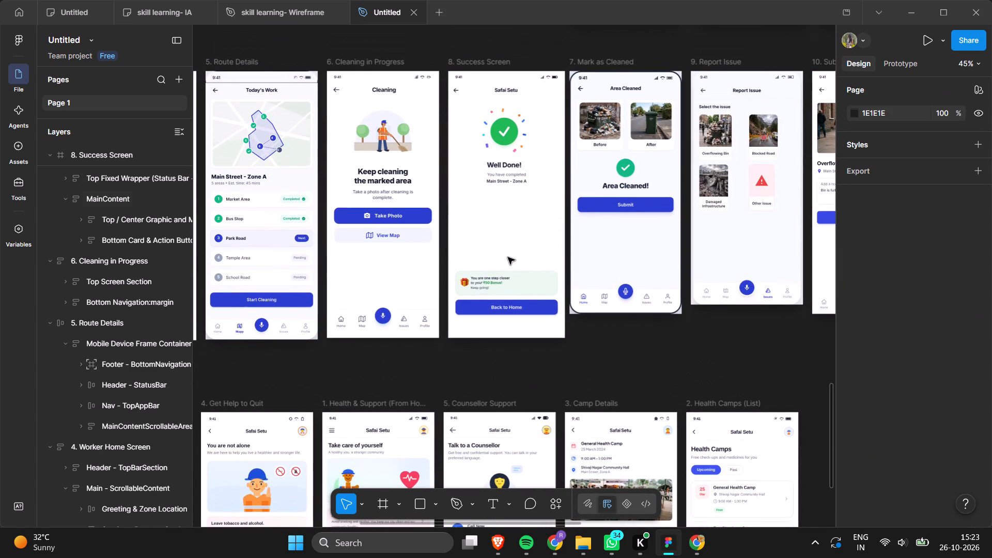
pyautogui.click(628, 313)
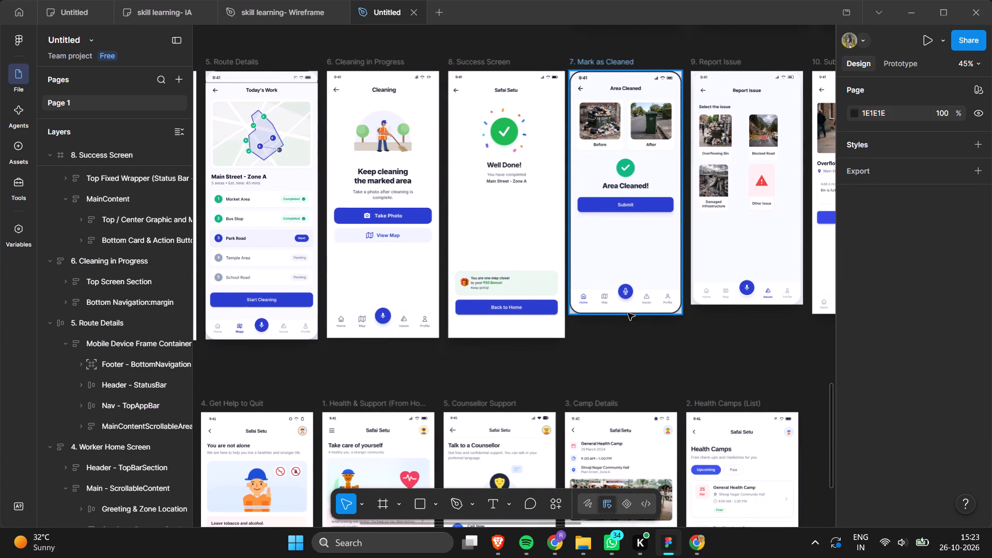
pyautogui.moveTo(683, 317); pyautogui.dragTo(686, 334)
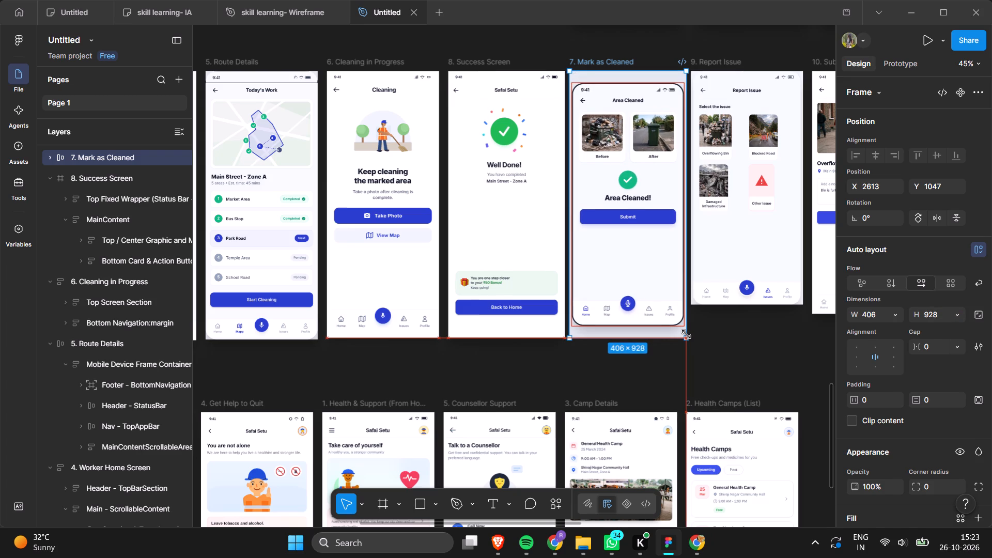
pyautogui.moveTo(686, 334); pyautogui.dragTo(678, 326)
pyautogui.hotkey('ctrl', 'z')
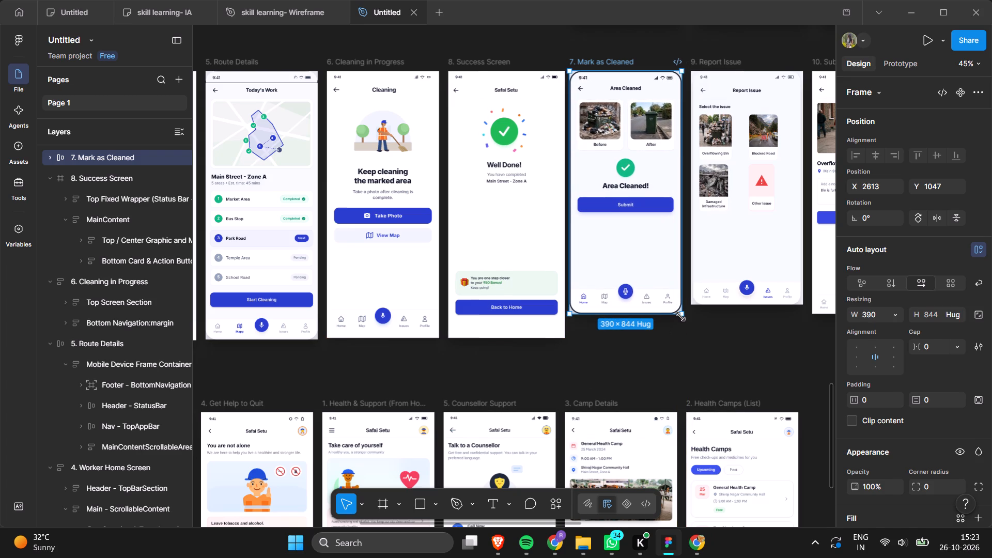
# Enlarge the Mark as Cleaned frame to about 429 × 928 px.
pyautogui.keyDown('shift'); pyautogui.moveTo(680, 317); pyautogui.dragTo(685, 336); pyautogui.keyUp('shift')
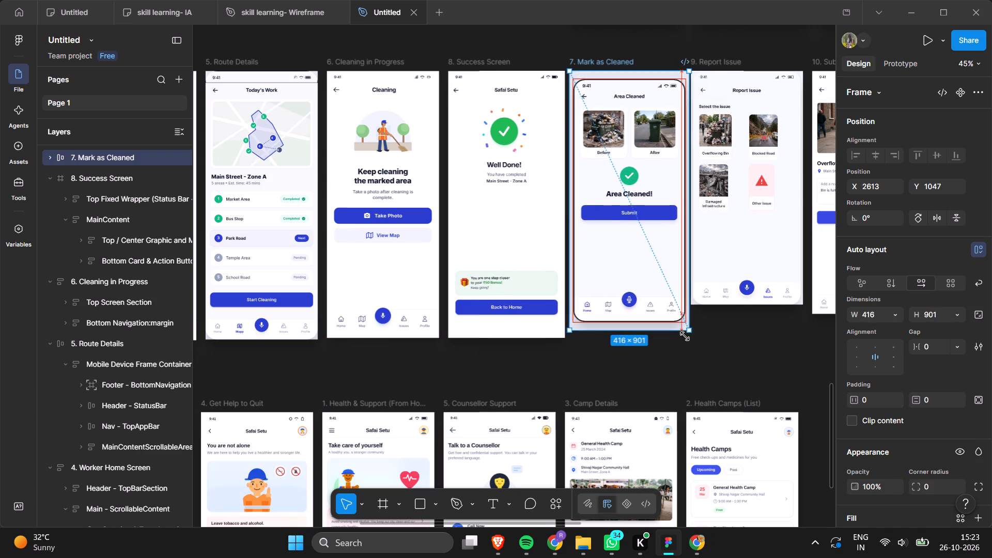
pyautogui.keyDown('shift'); pyautogui.moveTo(685, 336); pyautogui.dragTo(683, 338); pyautogui.keyUp('shift')
# Shift the Report Issue, Submit Issue, Request Break and Profile screens together slightly to the right, away from Mark as Cleaned.
pyautogui.hscroll(-4, 683, 338)
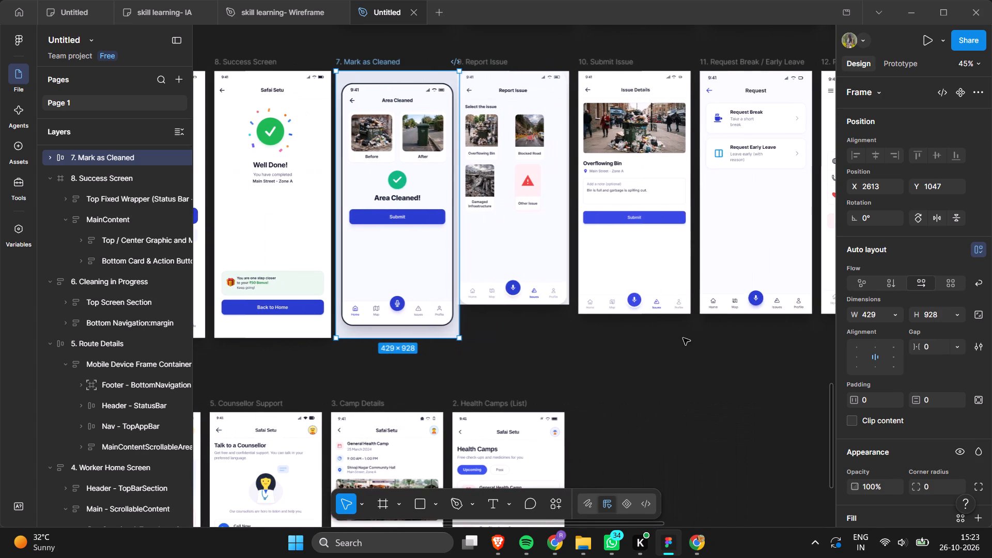
pyautogui.hscroll(-2, 683, 338)
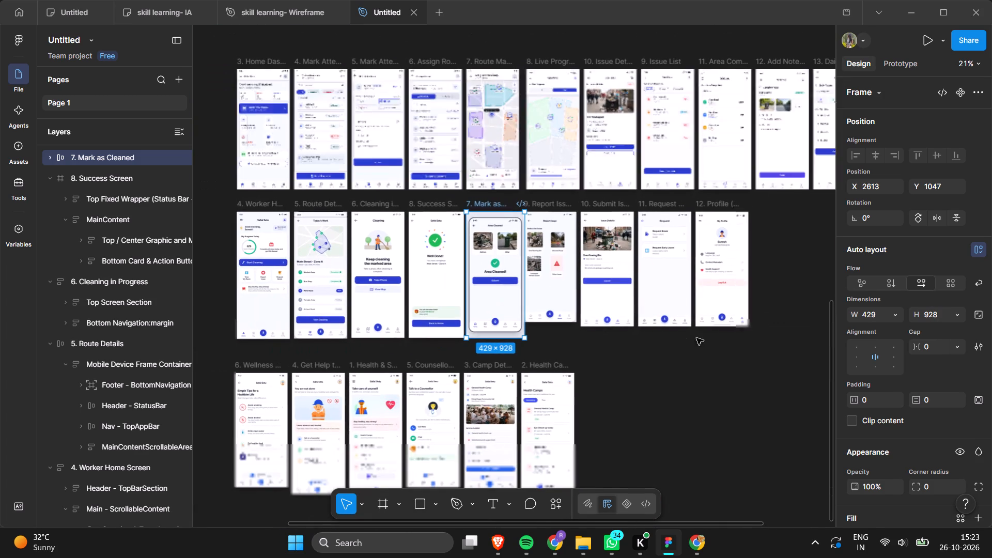
pyautogui.moveTo(766, 334); pyautogui.dragTo(539, 204)
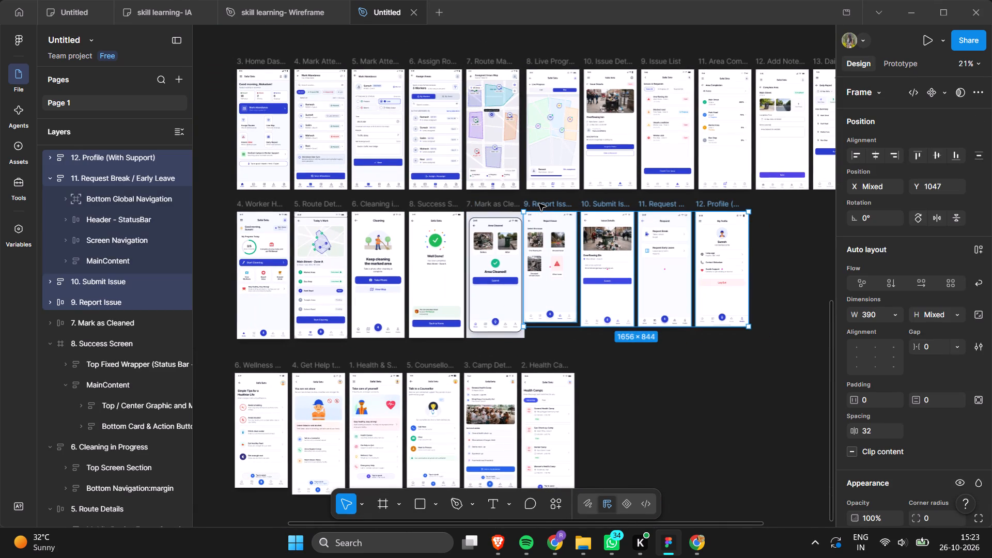
pyautogui.press('Right')
pyautogui.press('Right')
pyautogui.press('Right')
pyautogui.press('Right')
pyautogui.press('Right')
pyautogui.press('Right')
pyautogui.press('Right')
pyautogui.press('Right')
pyautogui.press('Right')
pyautogui.press('Right')
pyautogui.press('Right')
pyautogui.press('Right')
pyautogui.press('Right')
pyautogui.press('Right')
pyautogui.press('Right')
pyautogui.press('Right')
pyautogui.press('Right')
pyautogui.press('Right')
pyautogui.press('Right')
pyautogui.press('Right')
pyautogui.press('Left')
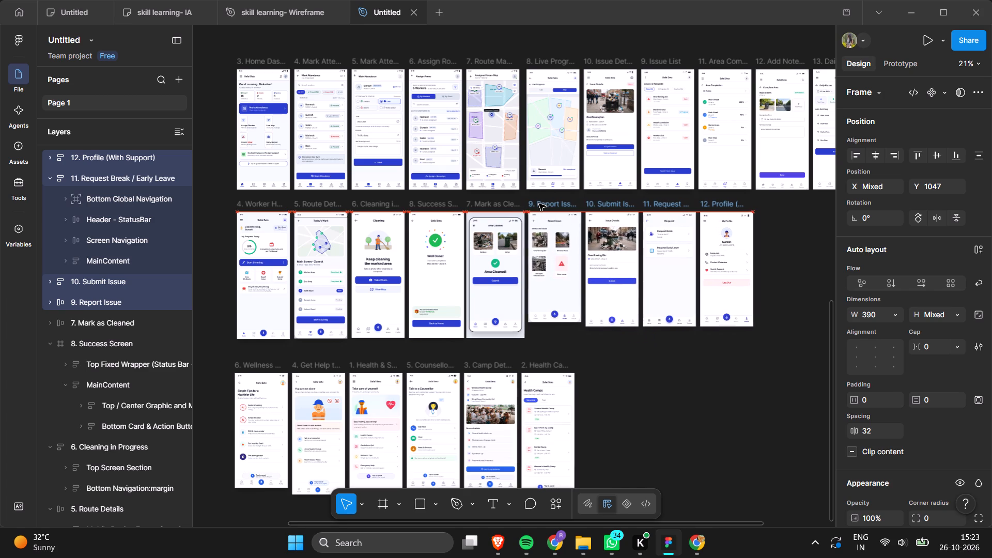
pyautogui.press('Left')
pyautogui.press('Left')
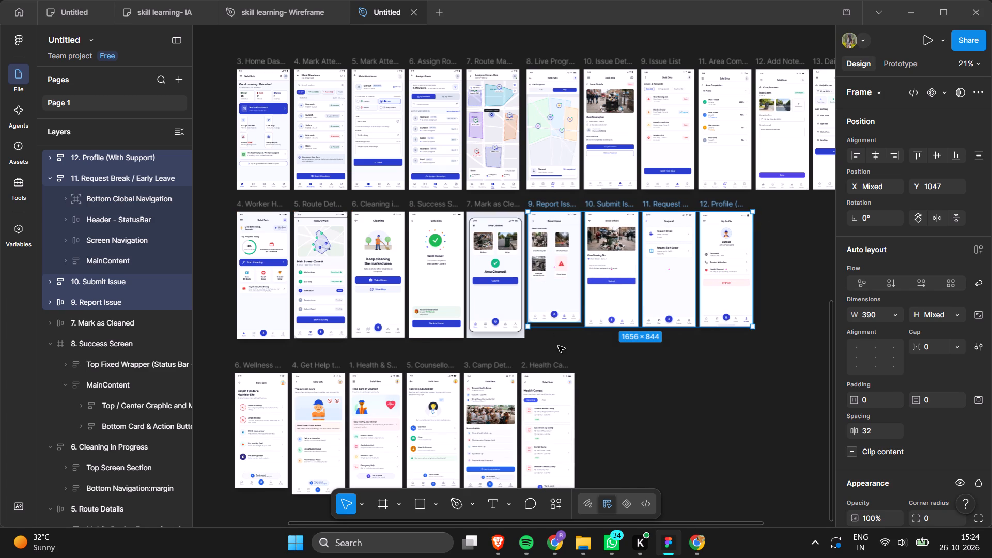
# Stretch the Main - MobileContainer inside Mark as Cleaned to a height of 928 px.
pyautogui.click(542, 346)
pyautogui.click(491, 306)
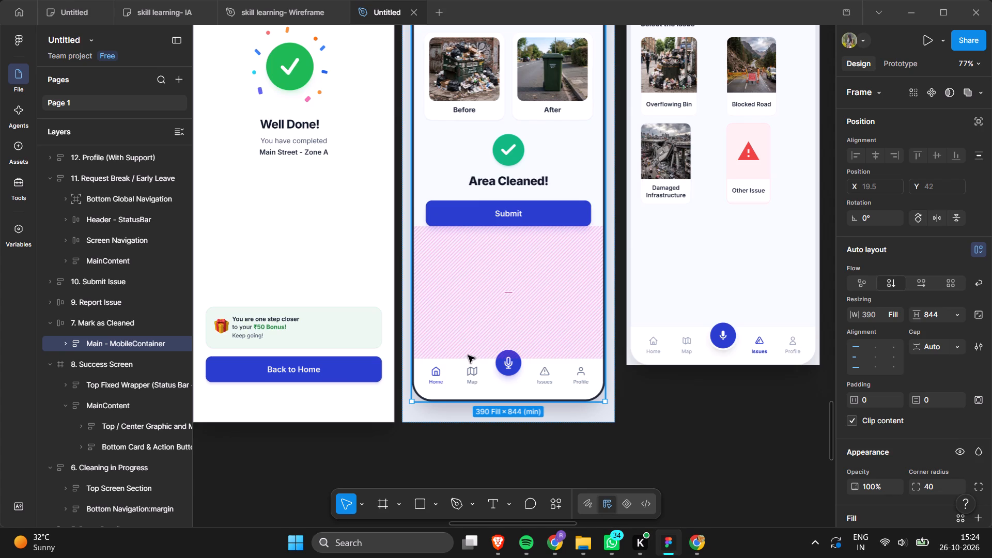
pyautogui.hscroll(2, 468, 355)
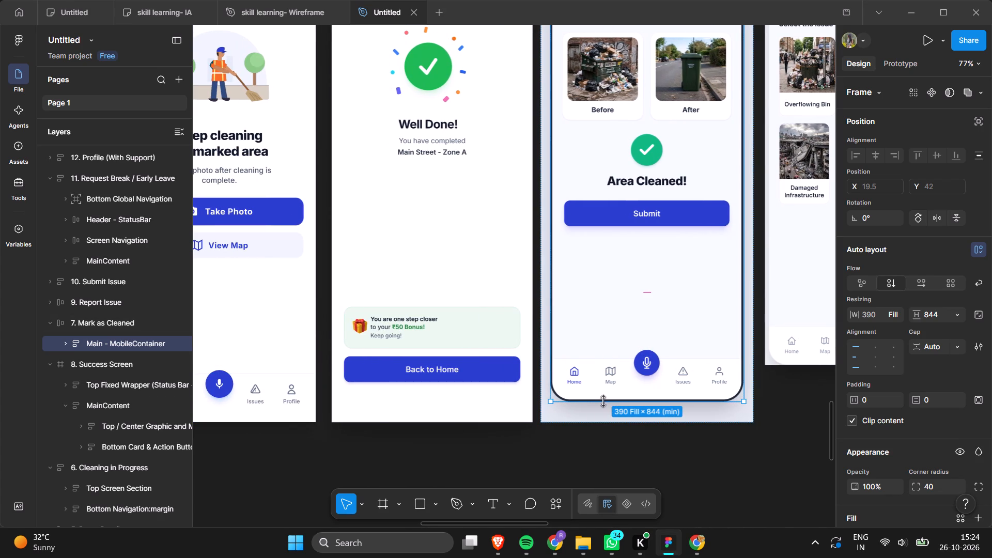
pyautogui.moveTo(603, 401); pyautogui.dragTo(609, 417)
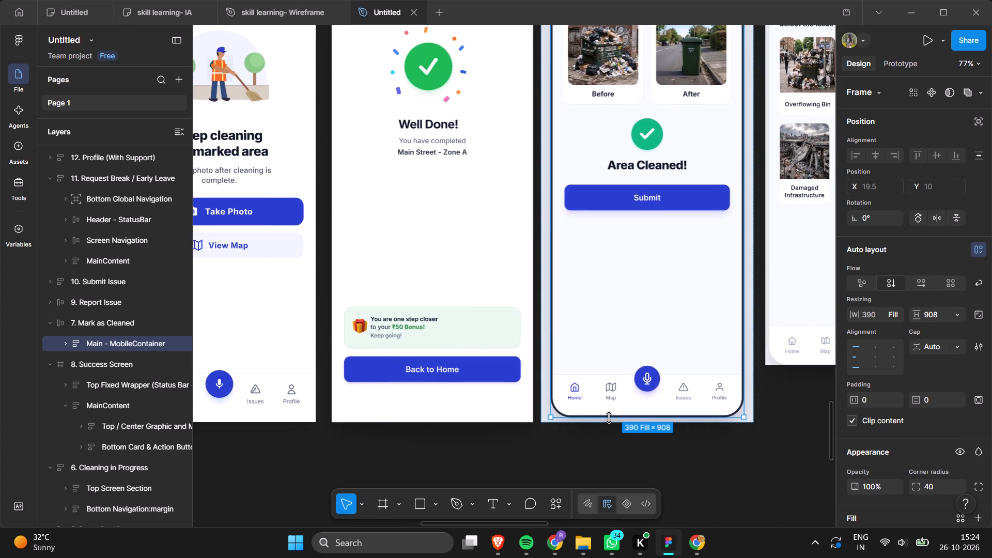
pyautogui.moveTo(609, 417); pyautogui.dragTo(610, 419)
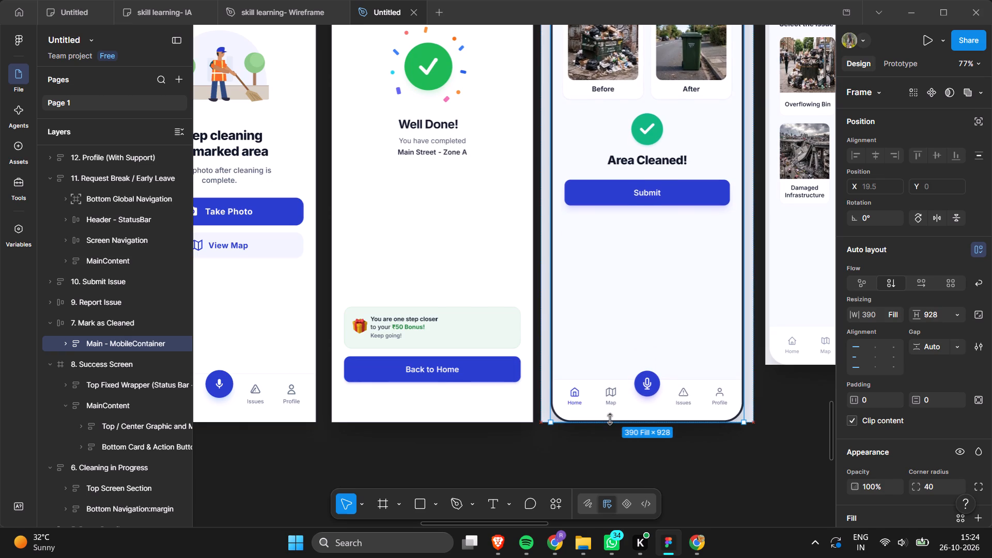
pyautogui.moveTo(610, 419); pyautogui.dragTo(609, 417)
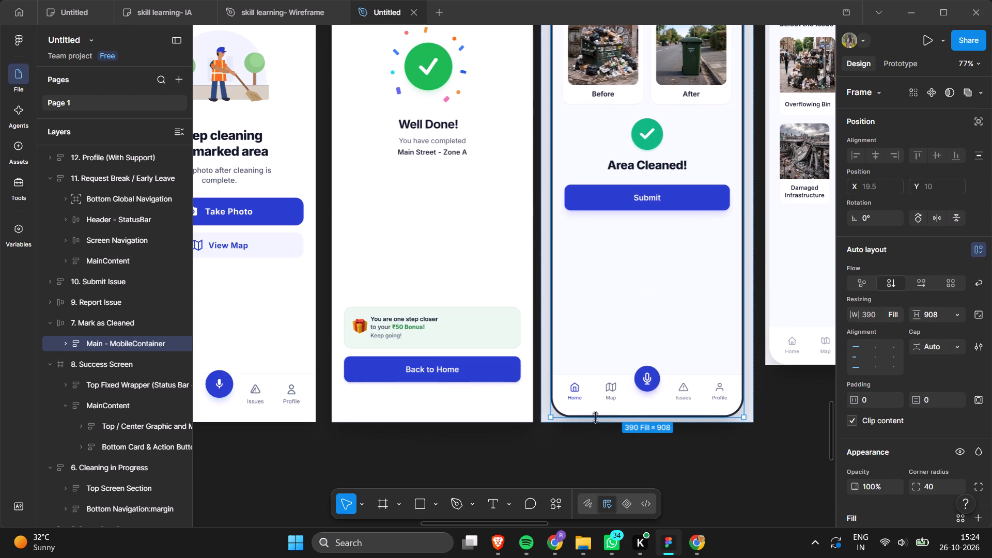
pyautogui.moveTo(628, 420); pyautogui.dragTo(629, 424)
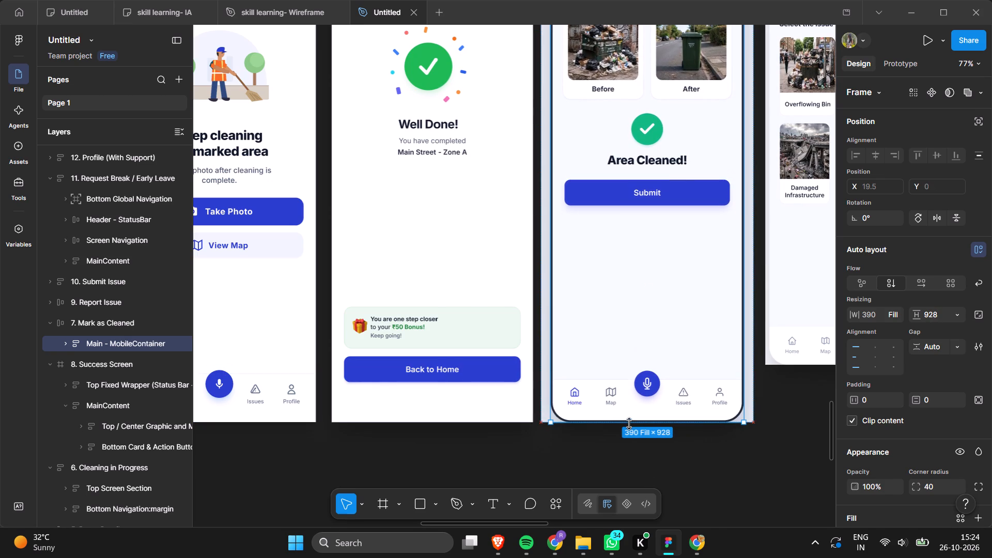
pyautogui.moveTo(629, 424); pyautogui.dragTo(629, 425)
# Remove the dark 1E293B stroke from the Main - MobileContainer in Mark as Cleaned.
pyautogui.scroll(-3, 846, 429)
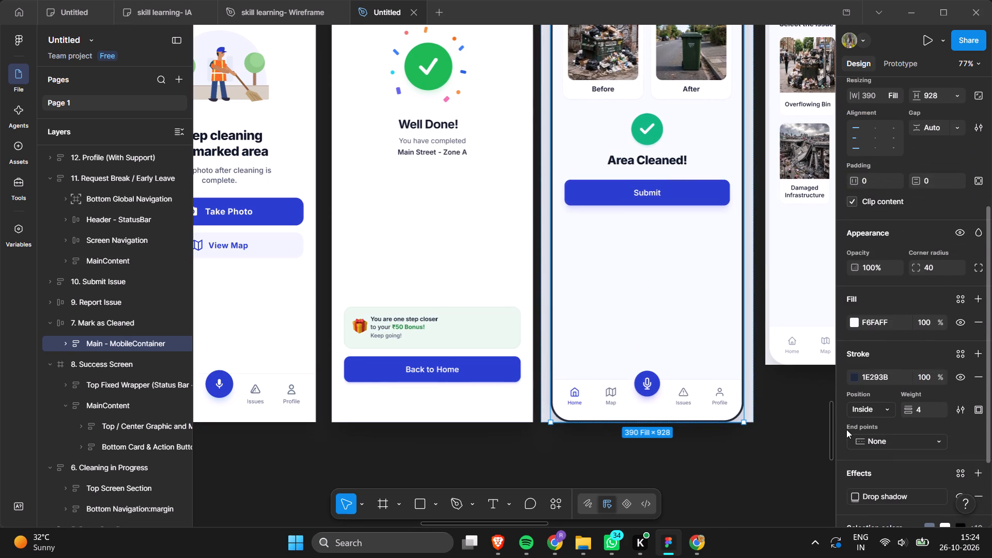
pyautogui.click(978, 383)
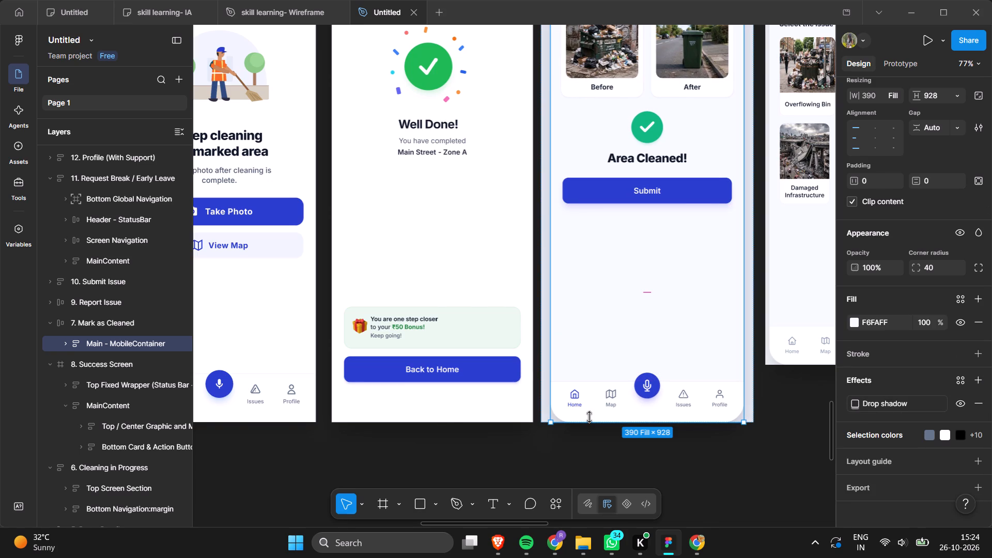
pyautogui.click(590, 417)
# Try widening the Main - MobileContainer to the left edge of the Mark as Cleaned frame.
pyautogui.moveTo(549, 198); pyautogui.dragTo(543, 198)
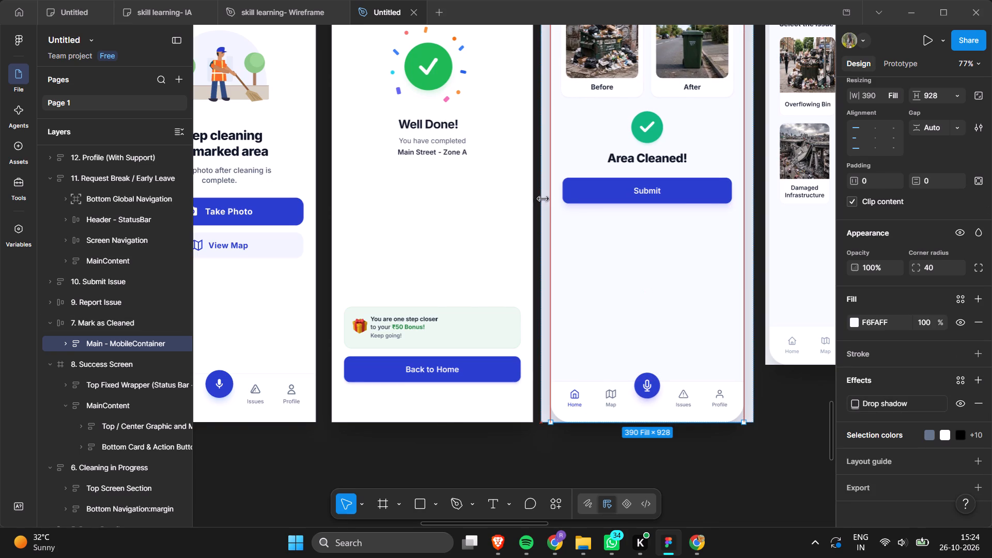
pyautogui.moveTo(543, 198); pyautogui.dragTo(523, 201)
# Remove the grey E2E8F0 fill from the 7. Mark as Cleaned frame.
pyautogui.click(543, 202)
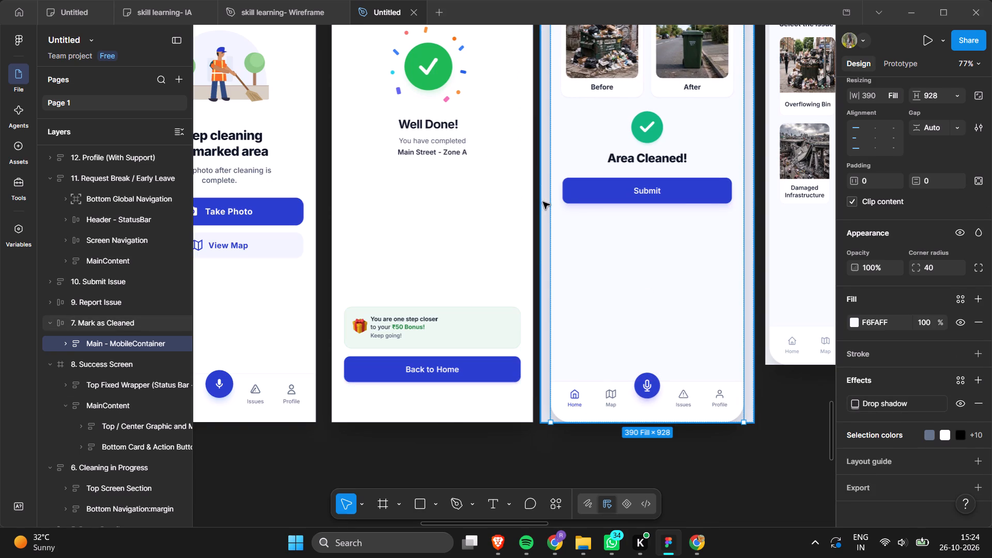
pyautogui.click(558, 142)
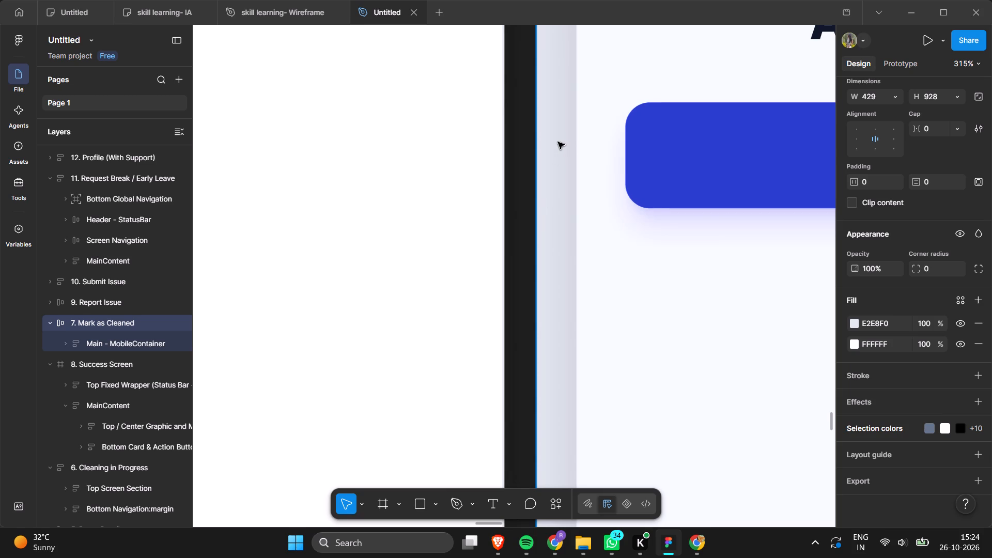
pyautogui.tripleClick(558, 142)
pyautogui.tripleClick(558, 142)
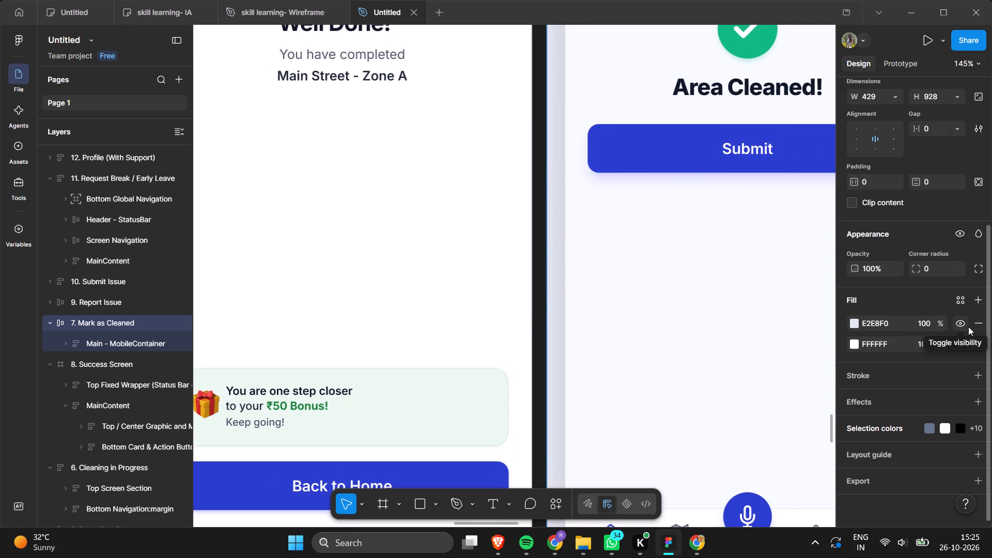
pyautogui.click(983, 326)
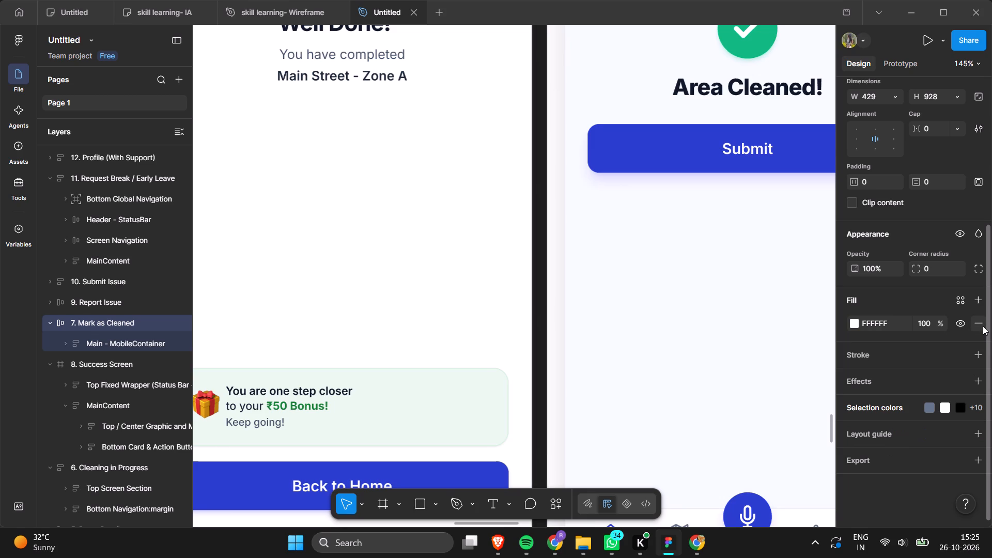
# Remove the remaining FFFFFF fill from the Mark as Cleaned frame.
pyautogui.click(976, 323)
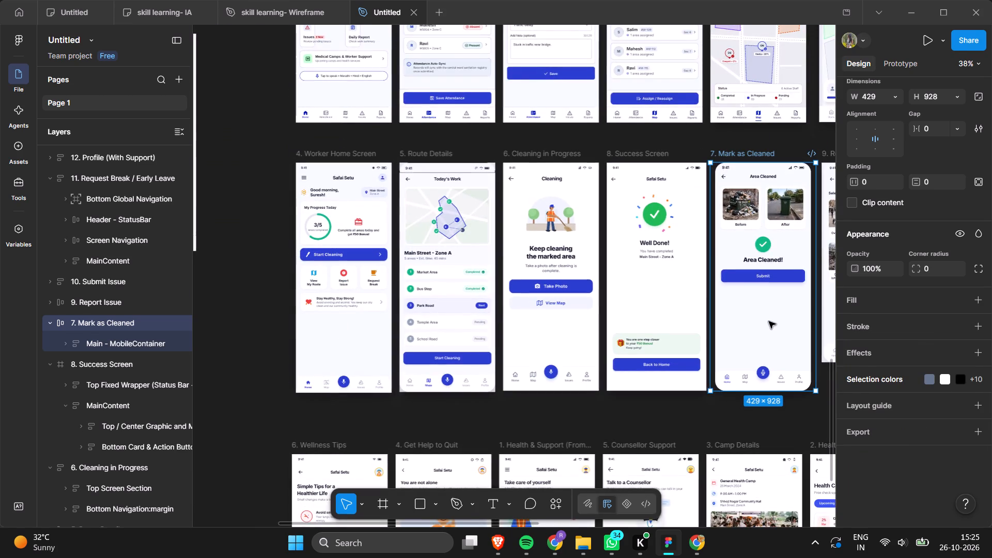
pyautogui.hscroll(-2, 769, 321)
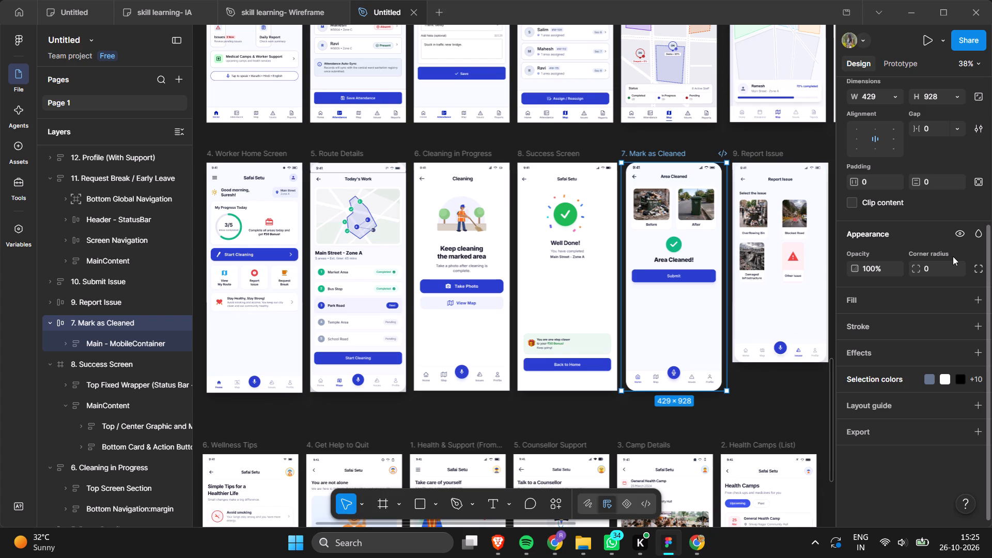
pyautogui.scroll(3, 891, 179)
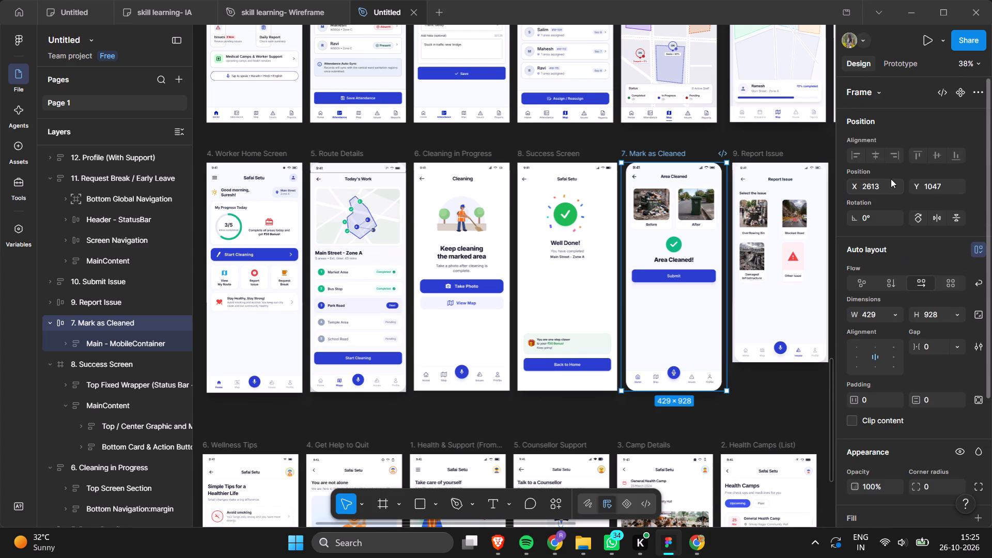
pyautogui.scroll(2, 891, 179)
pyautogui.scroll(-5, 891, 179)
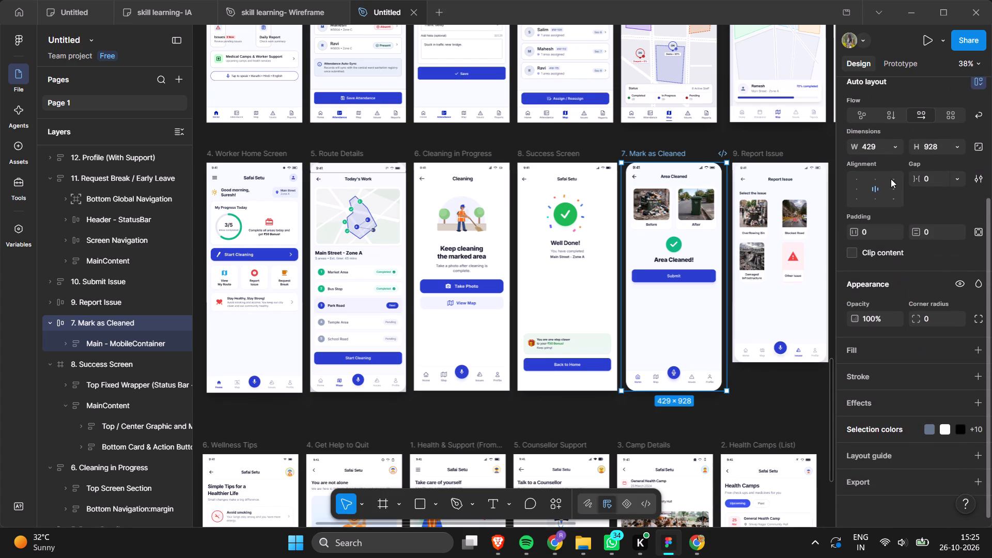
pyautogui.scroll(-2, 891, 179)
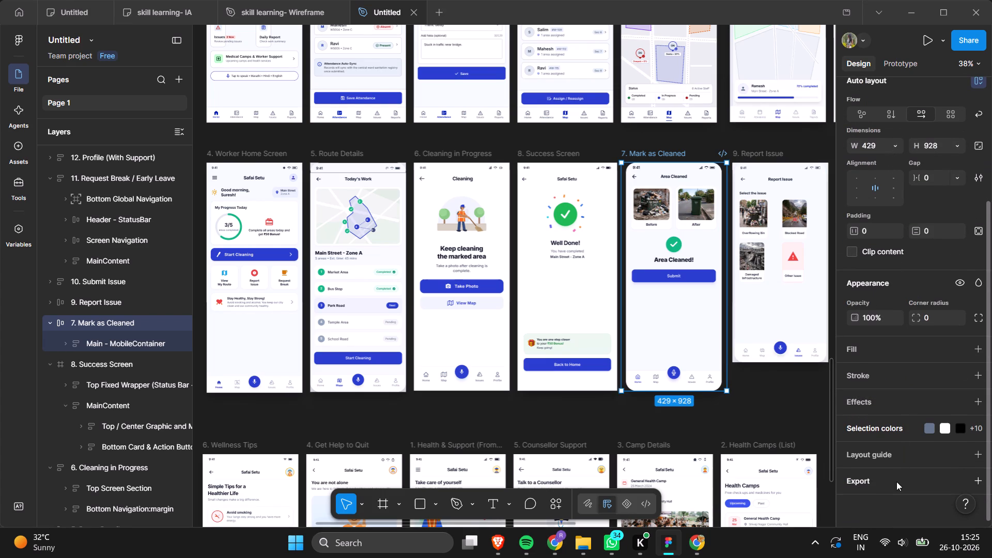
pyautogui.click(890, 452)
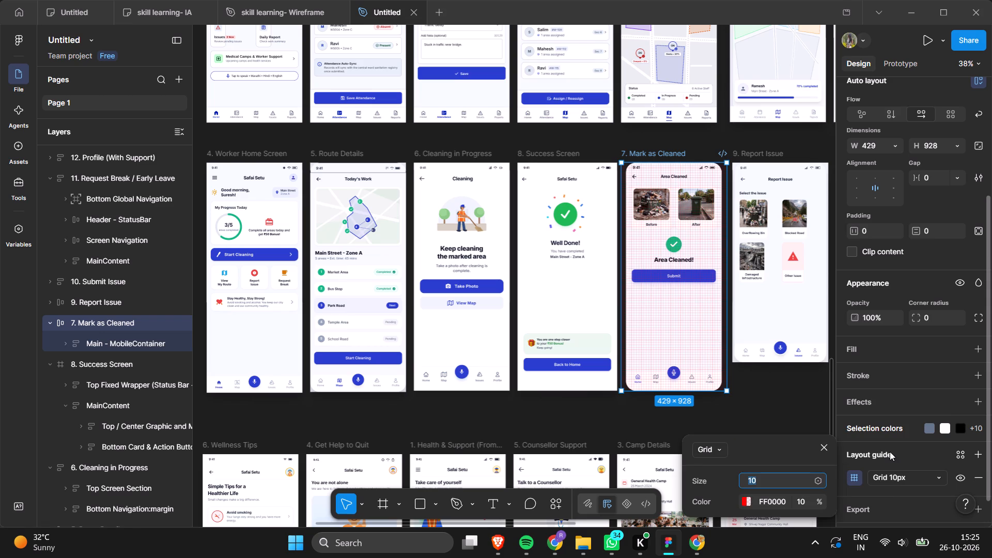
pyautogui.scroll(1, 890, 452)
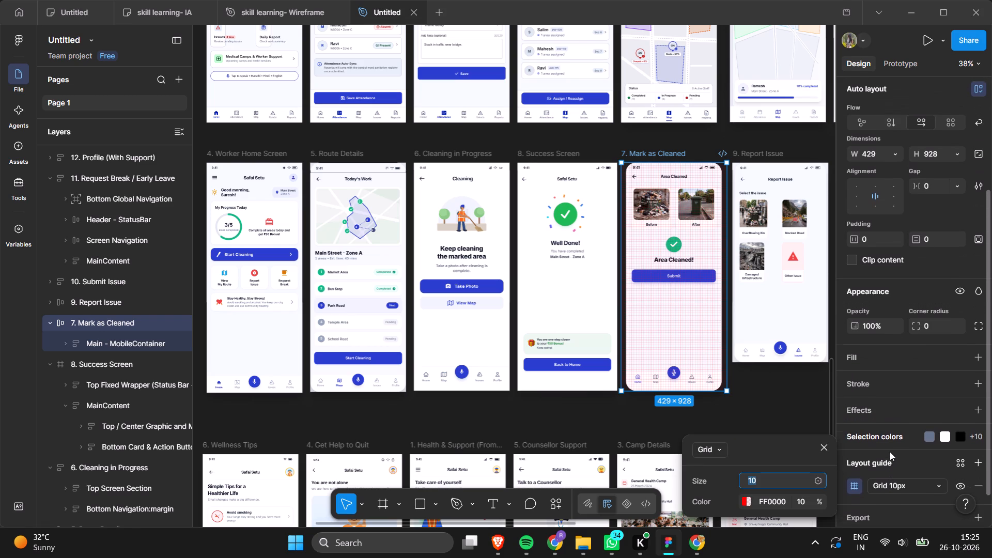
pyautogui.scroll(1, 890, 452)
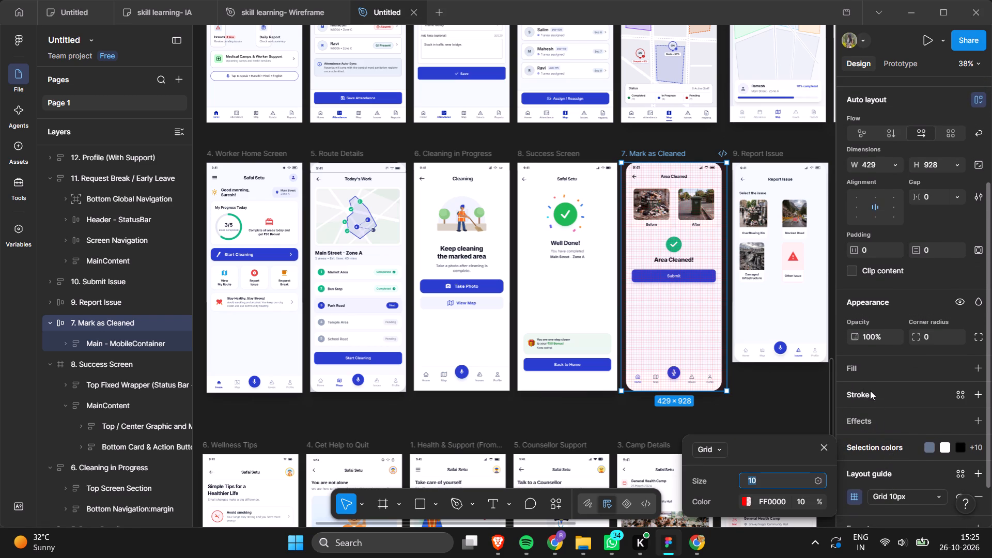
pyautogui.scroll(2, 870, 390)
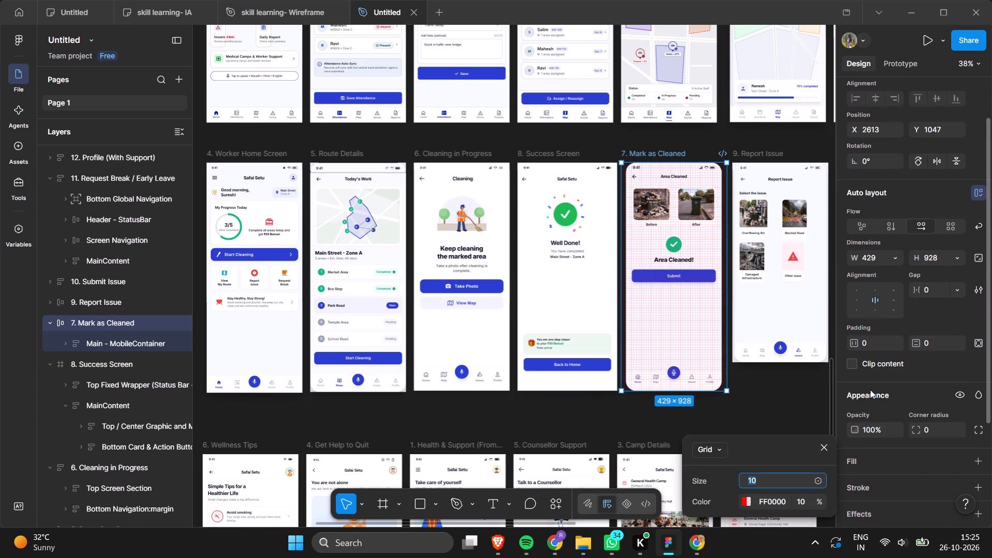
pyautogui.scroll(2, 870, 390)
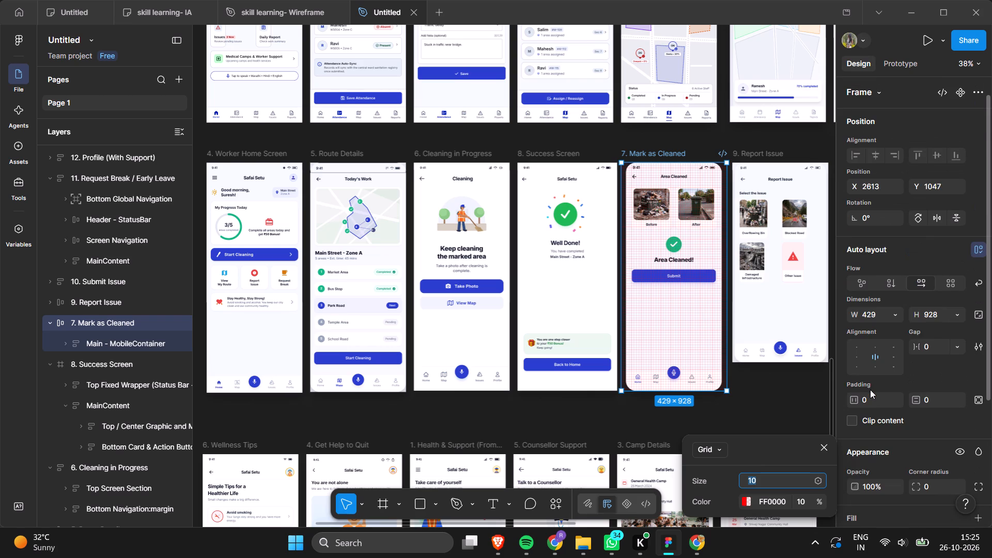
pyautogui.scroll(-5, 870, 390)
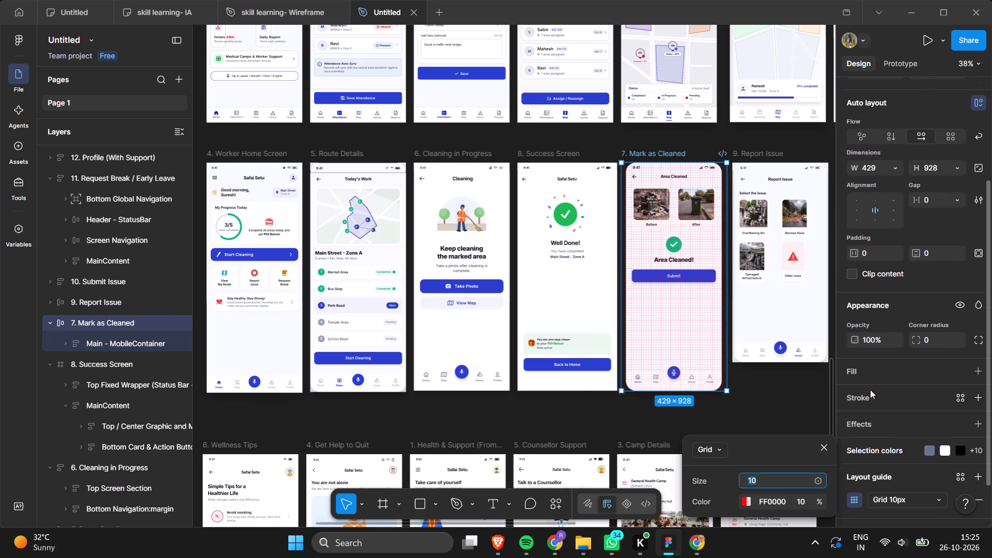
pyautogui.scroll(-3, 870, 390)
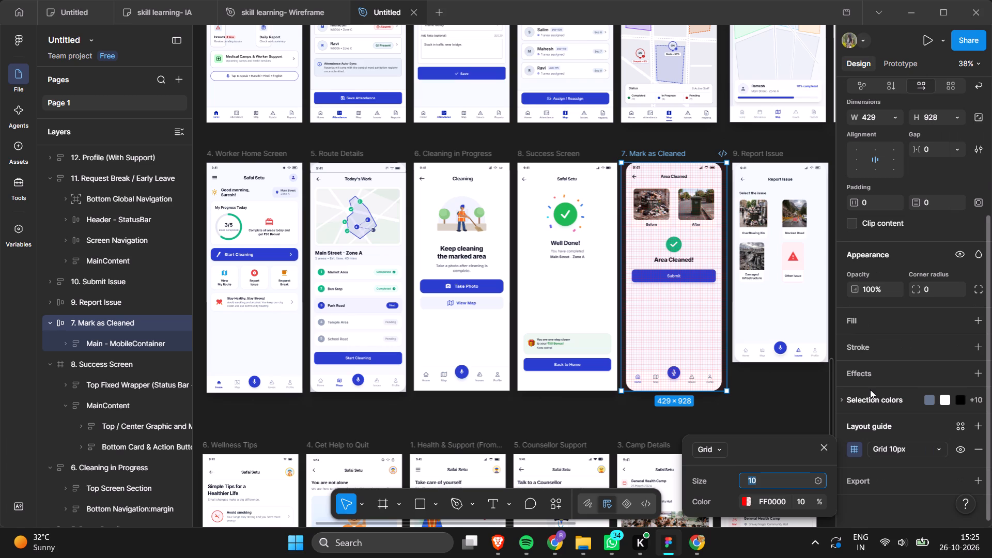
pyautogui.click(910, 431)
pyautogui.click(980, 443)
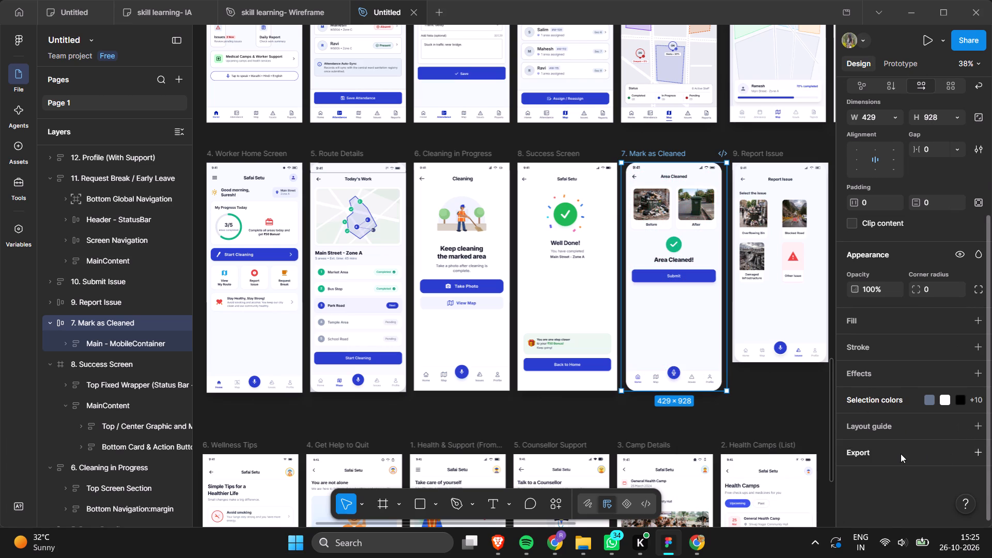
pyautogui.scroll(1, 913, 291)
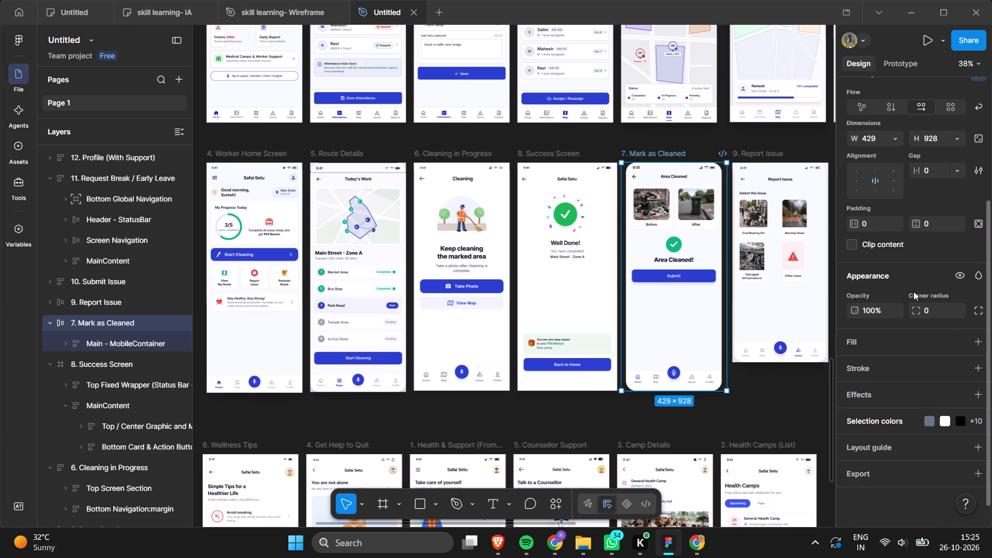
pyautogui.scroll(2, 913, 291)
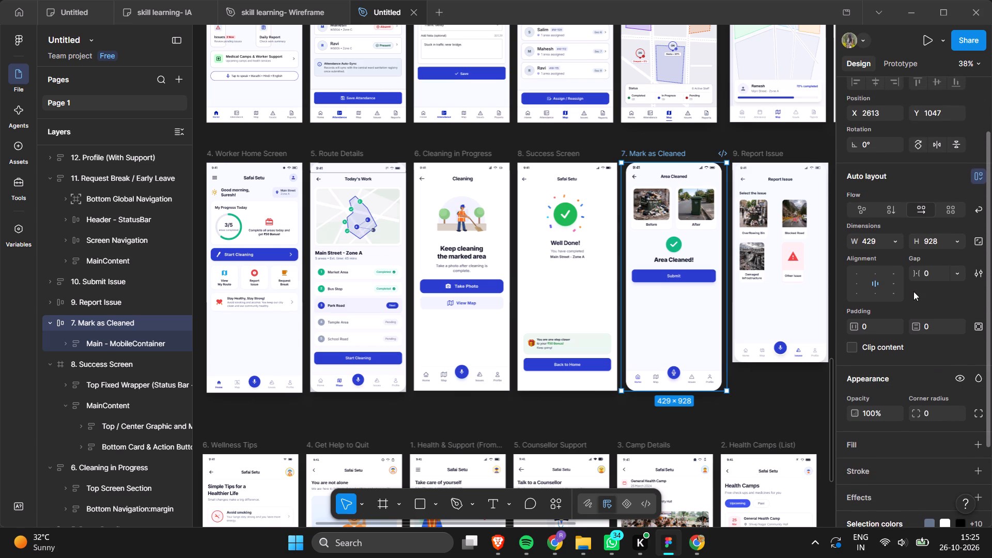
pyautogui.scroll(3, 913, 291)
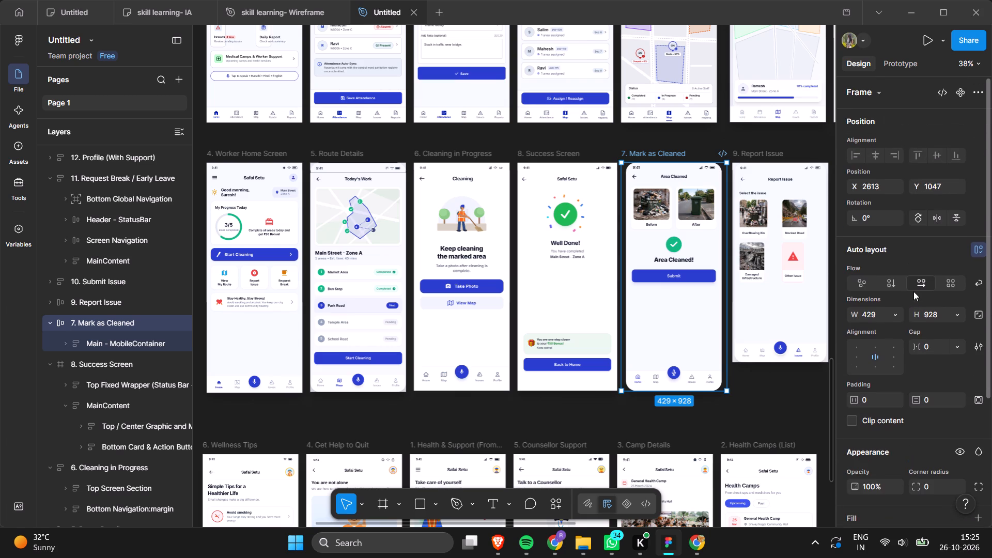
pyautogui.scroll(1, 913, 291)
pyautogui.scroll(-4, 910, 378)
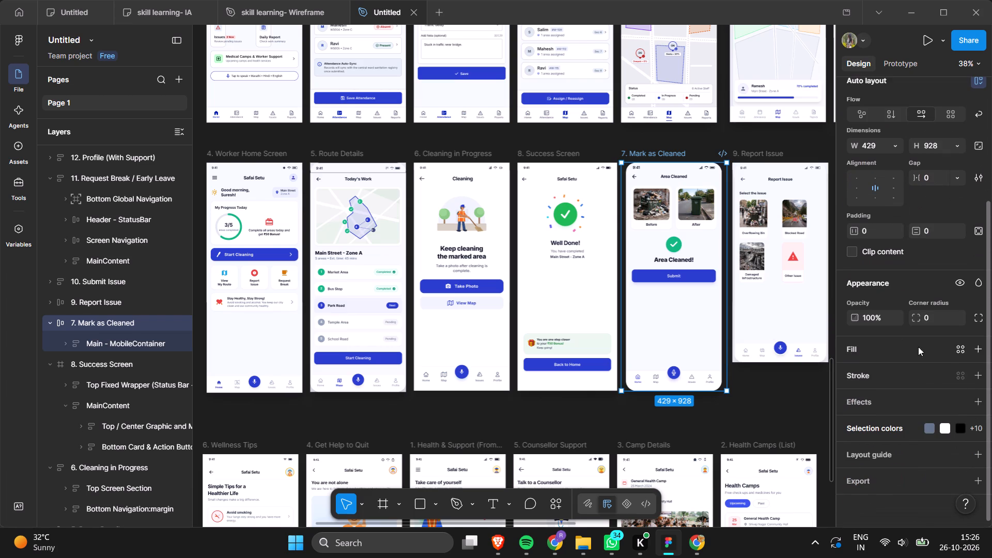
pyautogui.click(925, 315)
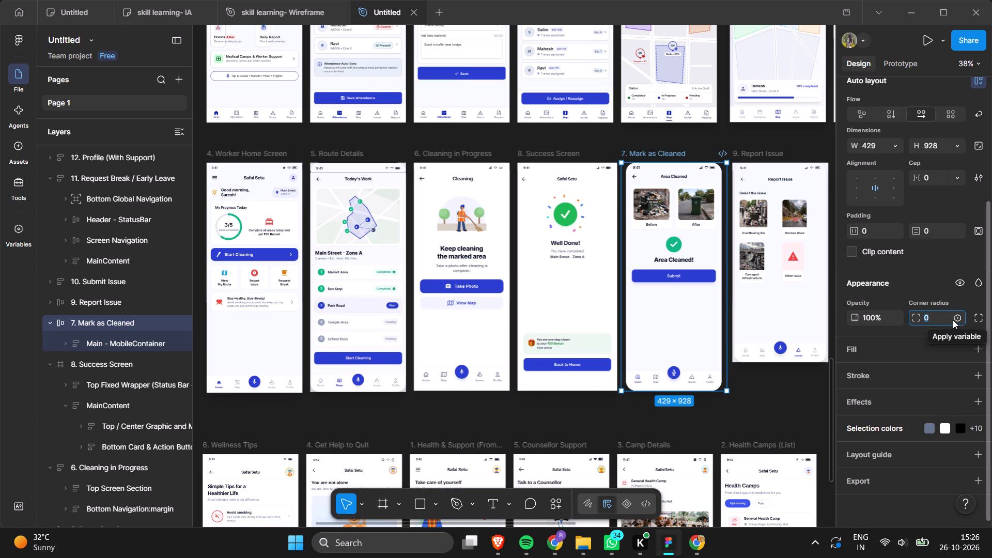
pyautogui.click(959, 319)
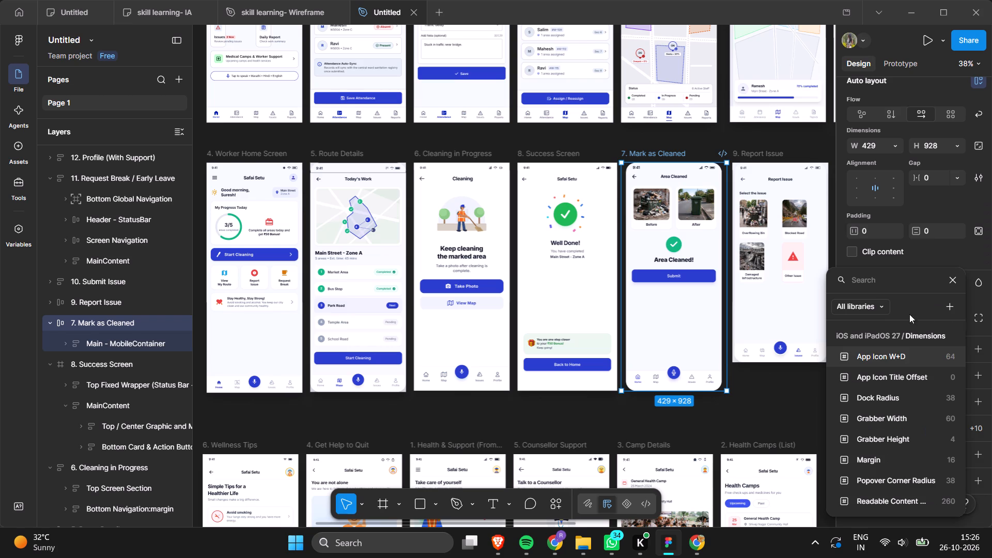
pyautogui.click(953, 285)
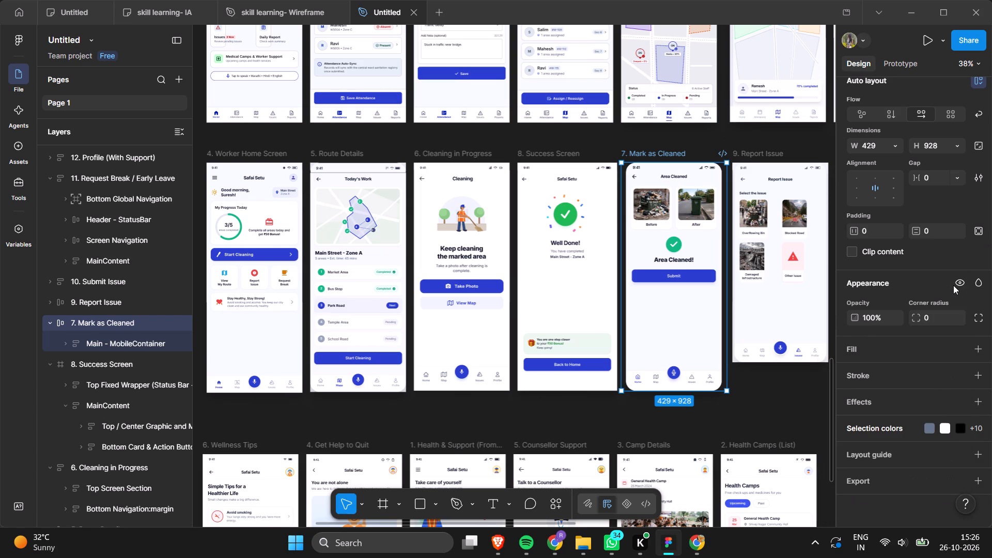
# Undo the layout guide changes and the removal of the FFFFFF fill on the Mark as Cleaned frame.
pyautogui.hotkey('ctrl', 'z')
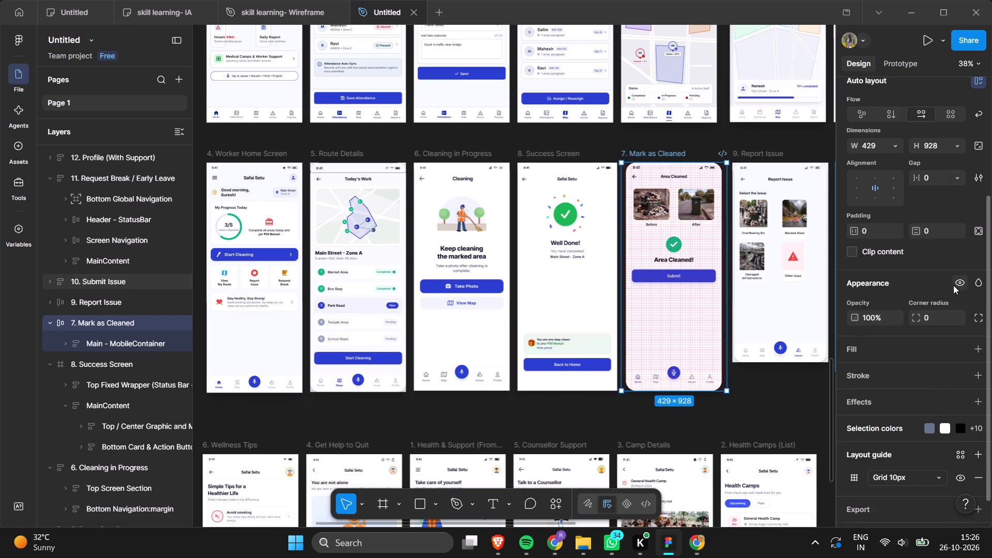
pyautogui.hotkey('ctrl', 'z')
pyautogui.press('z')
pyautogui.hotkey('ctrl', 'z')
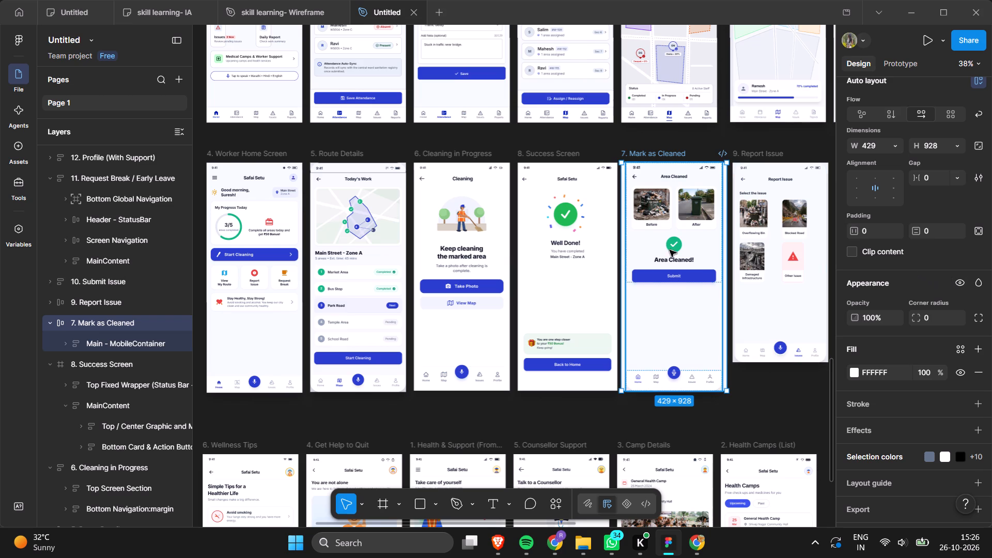
# Recolour the Mark as Cleaned frame's fill to F6FAFF by sampling the background of its Main - MobileContainer.
pyautogui.click(622, 286)
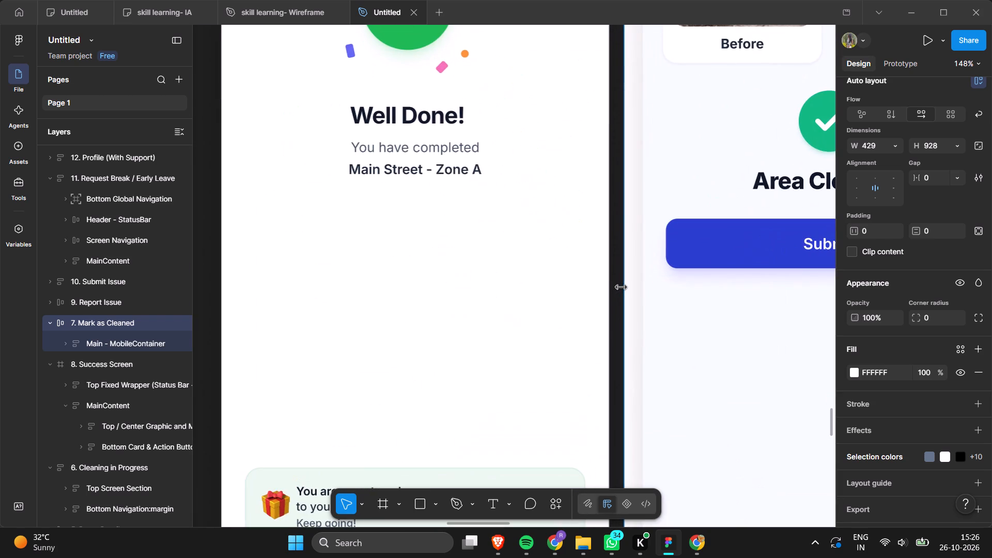
pyautogui.hscroll(-1, 624, 287)
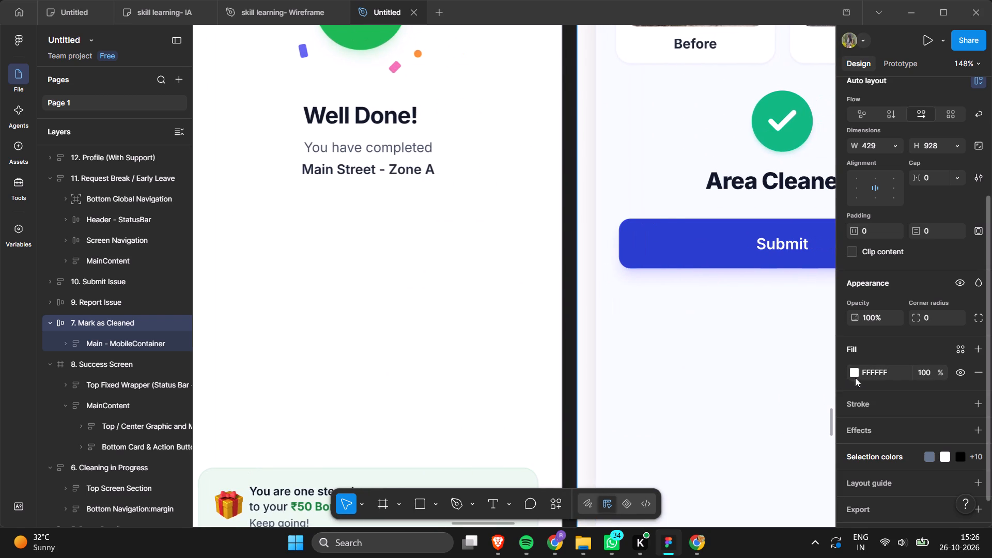
pyautogui.click(588, 348)
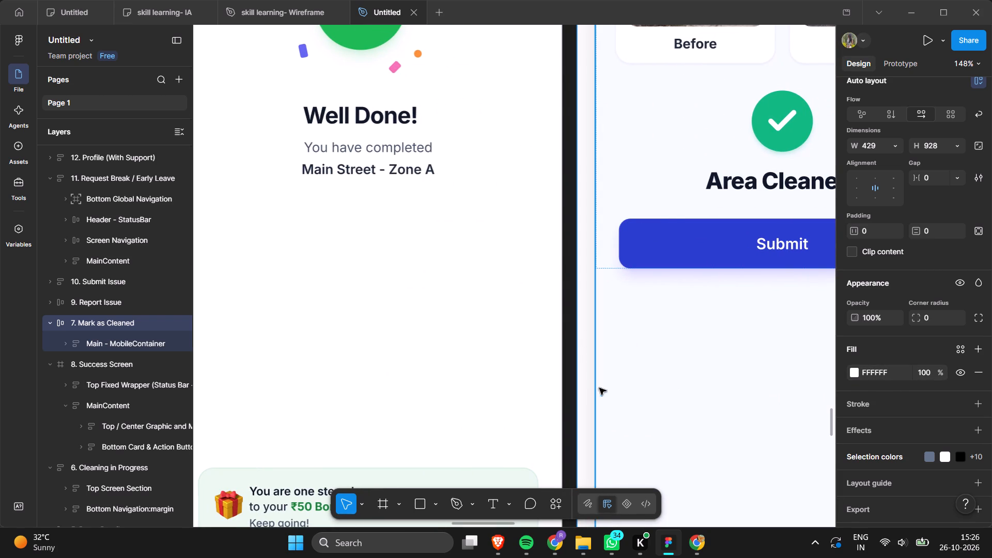
pyautogui.click(586, 383)
pyautogui.press('i')
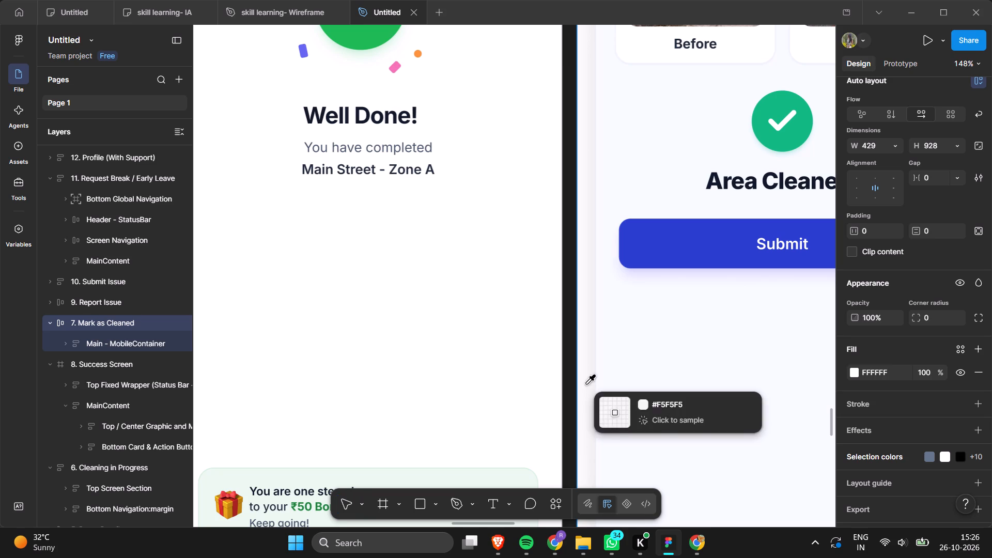
pyautogui.click(634, 379)
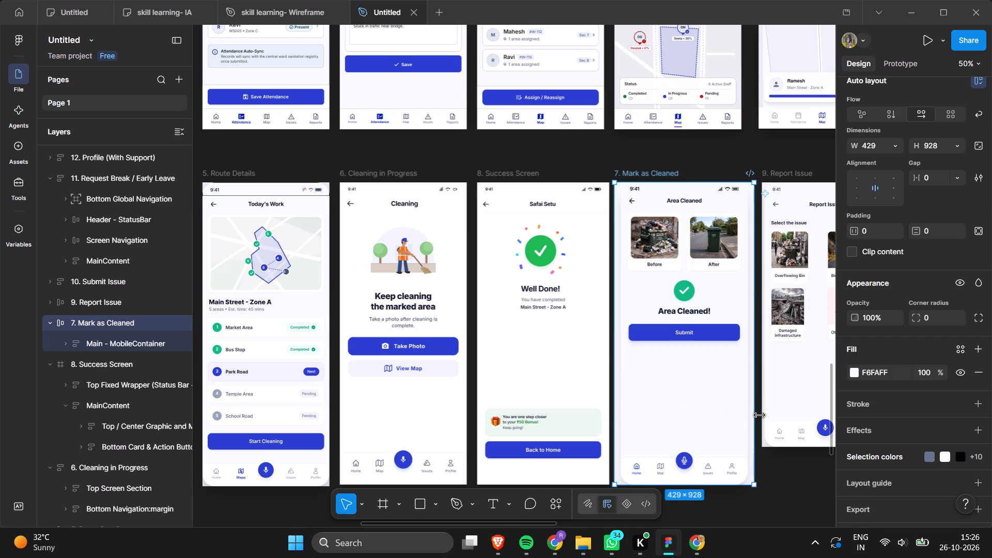
# Resize the 7. Mark as Cleaned frame to about 421 wide, keeping its height.
pyautogui.moveTo(755, 411); pyautogui.dragTo(755, 399)
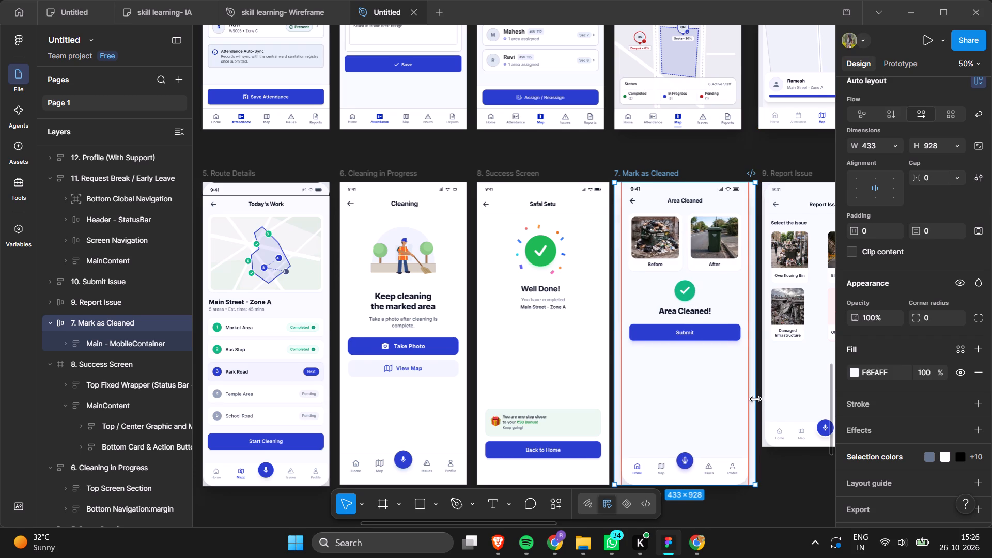
pyautogui.moveTo(755, 399); pyautogui.dragTo(751, 399)
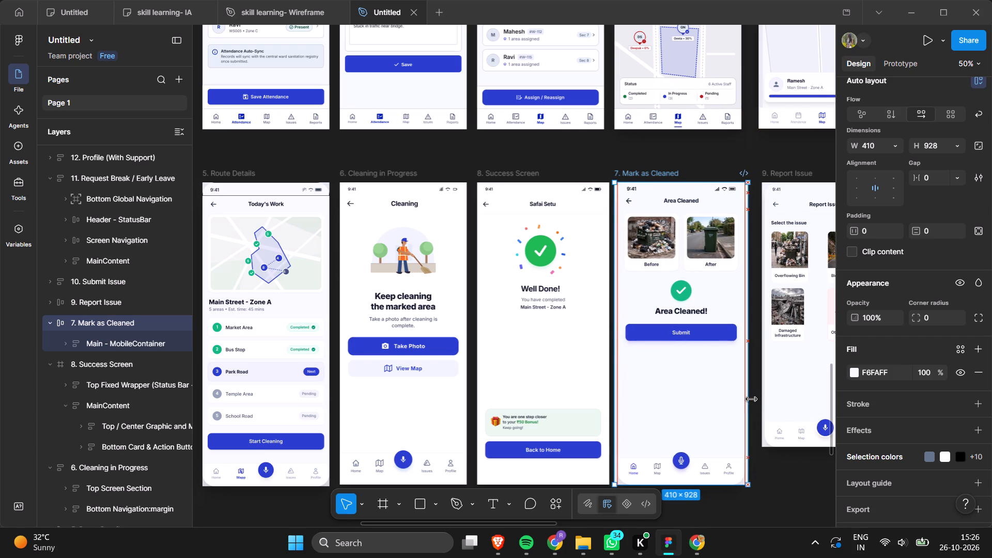
pyautogui.moveTo(751, 399); pyautogui.dragTo(752, 399)
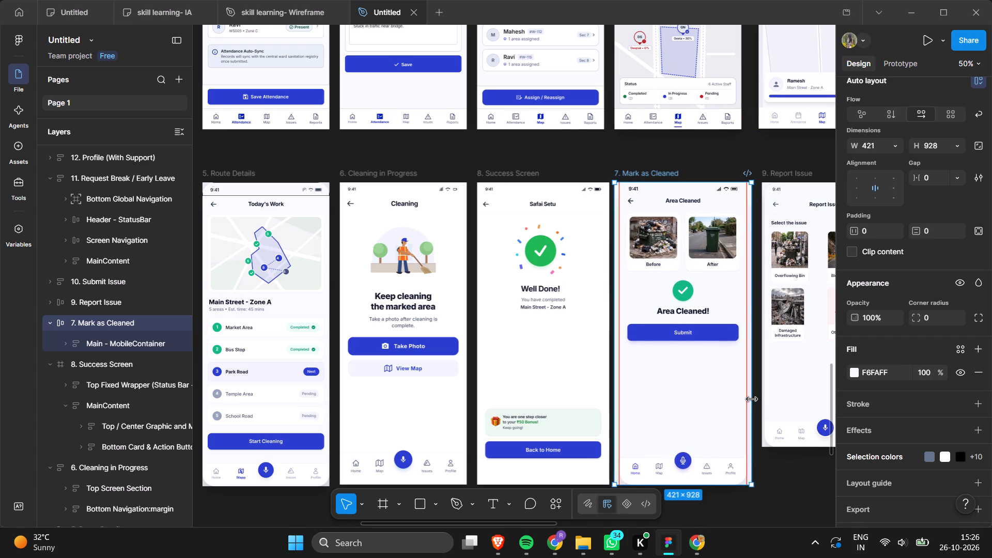
pyautogui.moveTo(752, 399); pyautogui.dragTo(752, 400)
# Lengthen the MobileDeviceFrame inside 9. Report Issue to a height of 918.
pyautogui.hscroll(-3, 769, 417)
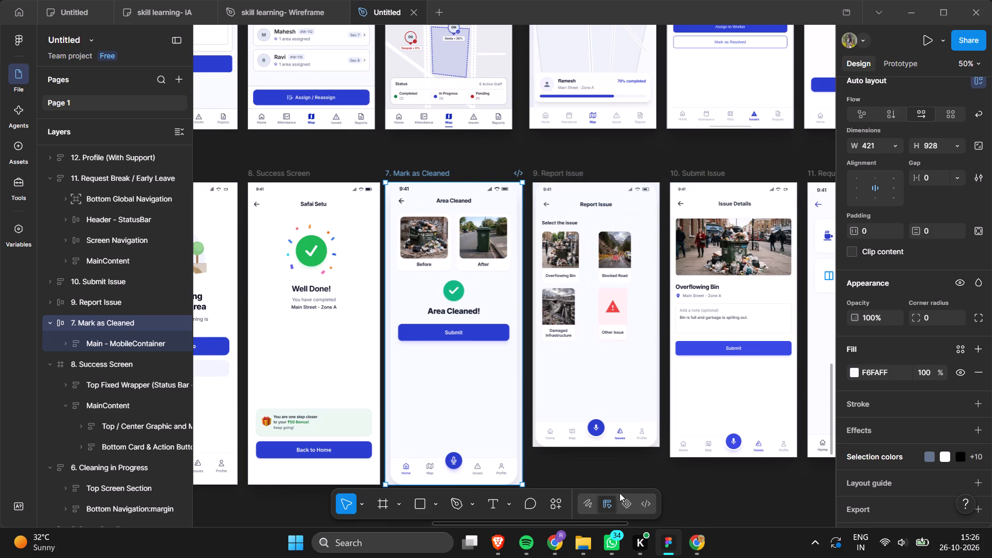
pyautogui.moveTo(641, 465); pyautogui.dragTo(536, 181)
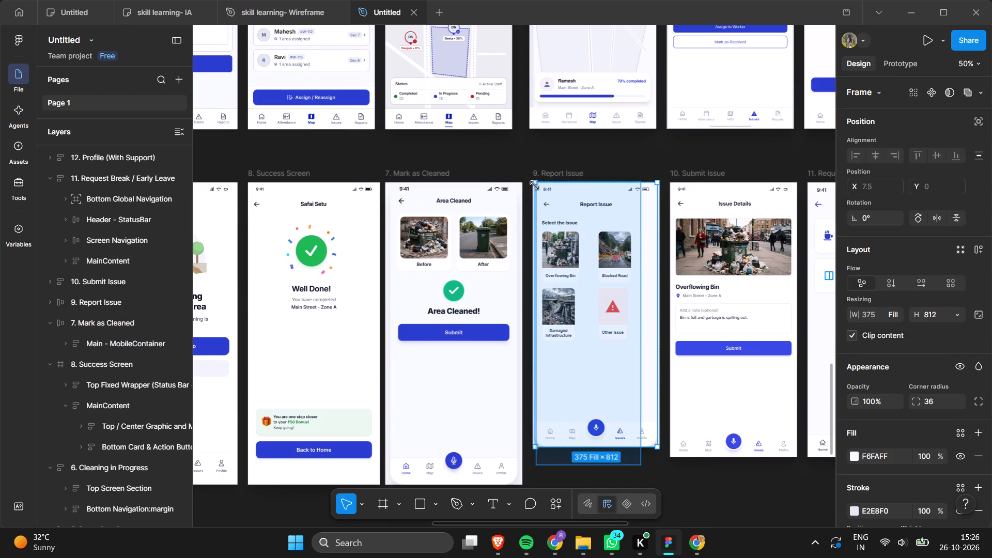
pyautogui.moveTo(590, 447); pyautogui.dragTo(612, 410)
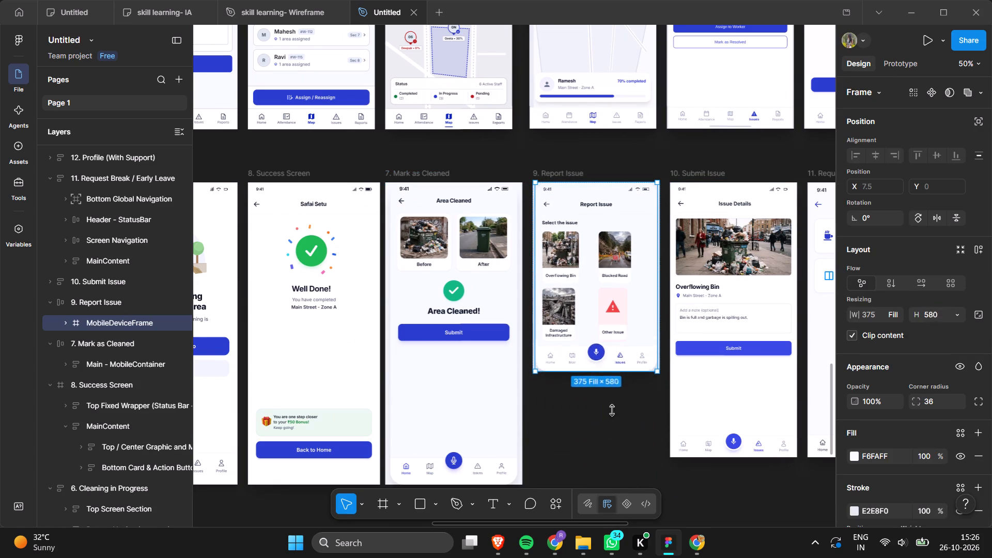
pyautogui.moveTo(612, 410); pyautogui.dragTo(608, 465)
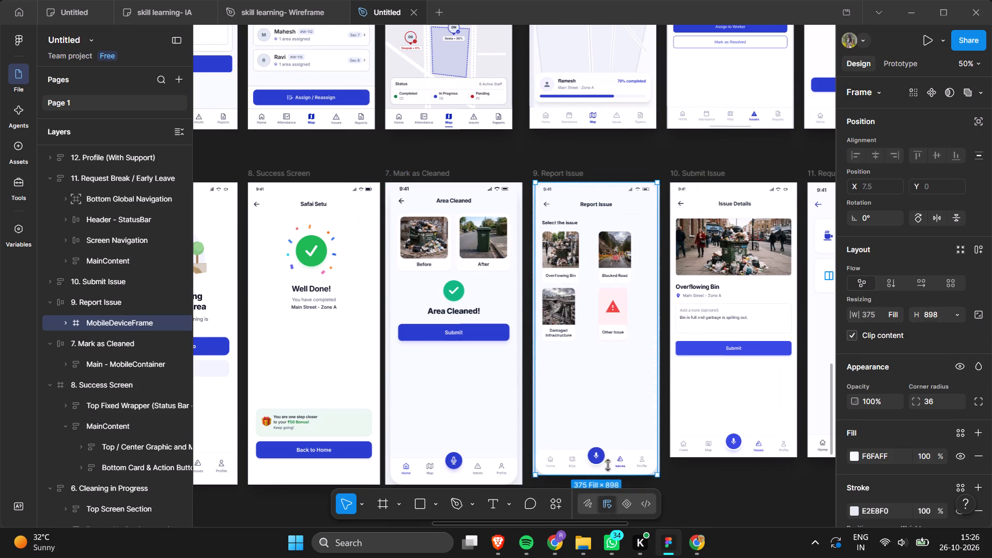
pyautogui.moveTo(608, 465); pyautogui.dragTo(606, 464)
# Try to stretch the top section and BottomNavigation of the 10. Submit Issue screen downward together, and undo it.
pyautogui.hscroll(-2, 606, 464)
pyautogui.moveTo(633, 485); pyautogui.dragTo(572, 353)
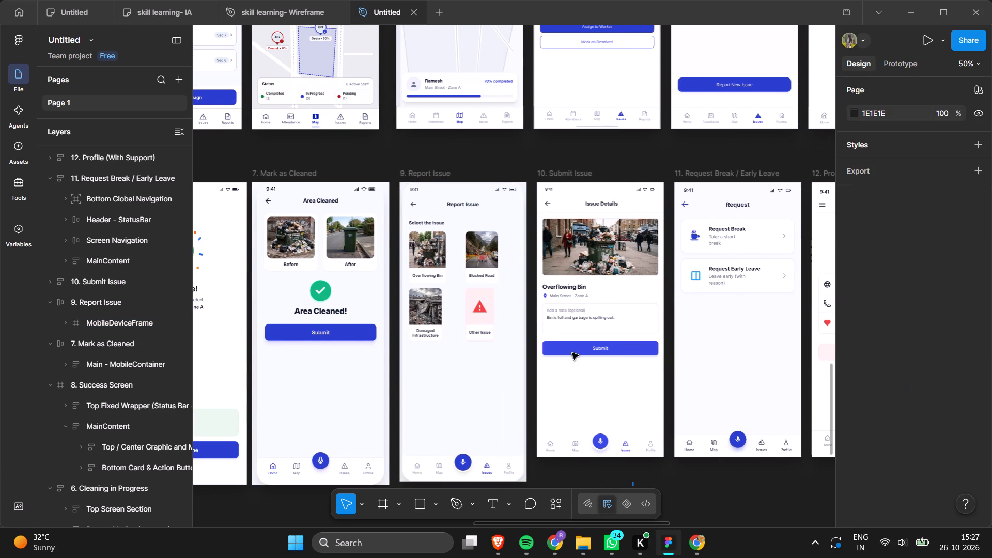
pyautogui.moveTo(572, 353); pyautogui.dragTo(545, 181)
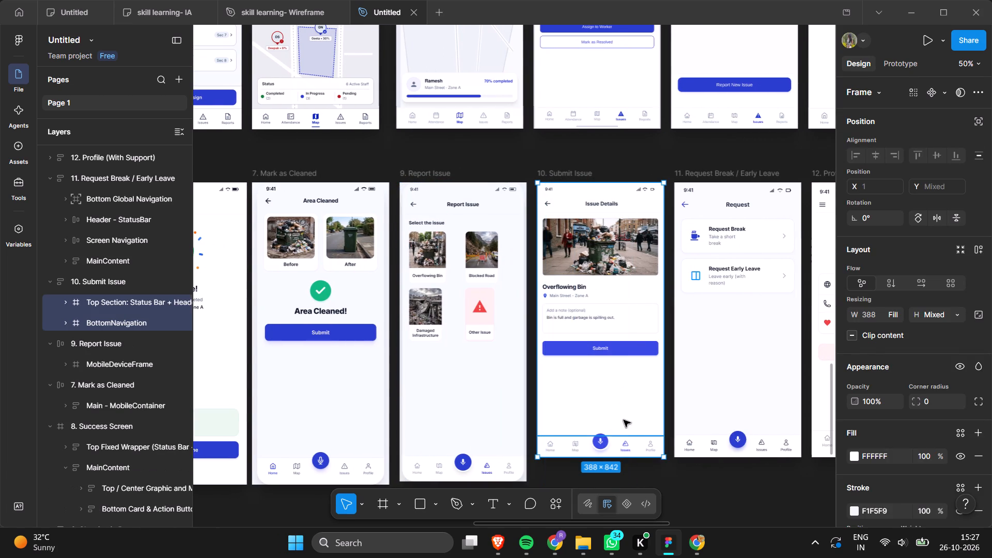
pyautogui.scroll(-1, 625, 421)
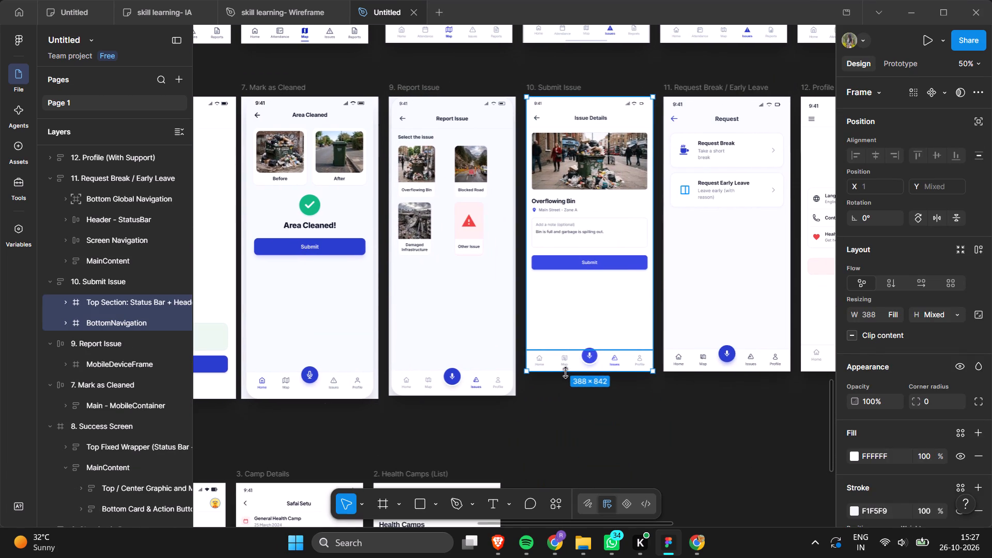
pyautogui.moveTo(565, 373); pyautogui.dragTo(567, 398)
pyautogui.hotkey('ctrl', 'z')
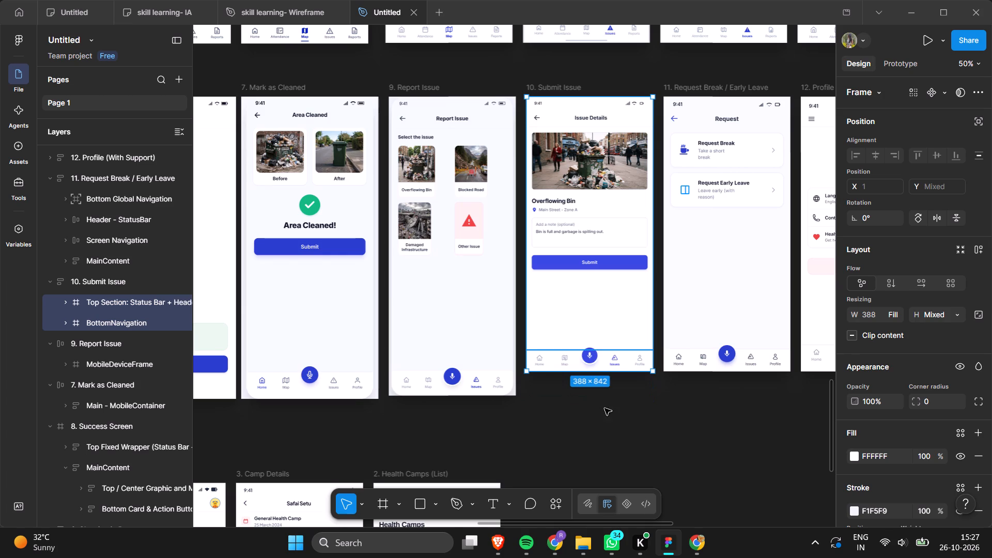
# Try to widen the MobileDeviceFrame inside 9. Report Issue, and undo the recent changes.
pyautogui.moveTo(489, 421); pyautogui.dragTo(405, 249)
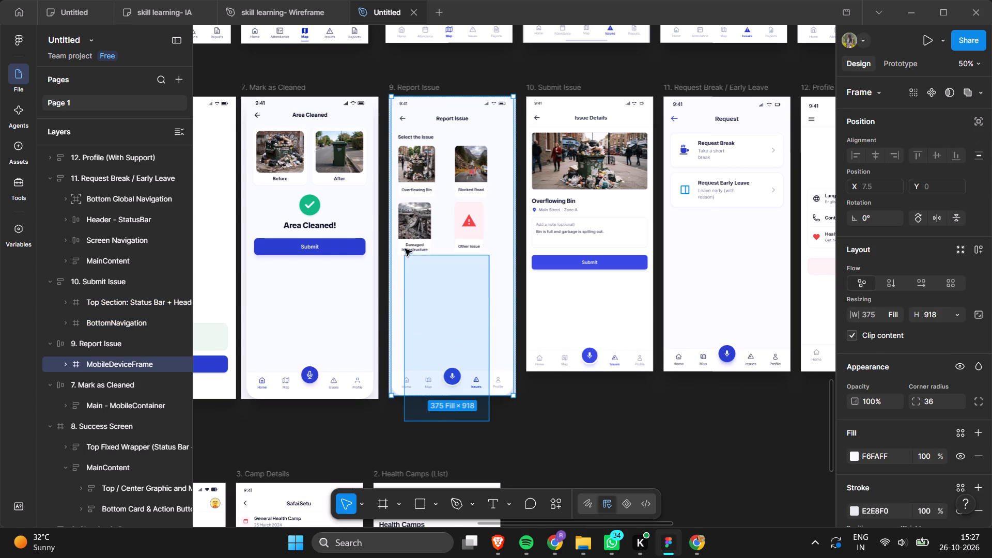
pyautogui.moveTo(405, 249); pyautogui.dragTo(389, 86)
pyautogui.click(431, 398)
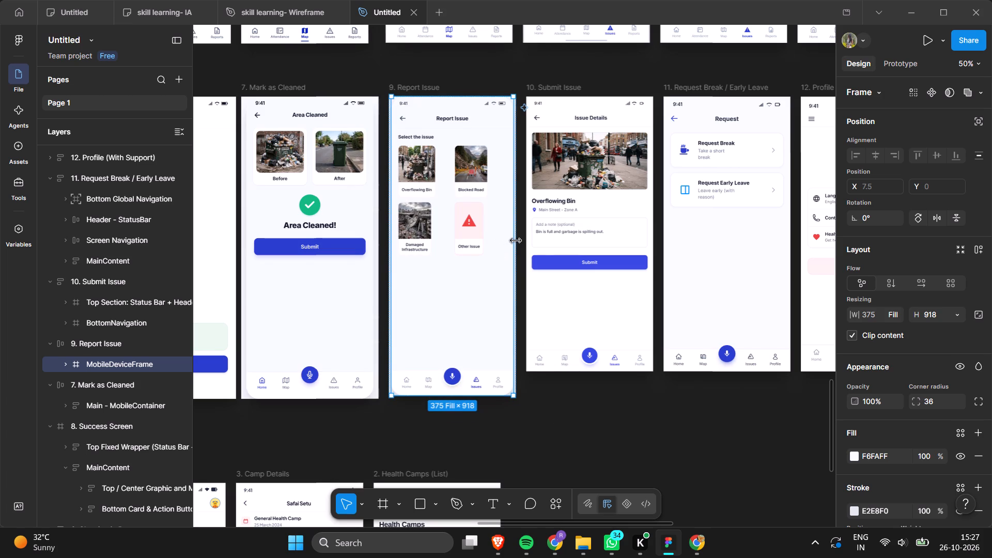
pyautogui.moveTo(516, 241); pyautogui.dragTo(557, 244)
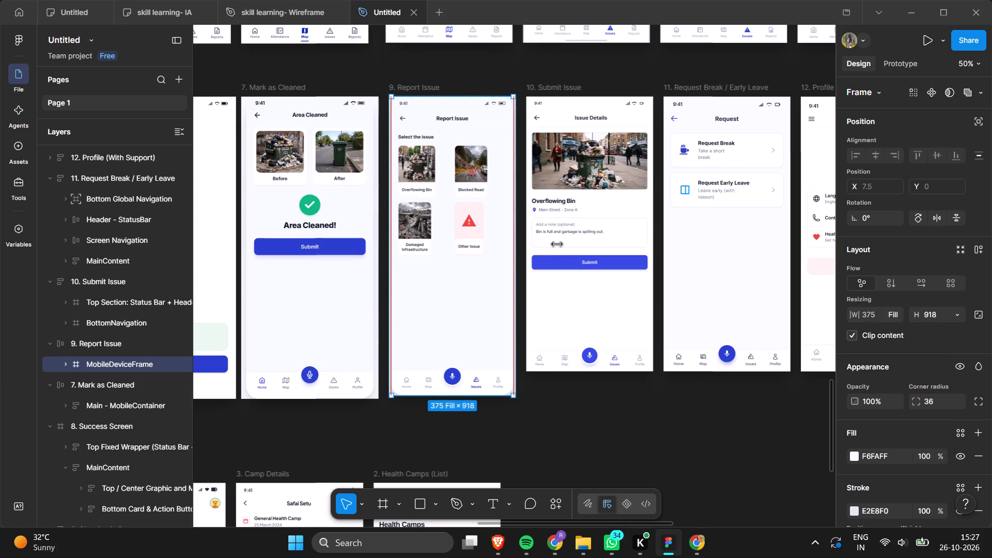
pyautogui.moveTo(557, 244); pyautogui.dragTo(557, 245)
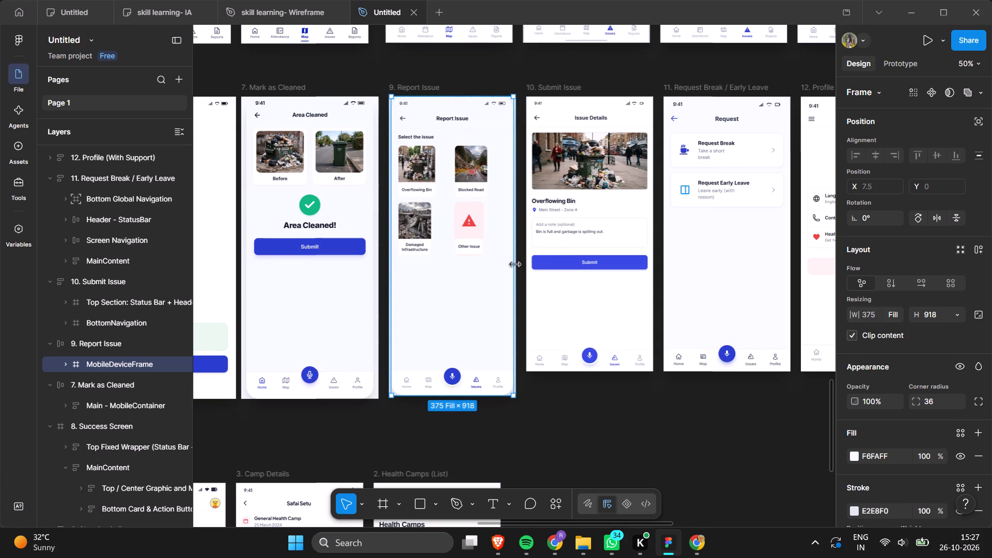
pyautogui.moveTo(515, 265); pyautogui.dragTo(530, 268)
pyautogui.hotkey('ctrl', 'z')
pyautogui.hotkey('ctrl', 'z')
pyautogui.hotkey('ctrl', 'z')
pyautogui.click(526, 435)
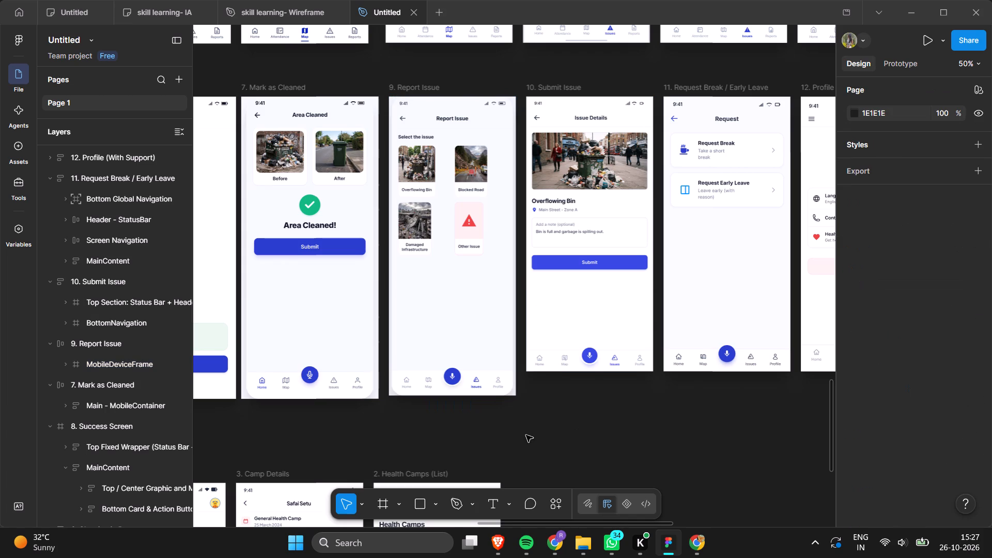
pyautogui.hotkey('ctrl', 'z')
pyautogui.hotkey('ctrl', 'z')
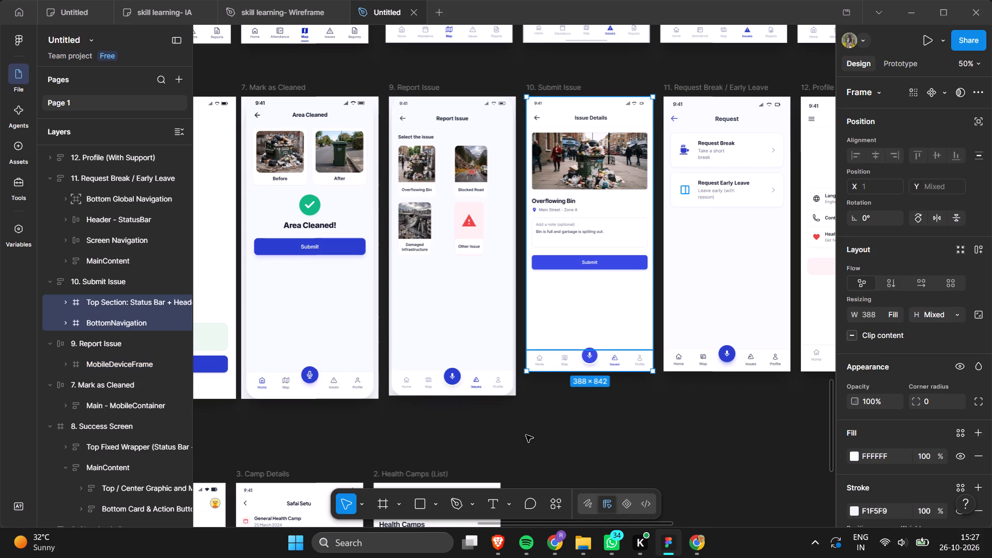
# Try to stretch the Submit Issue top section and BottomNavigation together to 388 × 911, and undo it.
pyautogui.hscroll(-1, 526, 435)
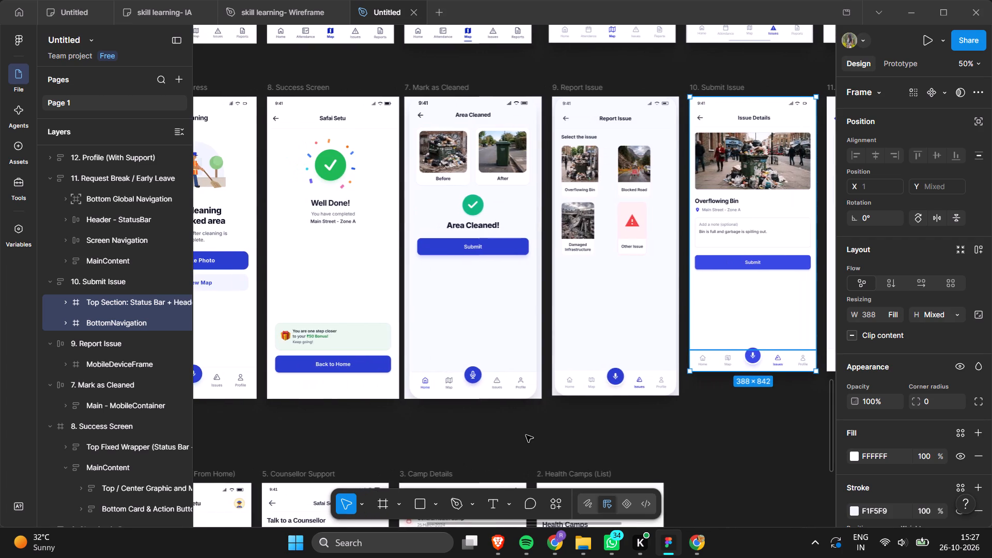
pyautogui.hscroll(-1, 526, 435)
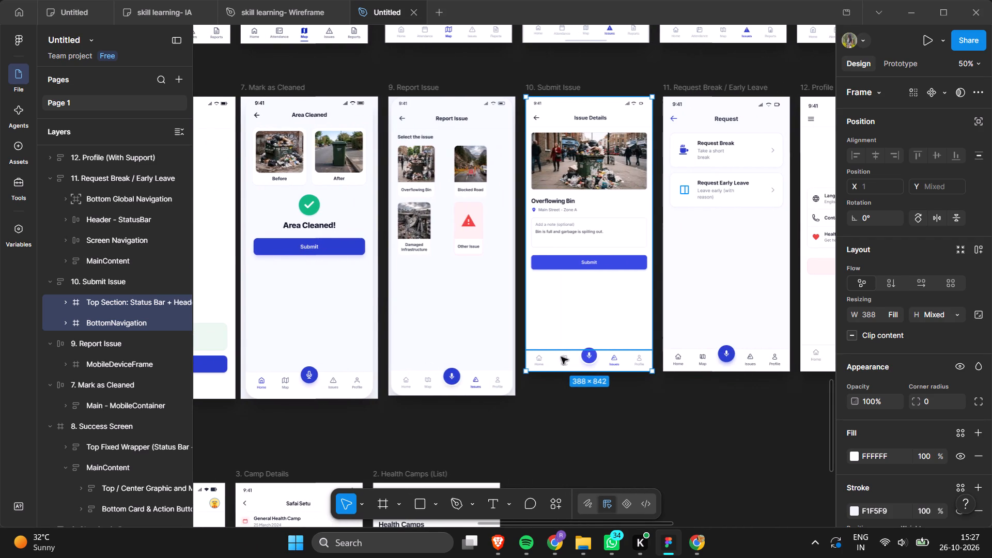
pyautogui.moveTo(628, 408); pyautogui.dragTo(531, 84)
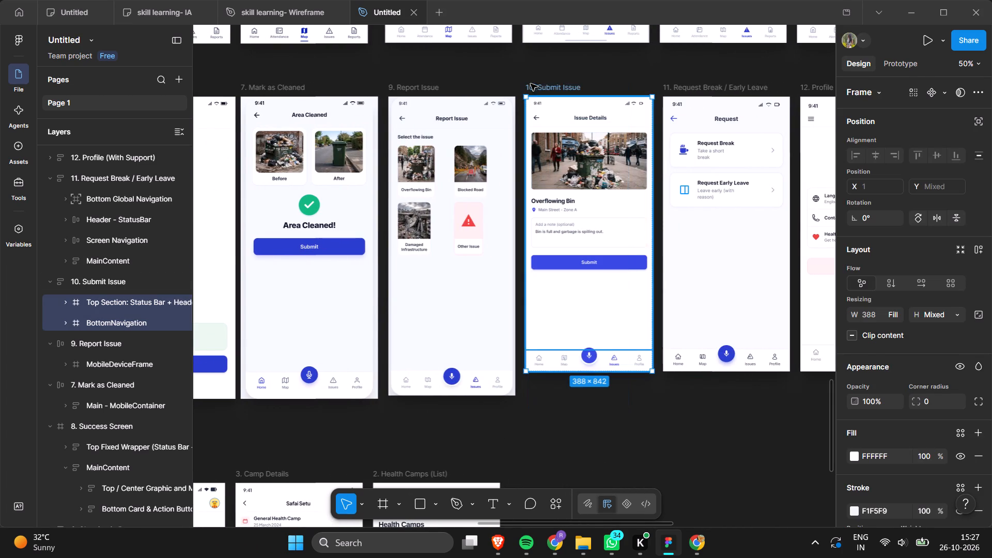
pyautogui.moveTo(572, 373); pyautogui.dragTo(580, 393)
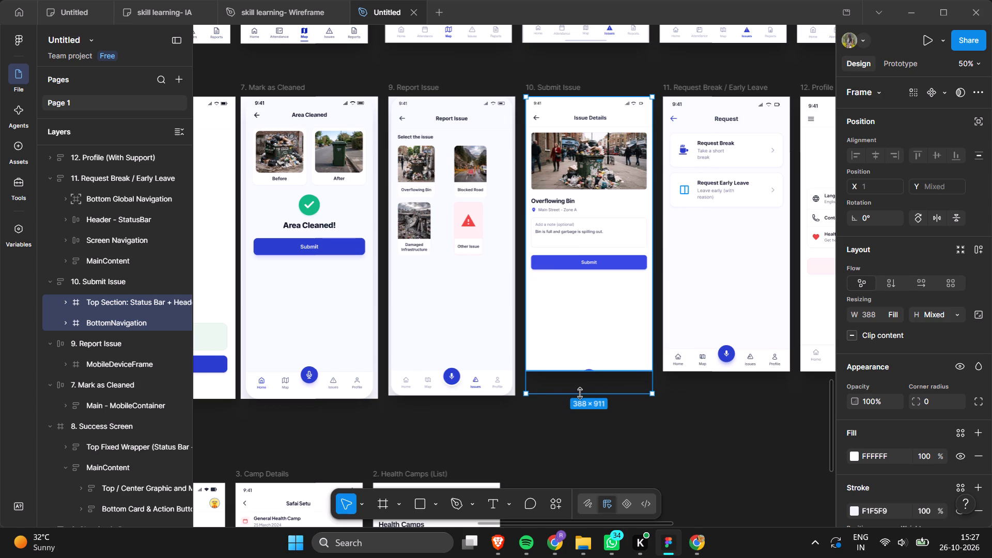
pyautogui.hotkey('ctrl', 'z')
# Lengthen the whole 10. Submit Issue frame to a height of 918.
pyautogui.moveTo(659, 393); pyautogui.dragTo(626, 204)
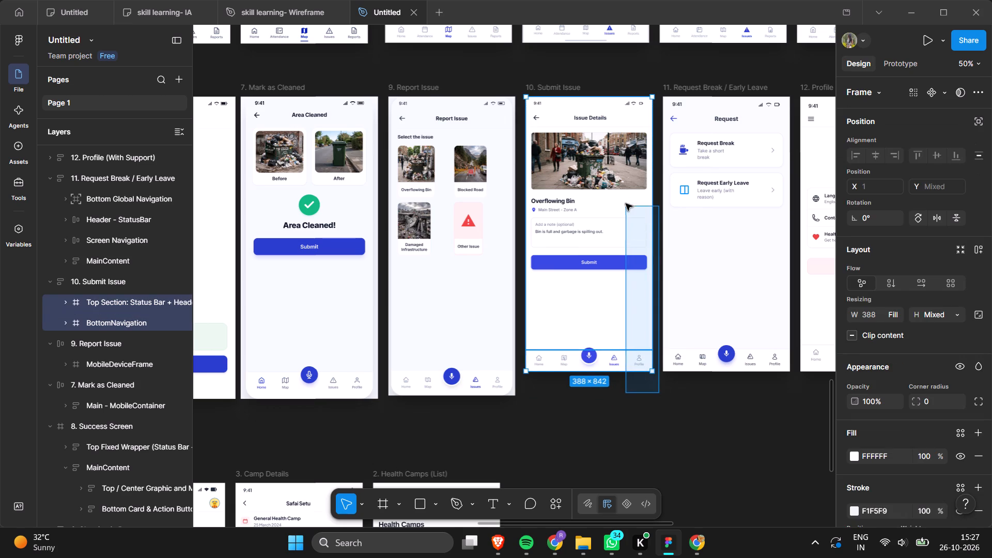
pyautogui.moveTo(626, 204); pyautogui.dragTo(525, 89)
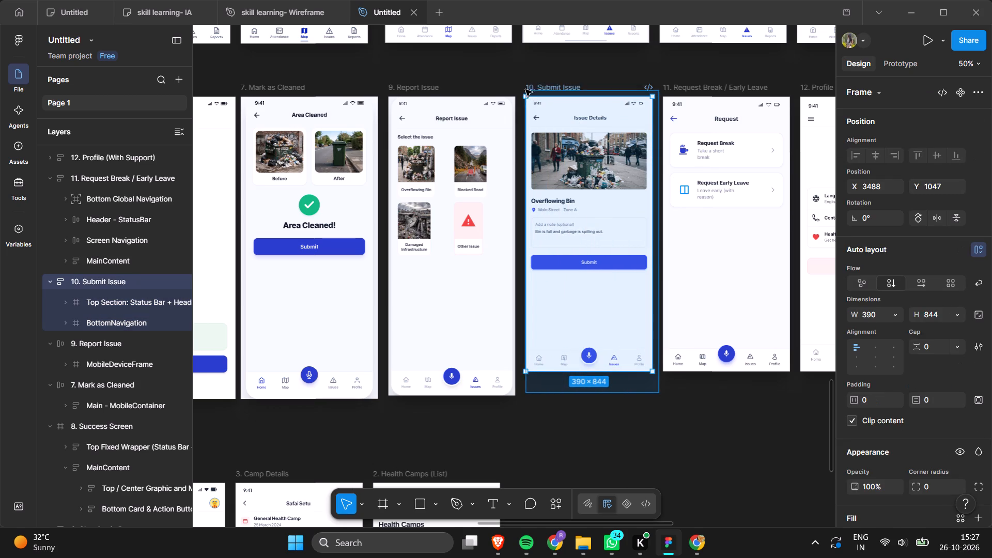
pyautogui.moveTo(525, 89); pyautogui.dragTo(522, 89)
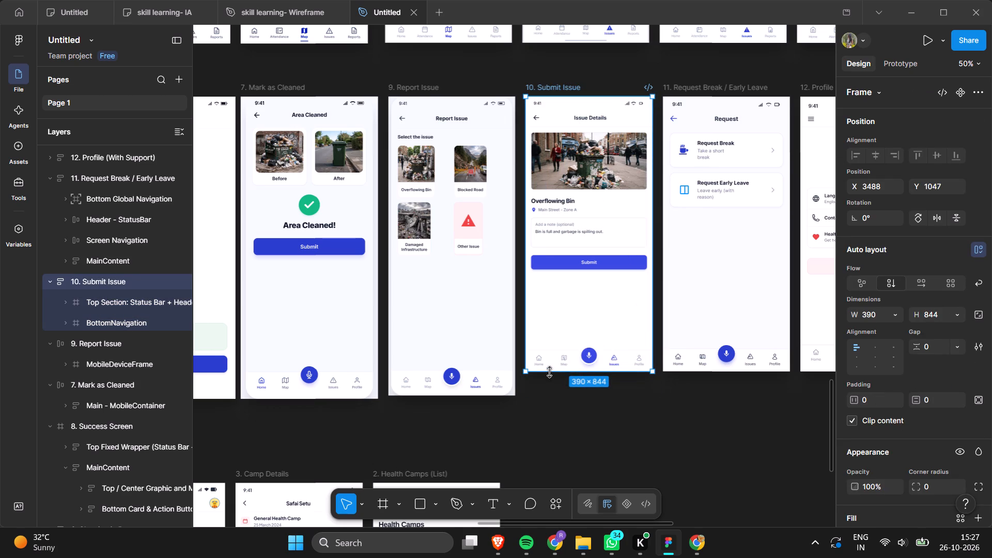
pyautogui.moveTo(549, 372); pyautogui.dragTo(553, 392)
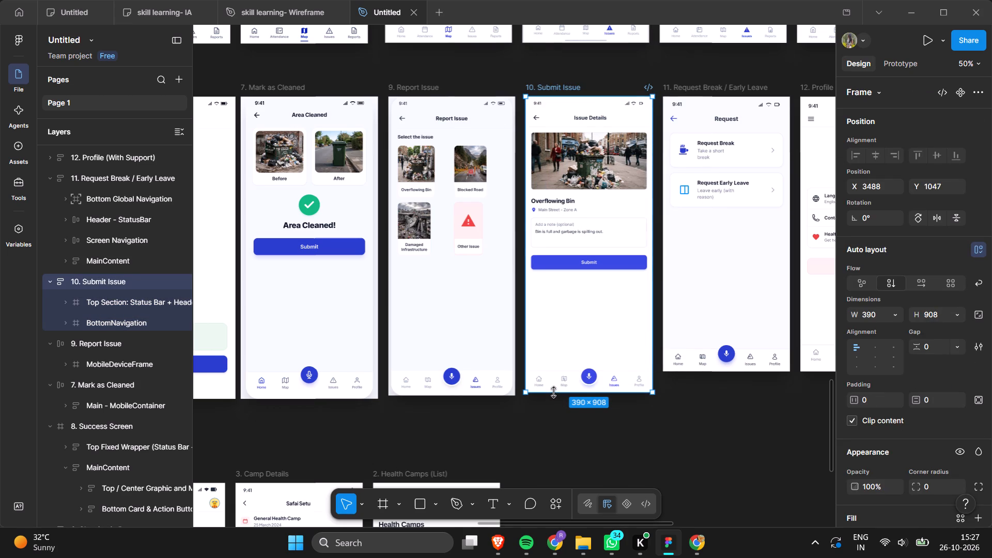
pyautogui.moveTo(553, 392); pyautogui.dragTo(554, 393)
# Lengthen the 11. Request Break / Early Leave frame to match the bottom edge of the 10. Submit Issue frame.
pyautogui.hscroll(-1, 554, 393)
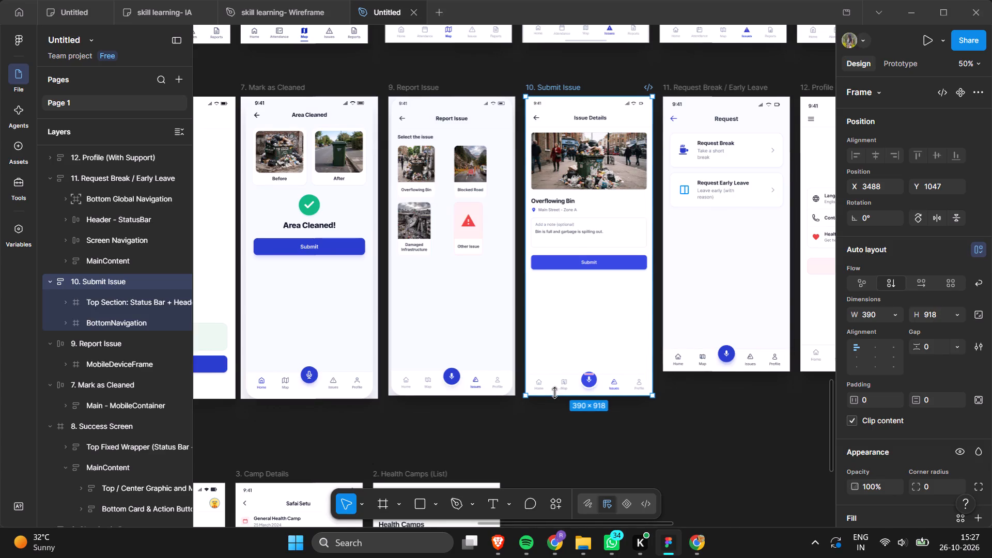
pyautogui.hscroll(-2, 554, 393)
pyautogui.moveTo(604, 402); pyautogui.dragTo(490, 141)
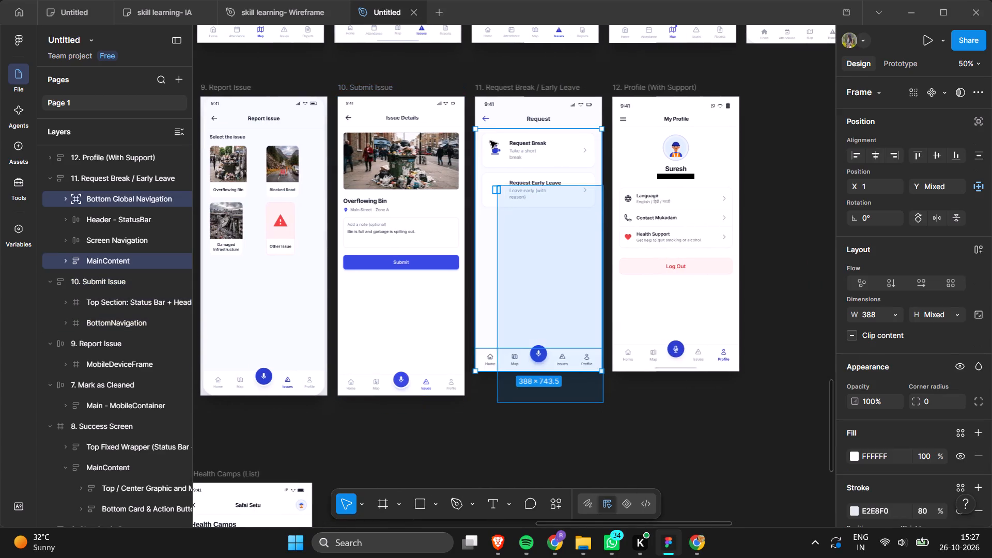
pyautogui.moveTo(490, 141); pyautogui.dragTo(472, 91)
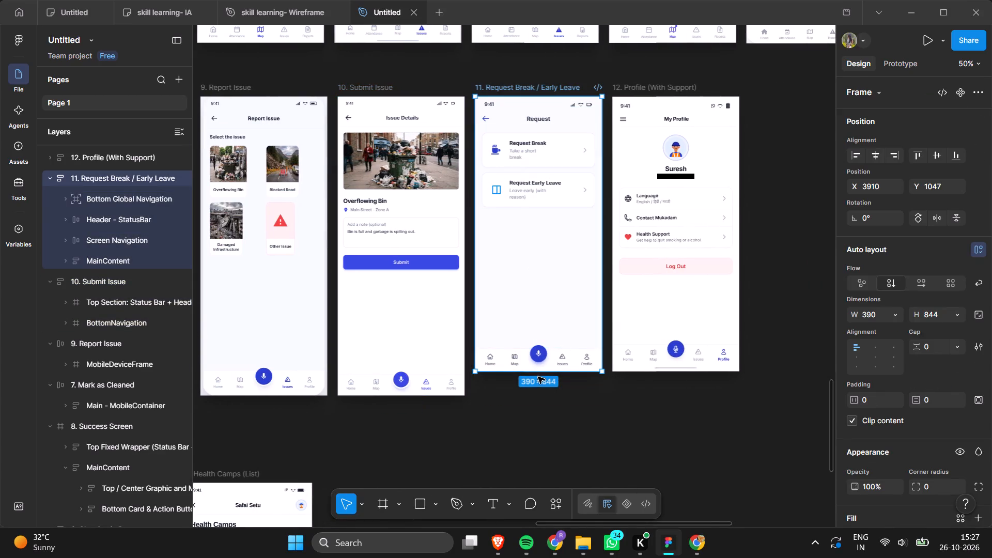
pyautogui.moveTo(528, 373); pyautogui.dragTo(529, 393)
# Lengthen the 12. Profile (With Support) frame to a height of 918.
pyautogui.moveTo(745, 401); pyautogui.dragTo(609, 78)
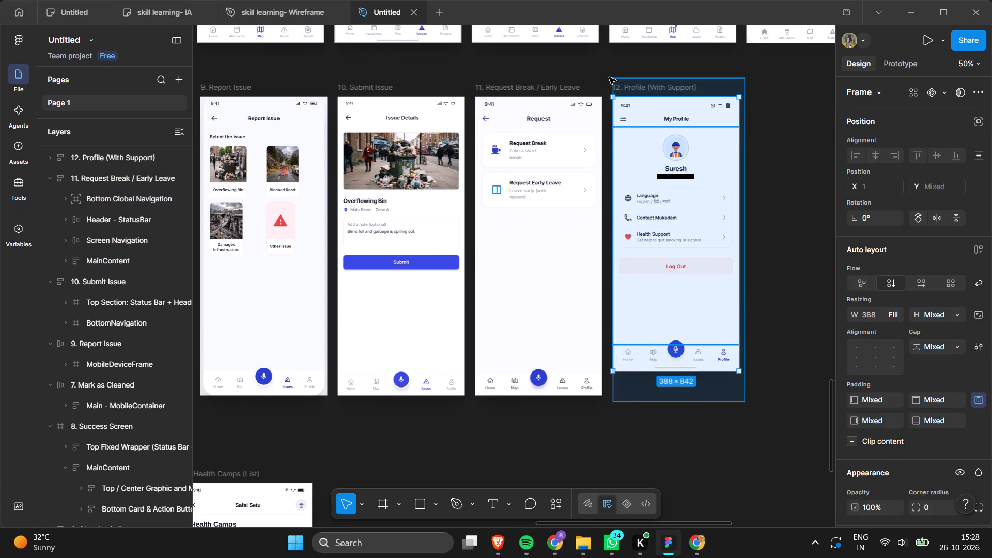
pyautogui.moveTo(609, 78); pyautogui.dragTo(609, 78)
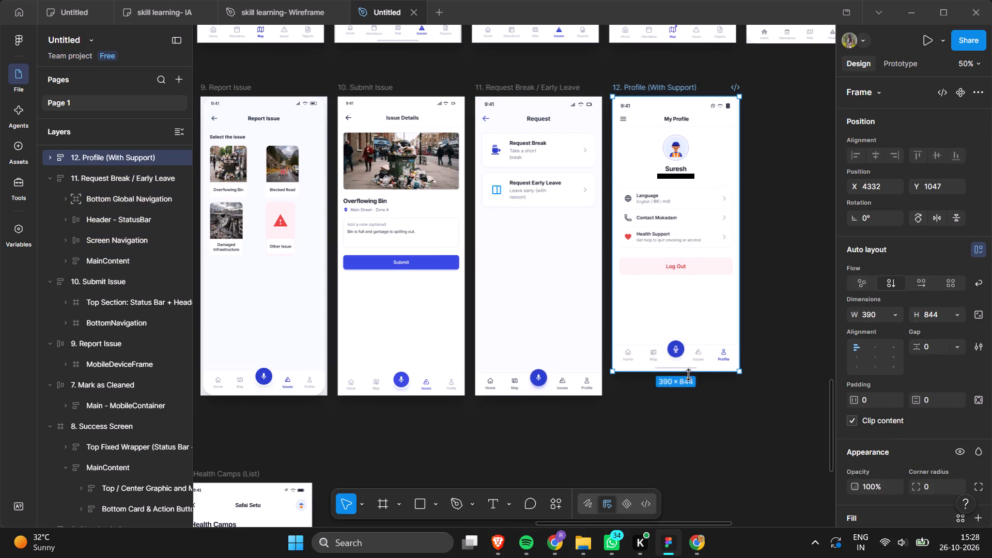
pyautogui.moveTo(688, 375); pyautogui.dragTo(693, 393)
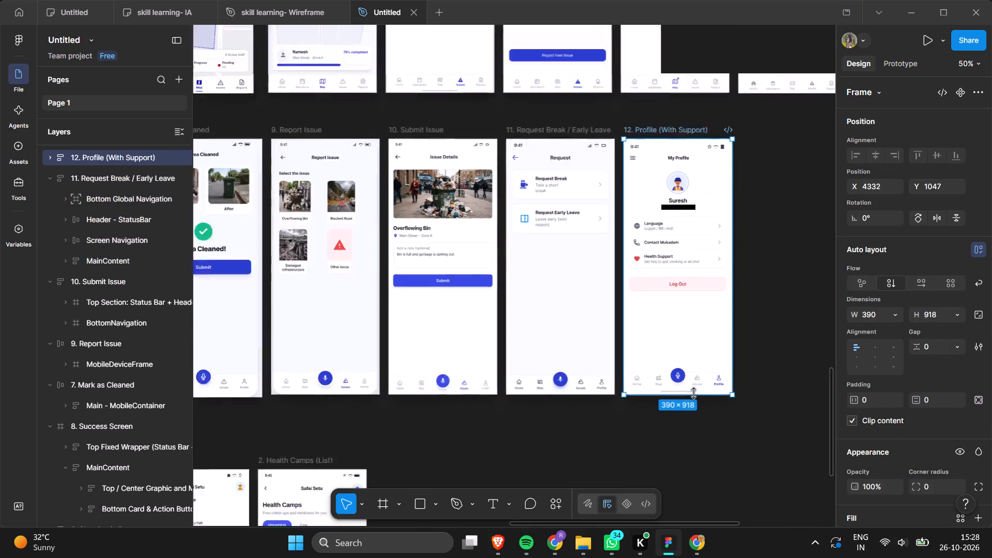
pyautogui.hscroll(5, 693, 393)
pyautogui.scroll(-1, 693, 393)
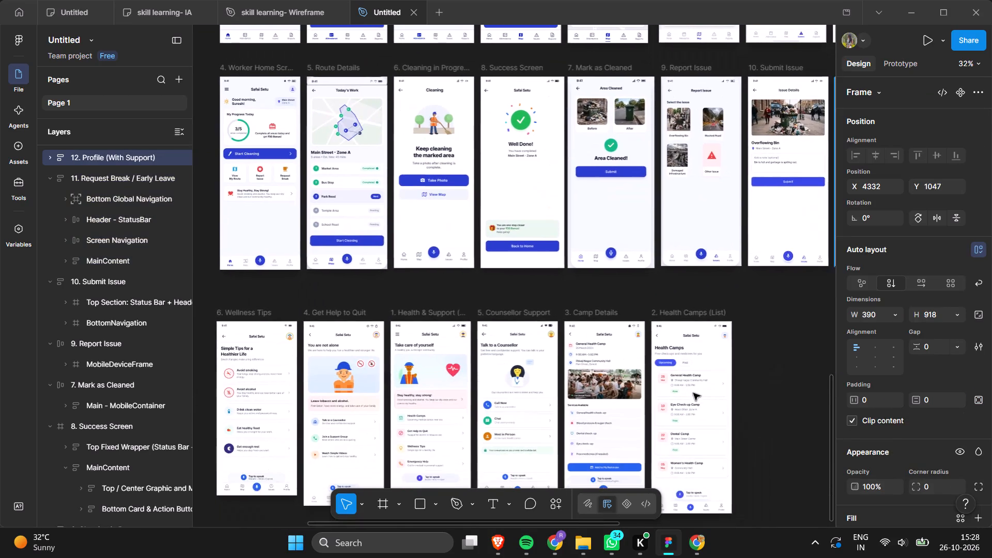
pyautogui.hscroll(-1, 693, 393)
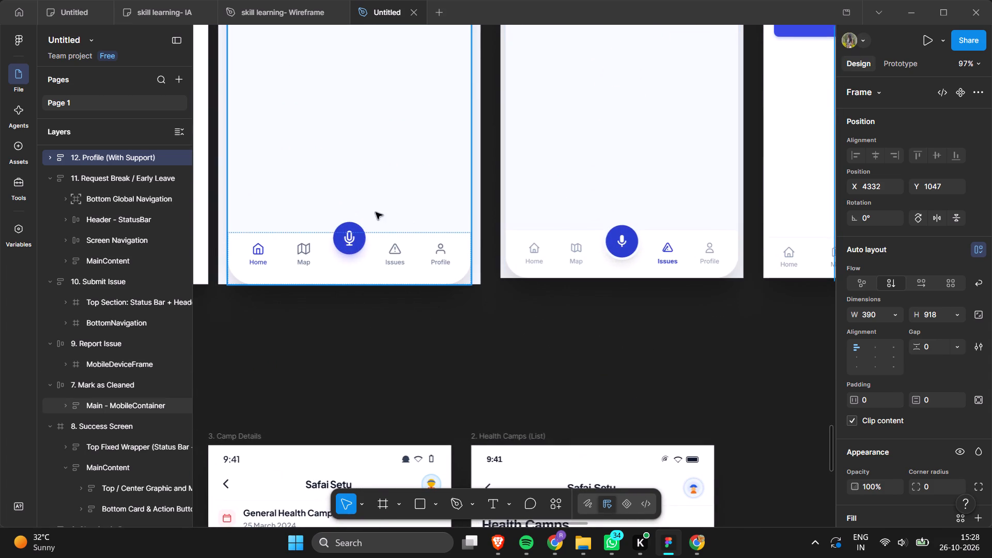
# Look over the Mark as Cleaned bottom navigation, the coloured screen rows and the low-fidelity wireframe rows on the canvas.
pyautogui.doubleClick(349, 244)
pyautogui.click(349, 244)
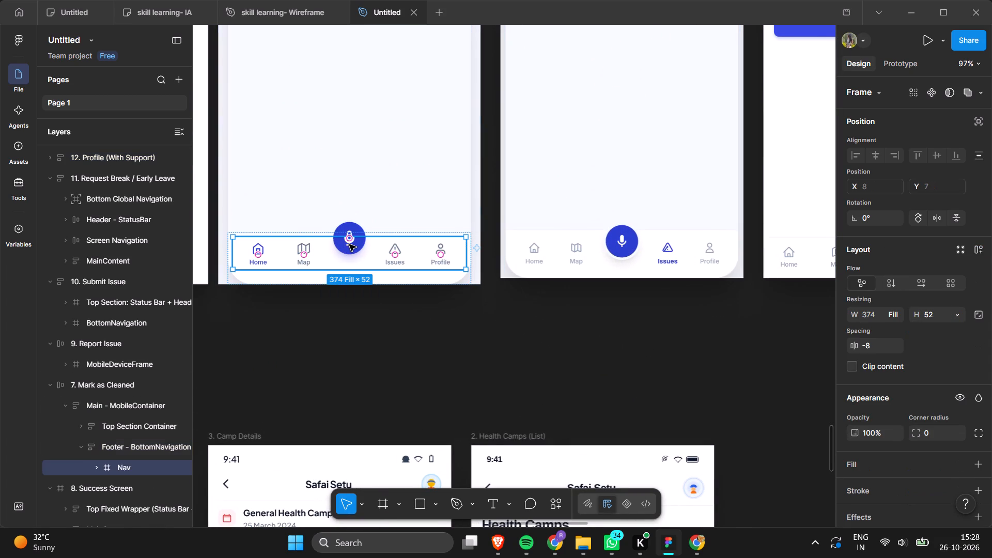
pyautogui.click(469, 342)
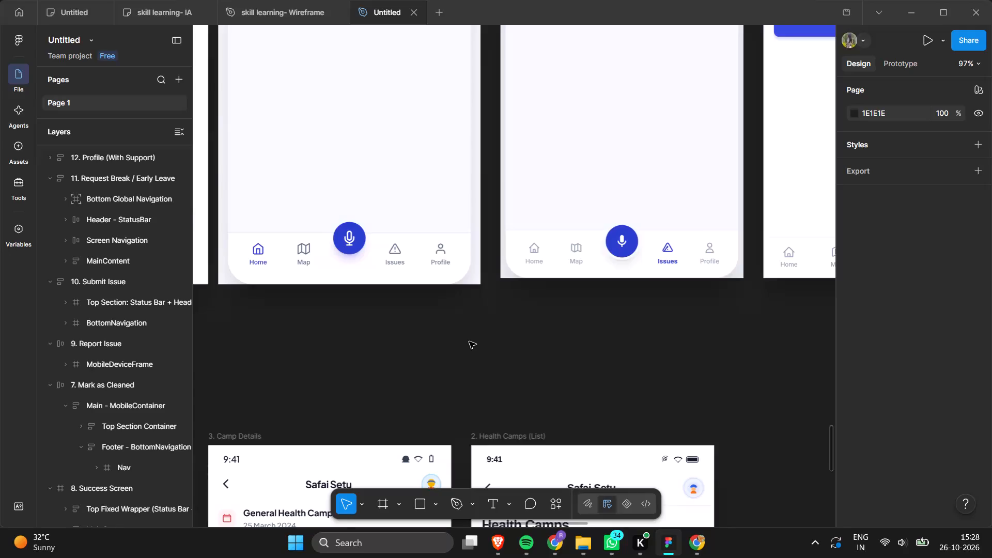
pyautogui.scroll(-1, 469, 342)
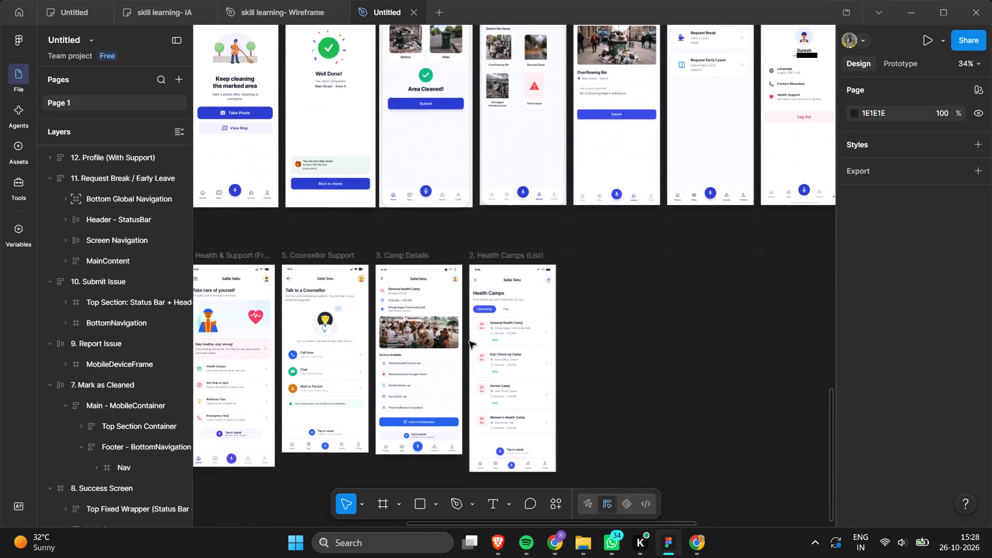
pyautogui.scroll(-2, 469, 342)
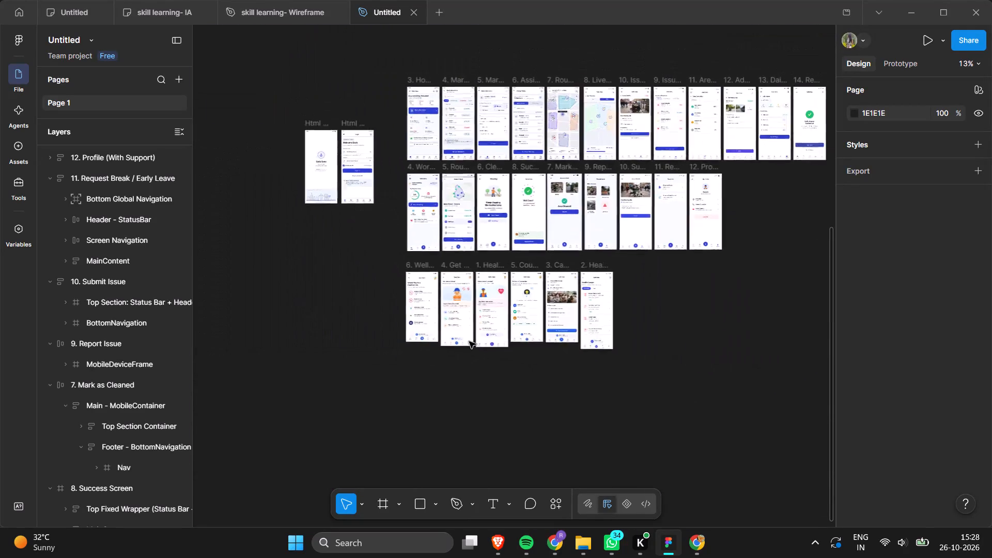
pyautogui.scroll(7, 469, 342)
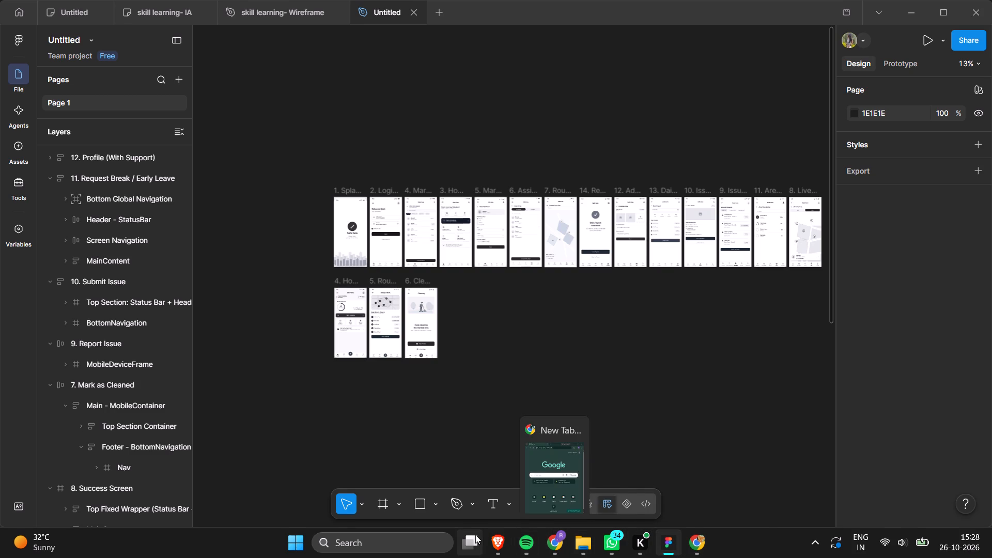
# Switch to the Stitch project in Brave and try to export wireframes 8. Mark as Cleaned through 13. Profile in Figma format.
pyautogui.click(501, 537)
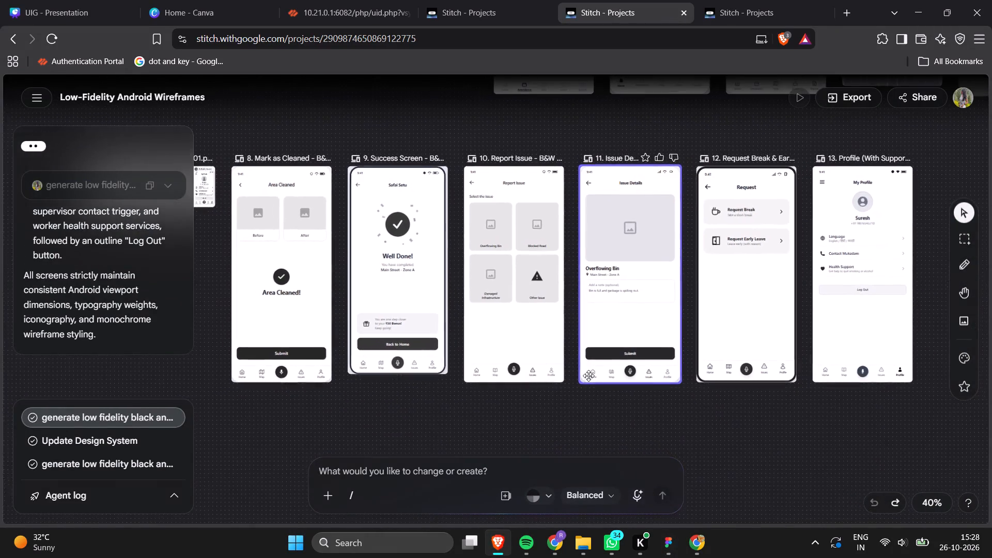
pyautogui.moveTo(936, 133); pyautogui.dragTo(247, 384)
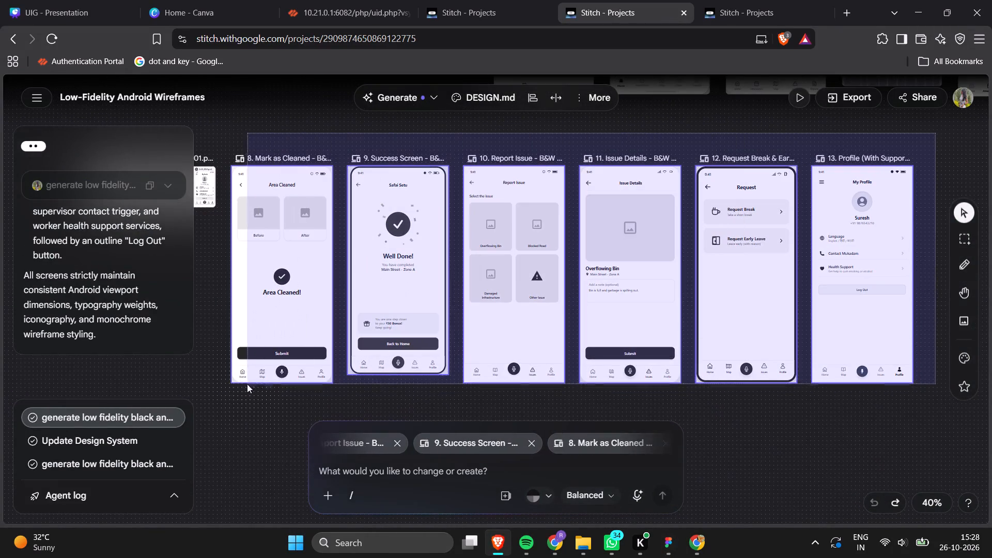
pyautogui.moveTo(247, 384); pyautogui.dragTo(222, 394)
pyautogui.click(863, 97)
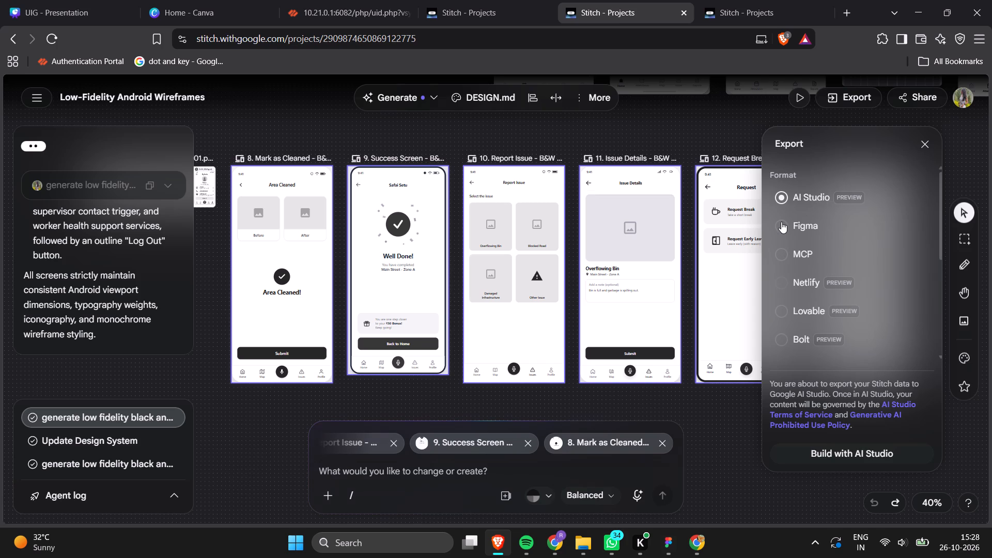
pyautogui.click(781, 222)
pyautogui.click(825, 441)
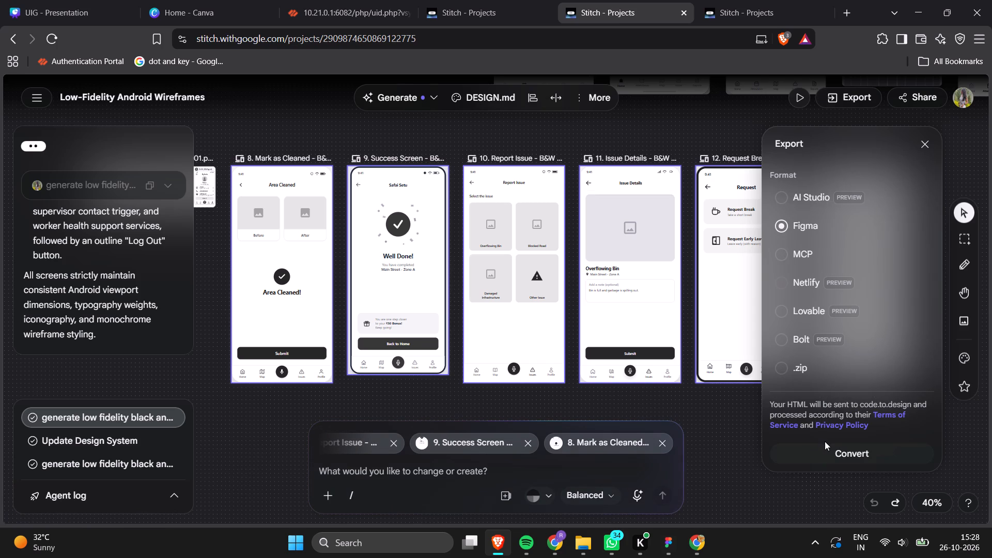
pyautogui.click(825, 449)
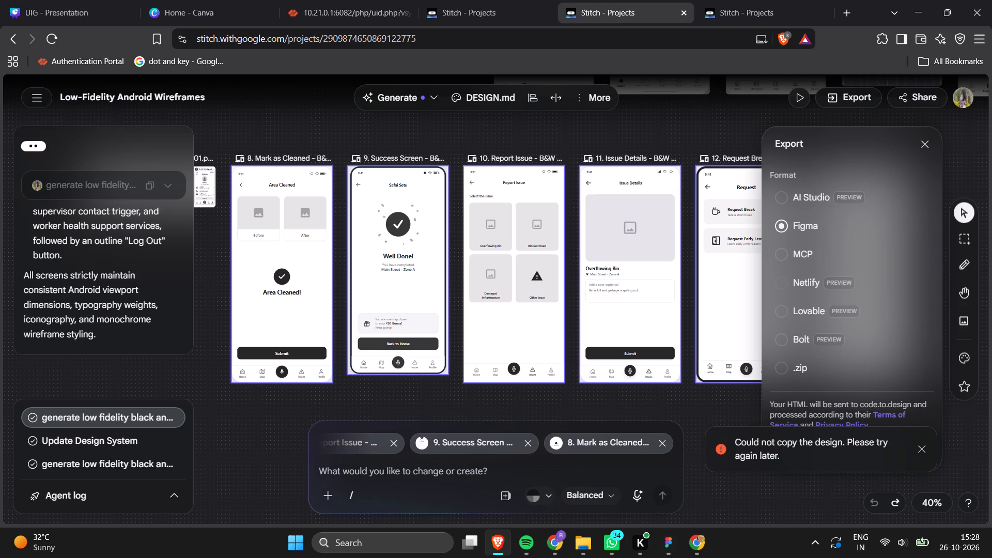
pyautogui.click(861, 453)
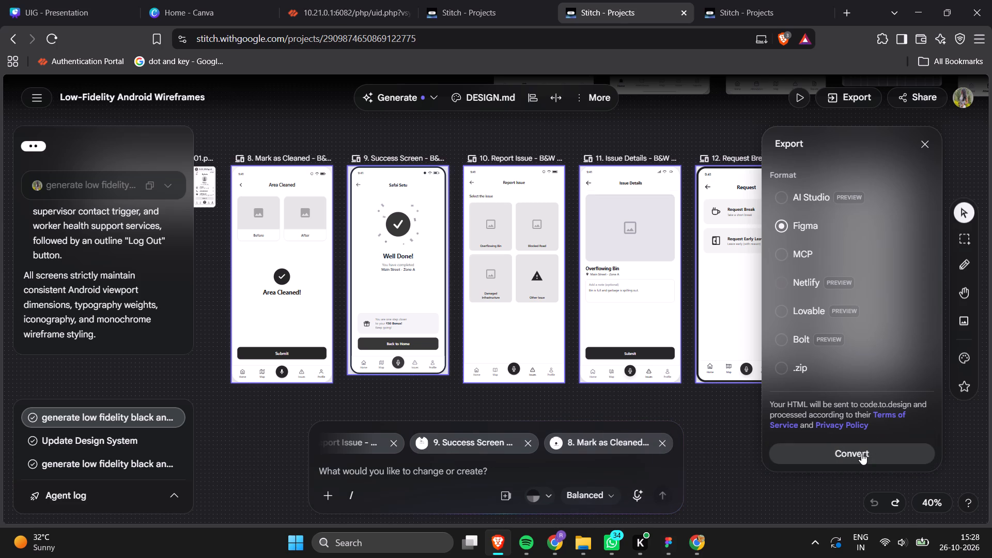
pyautogui.click(481, 97)
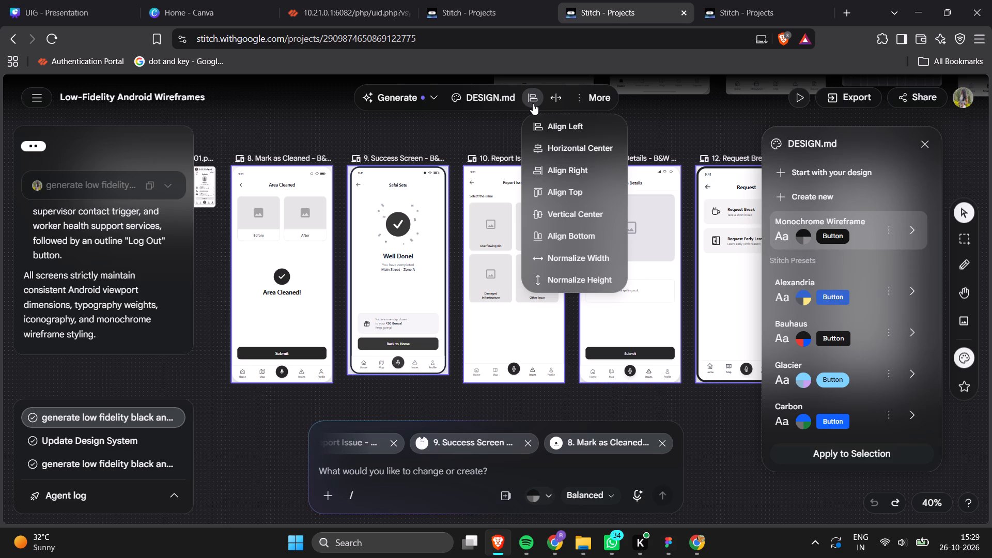
pyautogui.scroll(-3, 813, 418)
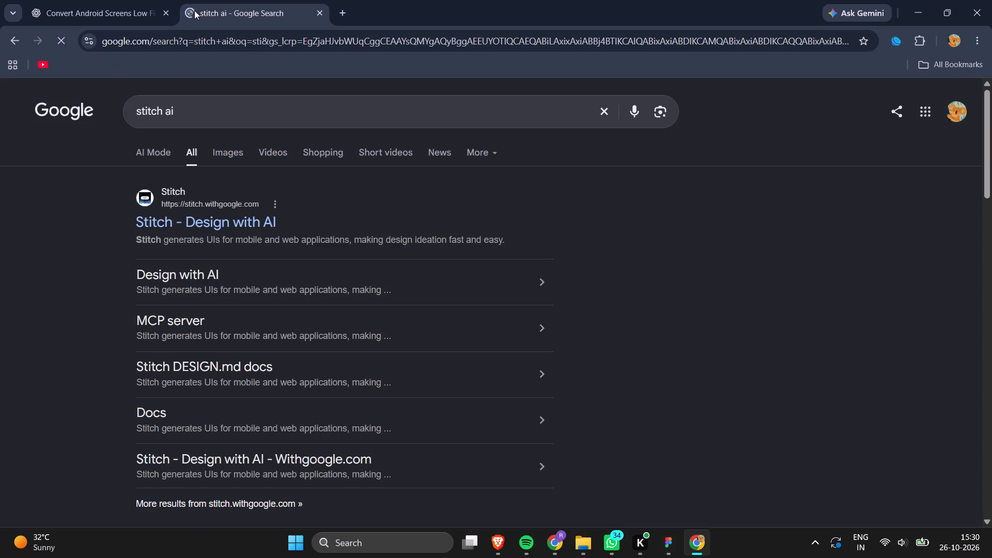
pyautogui.click(210, 222)
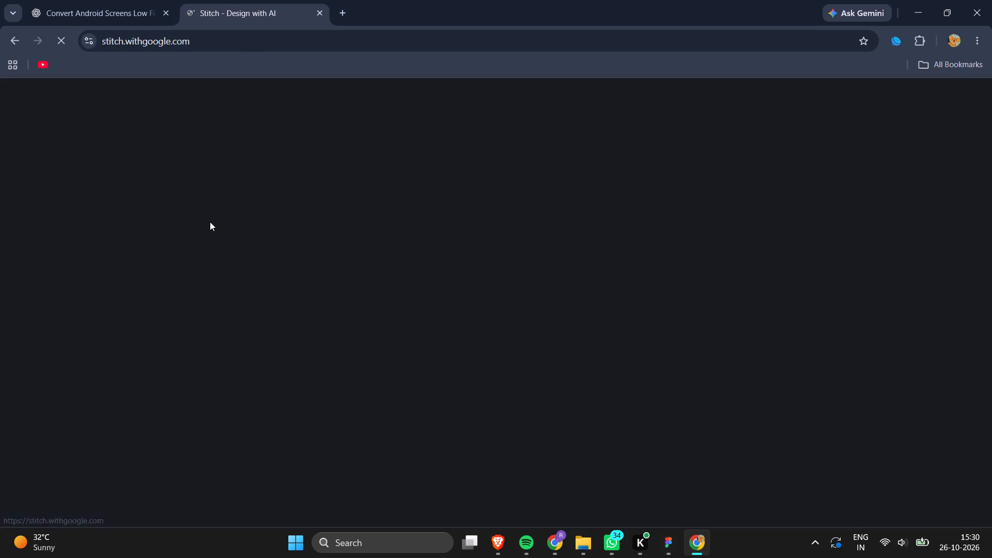
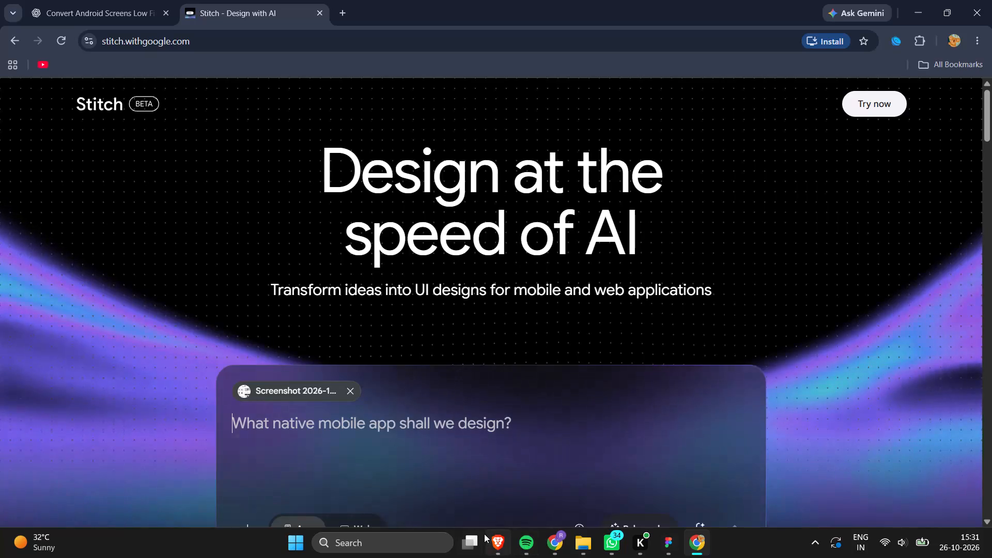
# Copy the low-fidelity black and white prototype prompt from the Stitch project in Brave and submit it with the attached screenshot in Chrome's Stitch.
pyautogui.click(500, 541)
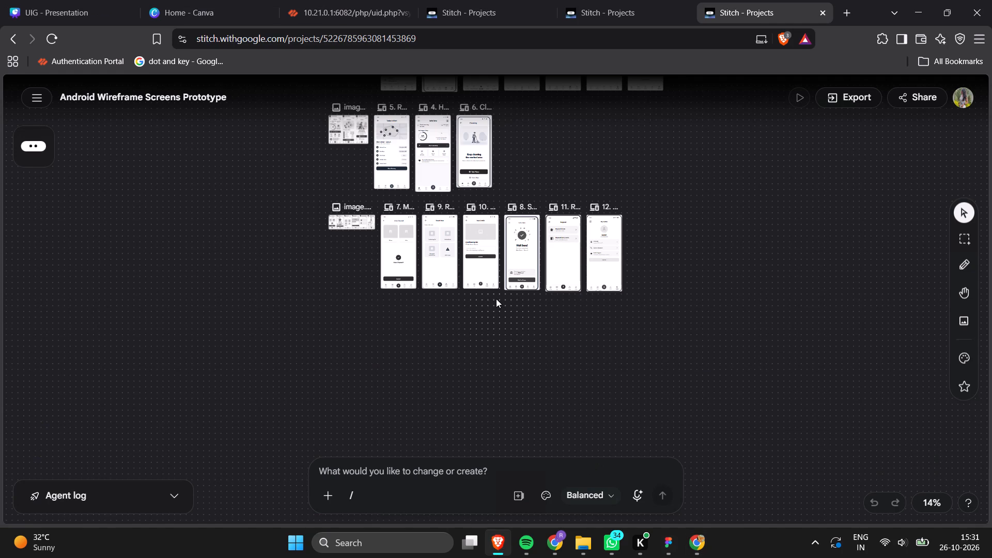
pyautogui.click(397, 236)
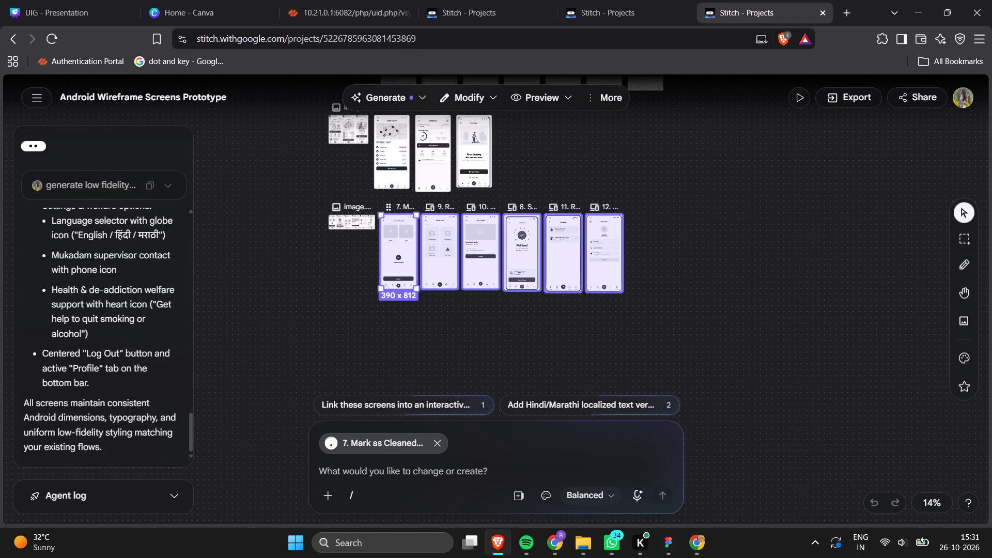
pyautogui.click(151, 187)
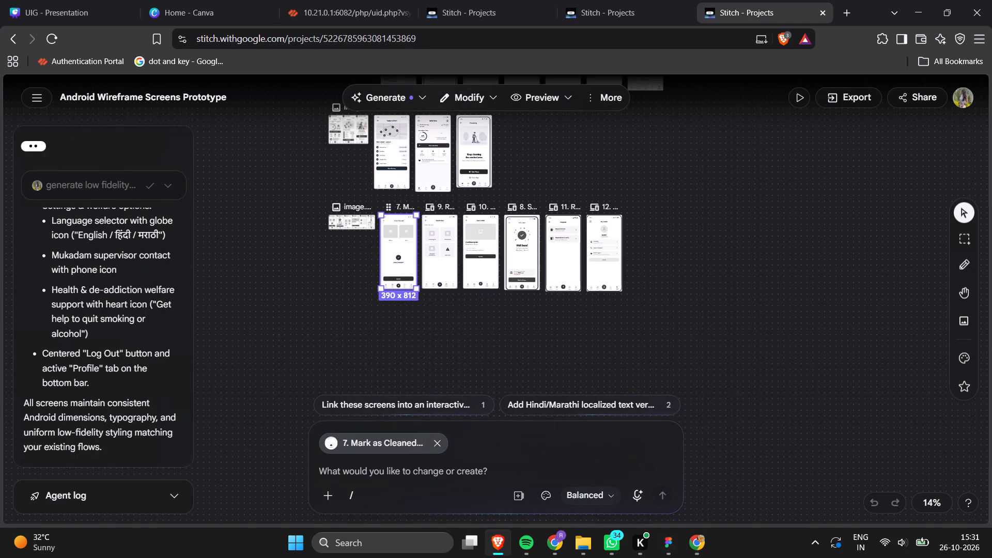
pyautogui.click(692, 550)
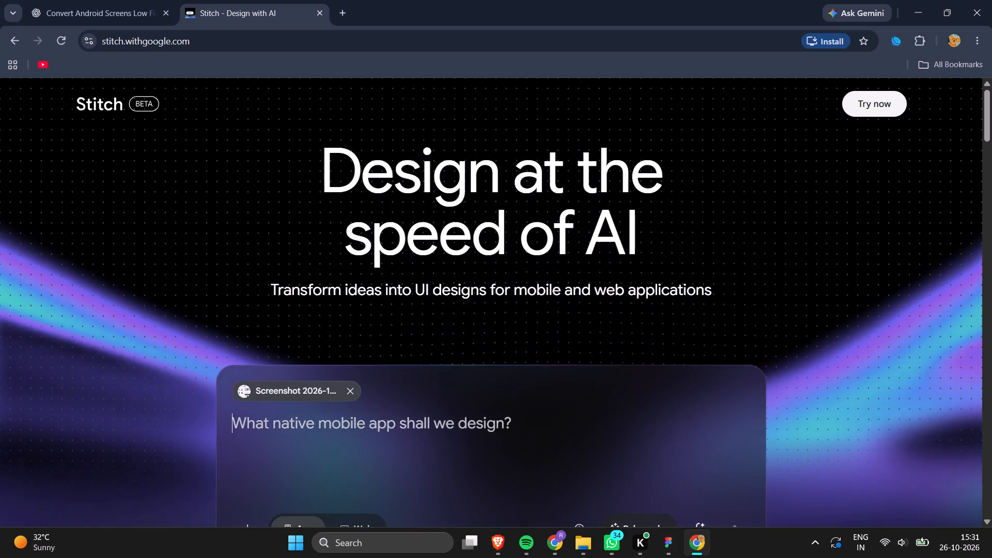
pyautogui.click(501, 446)
pyautogui.hotkey('ctrl', 'v')
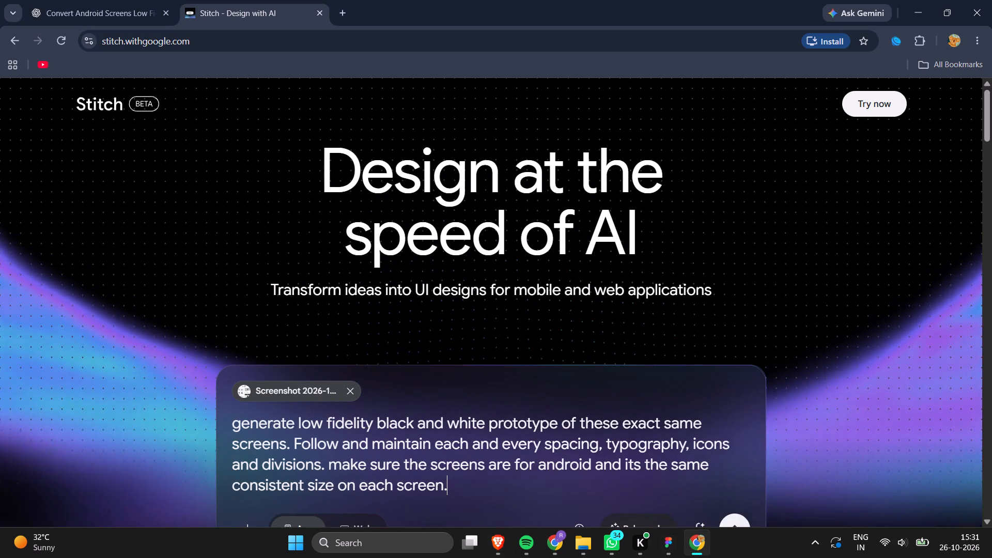
pyautogui.press('Return')
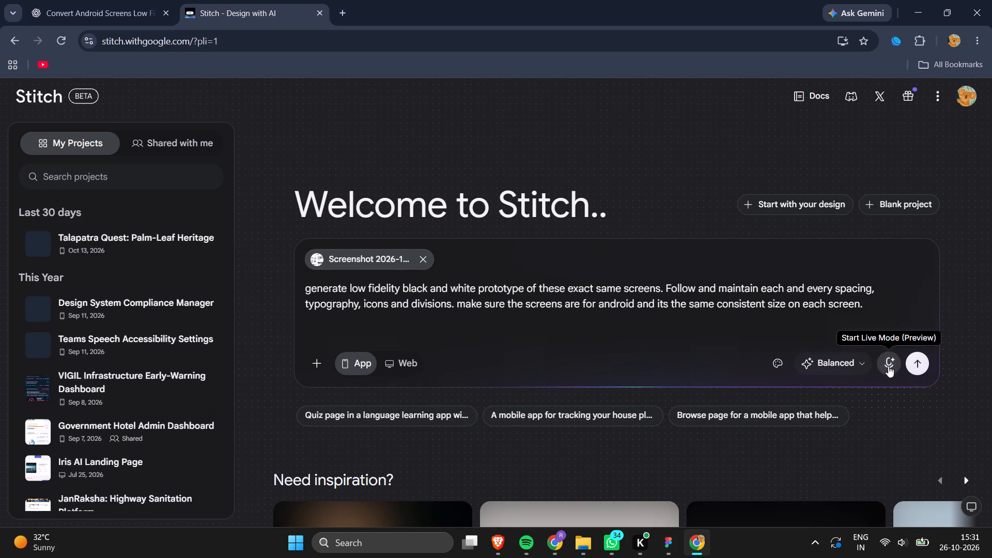
pyautogui.click(912, 366)
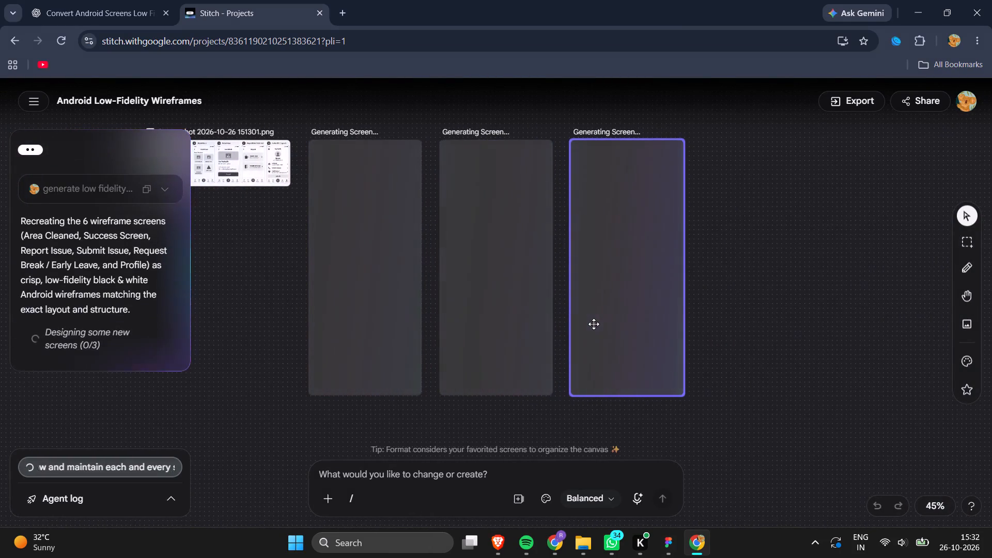
# Switch to Figma and inspect the worker-flow and health screens, ending close up on the header of 5. Route Details.
pyautogui.click(669, 551)
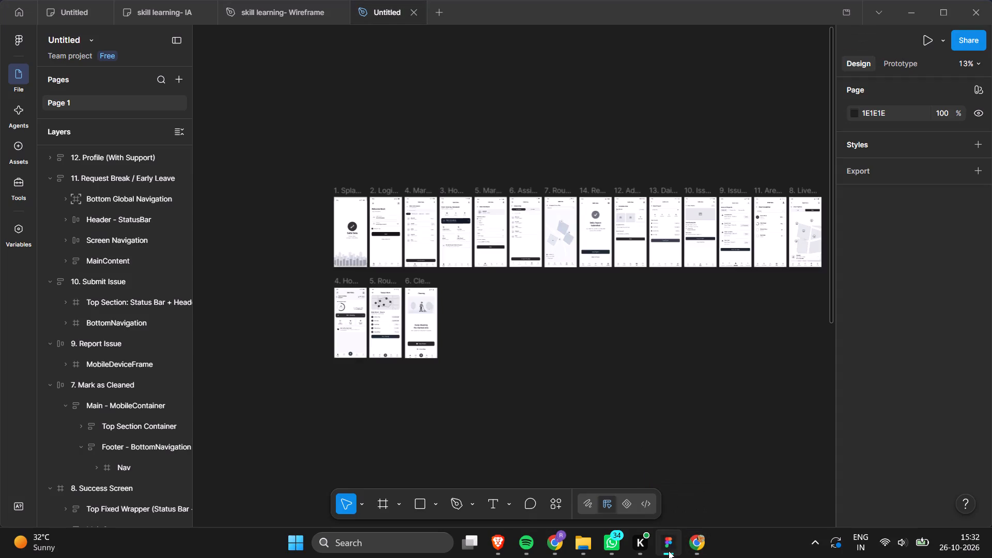
pyautogui.scroll(-3, 669, 551)
pyautogui.scroll(-6, 512, 367)
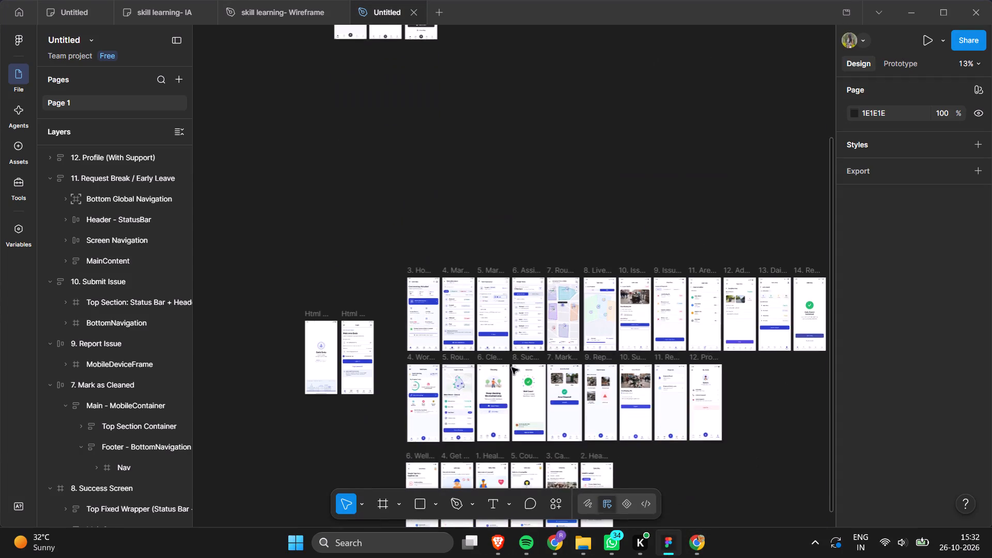
pyautogui.scroll(-2, 512, 367)
pyautogui.scroll(4, 512, 367)
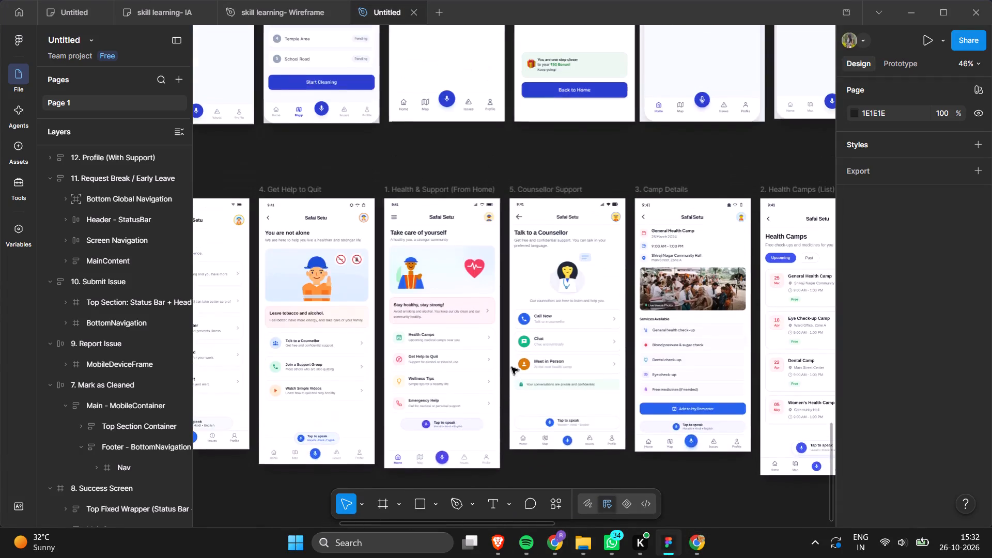
pyautogui.scroll(1, 512, 367)
pyautogui.hscroll(-3, 512, 367)
pyautogui.hscroll(3, 512, 367)
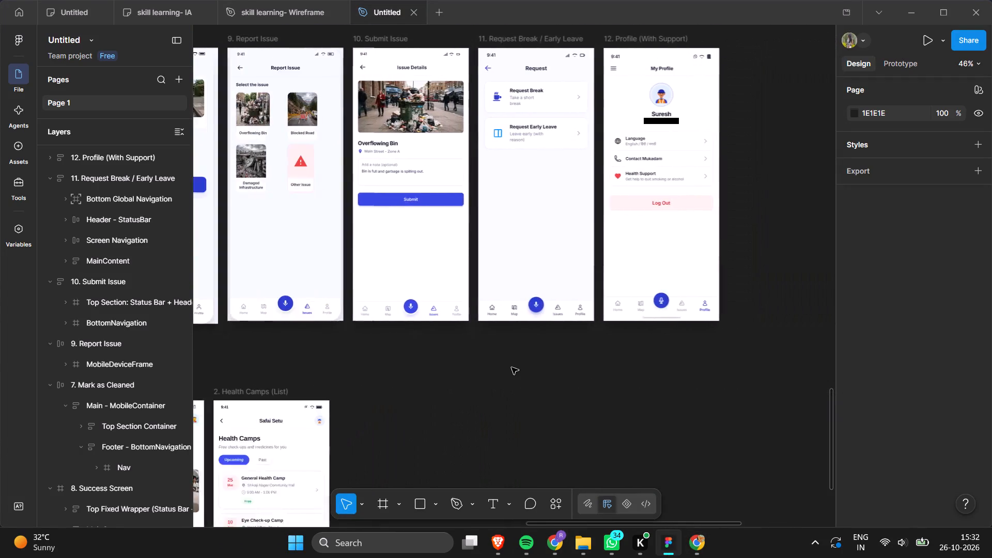
pyautogui.hscroll(6, 512, 367)
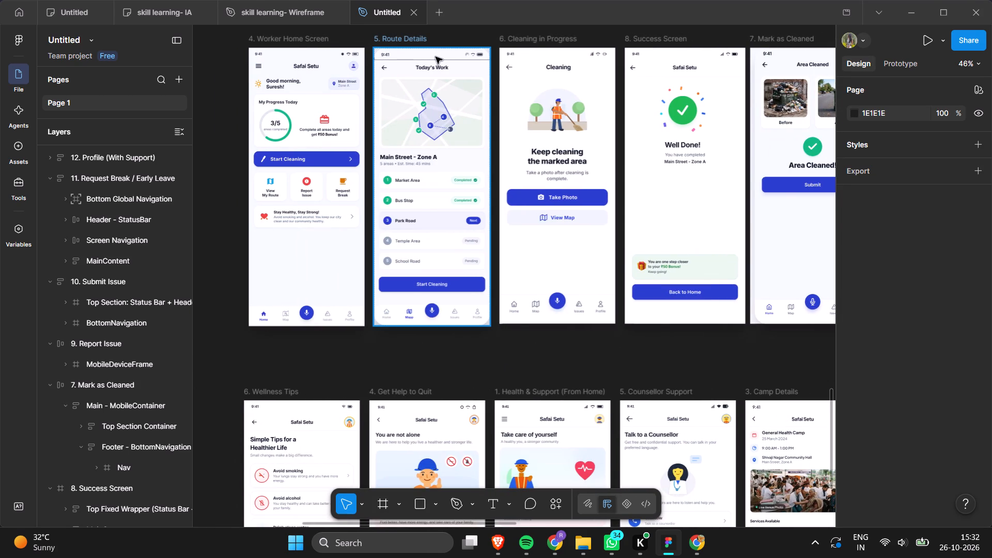
pyautogui.scroll(1, 436, 57)
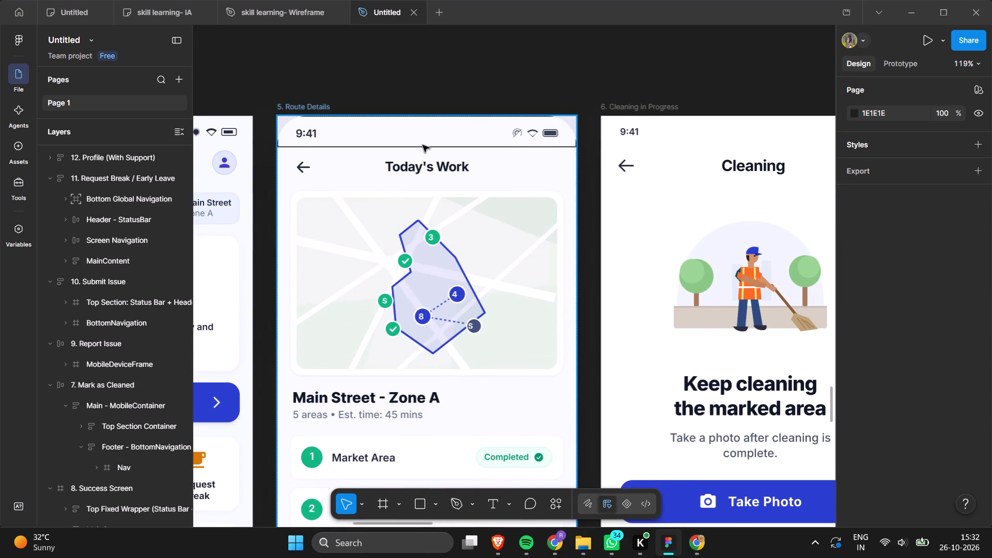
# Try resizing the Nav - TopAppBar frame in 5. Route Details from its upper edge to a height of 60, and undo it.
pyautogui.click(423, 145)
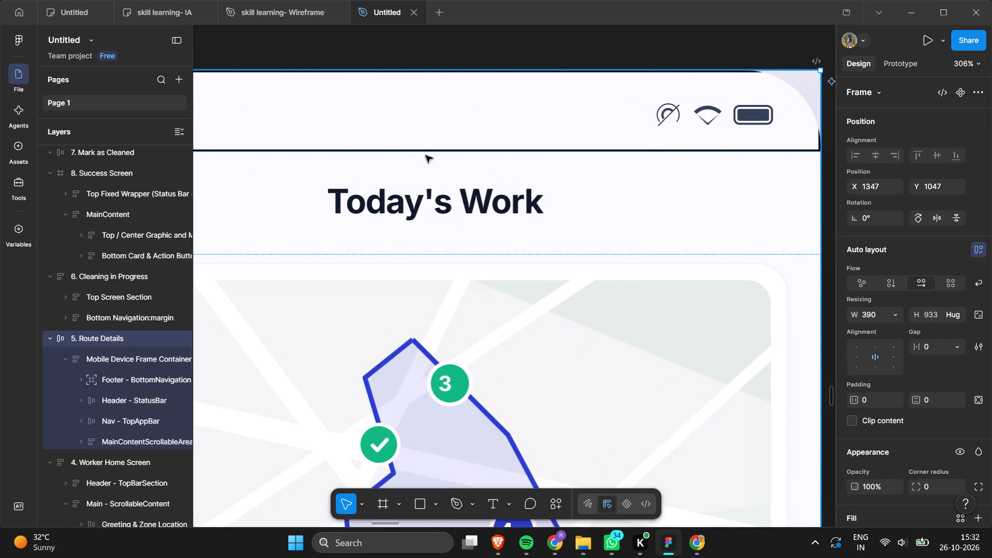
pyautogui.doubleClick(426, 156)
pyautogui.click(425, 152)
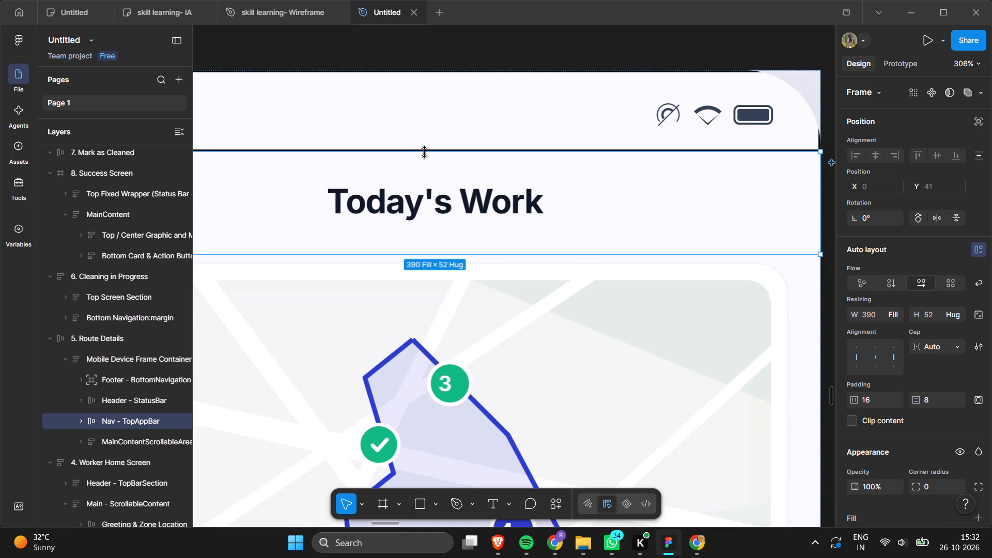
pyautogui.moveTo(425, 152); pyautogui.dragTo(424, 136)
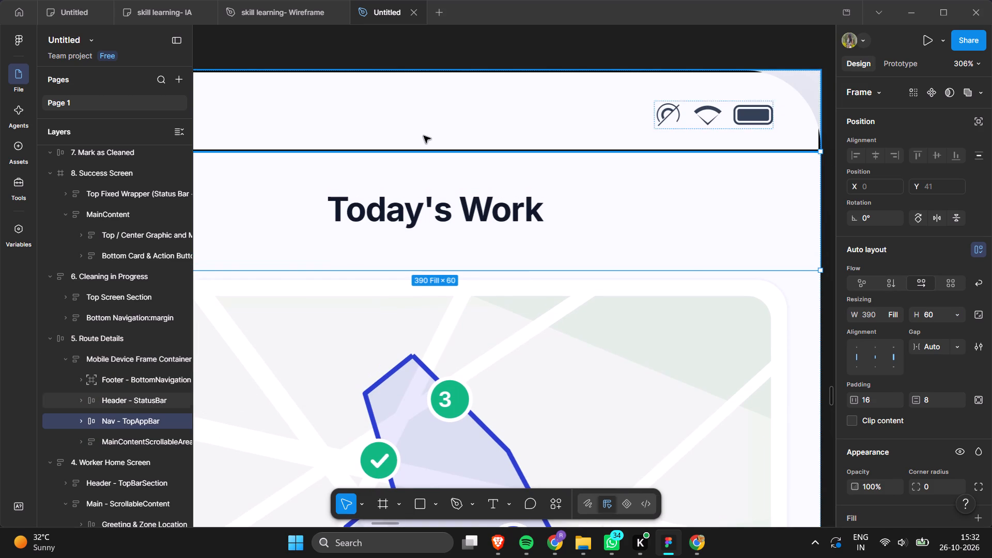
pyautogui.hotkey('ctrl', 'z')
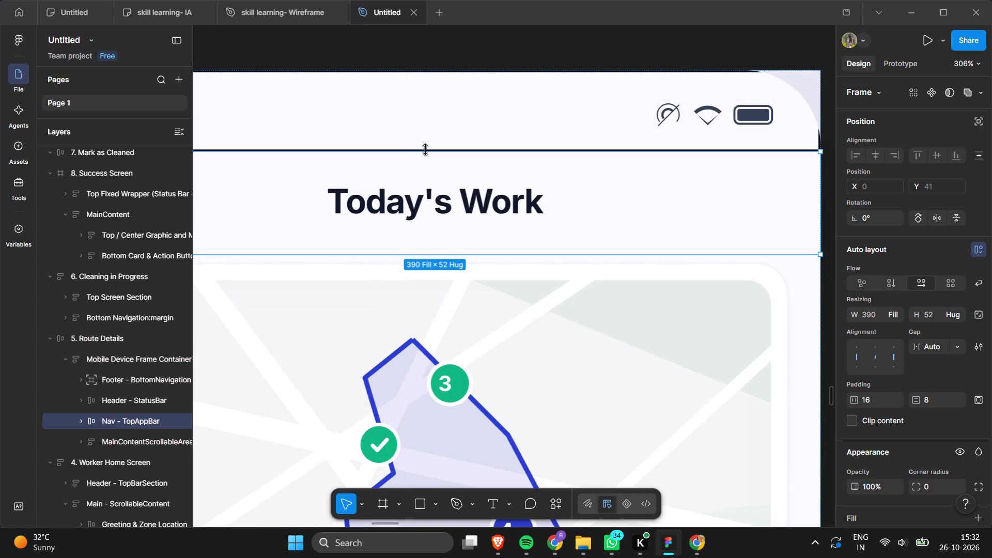
# Remove the black 000000 stroke from the Header - StatusBar frame in 5. Route Details.
pyautogui.click(426, 149)
pyautogui.click(437, 145)
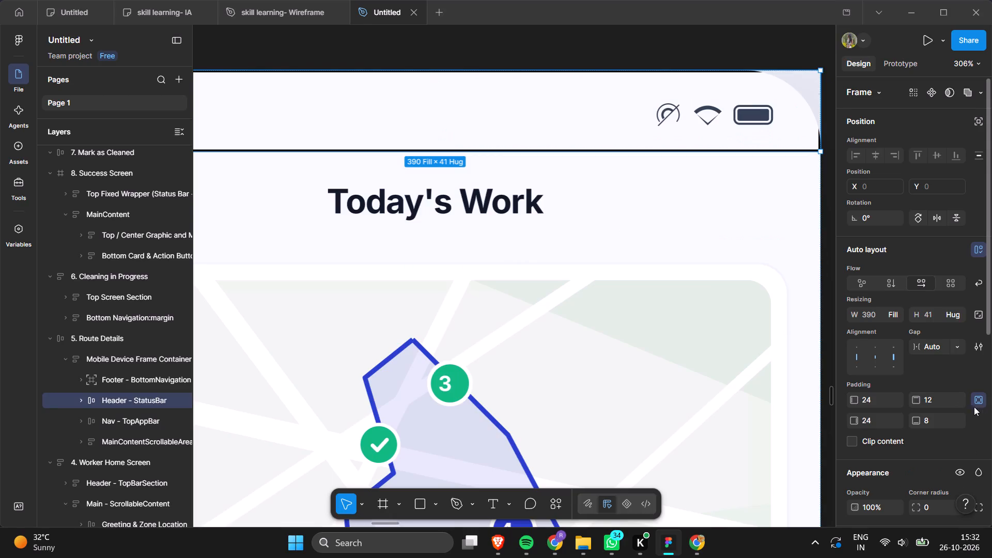
pyautogui.scroll(-6, 932, 382)
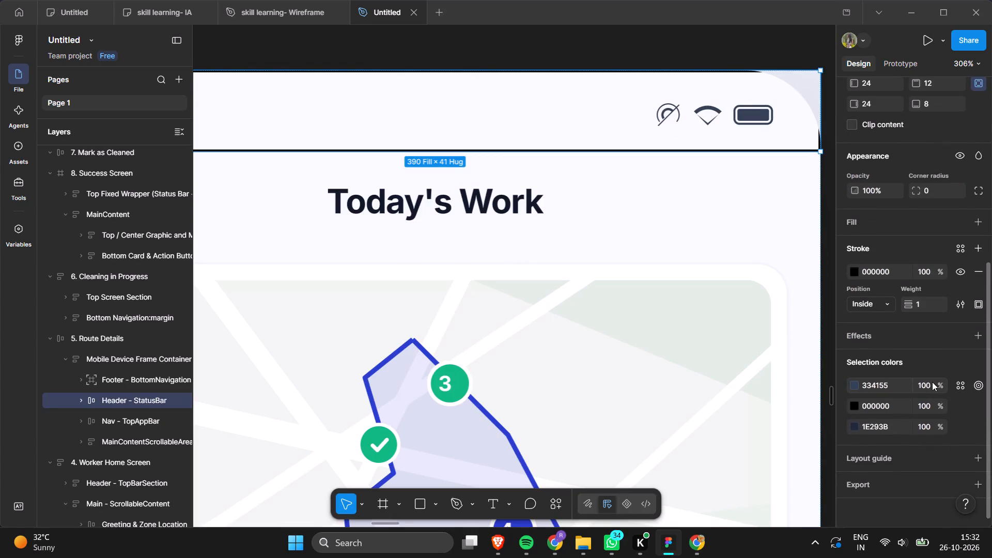
pyautogui.scroll(-1, 932, 382)
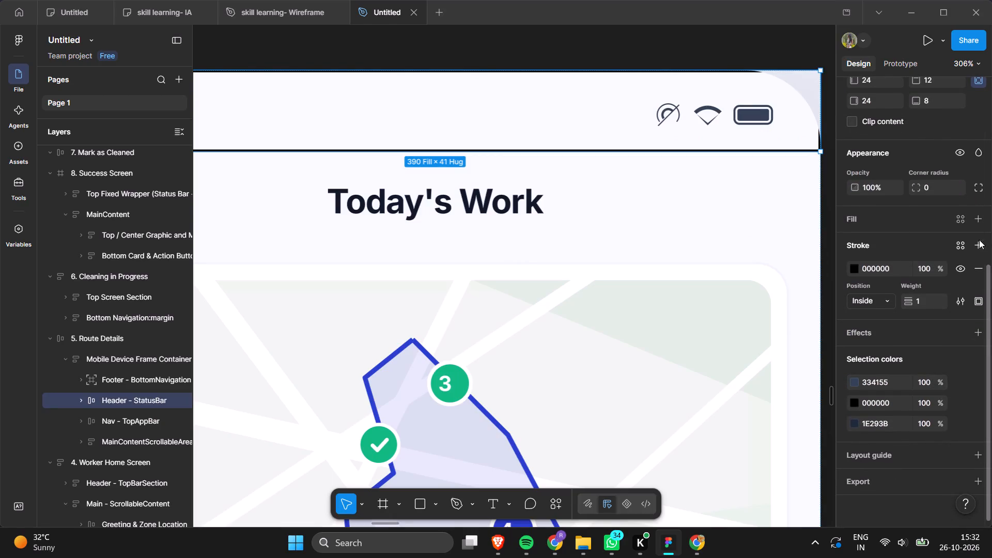
pyautogui.click(977, 265)
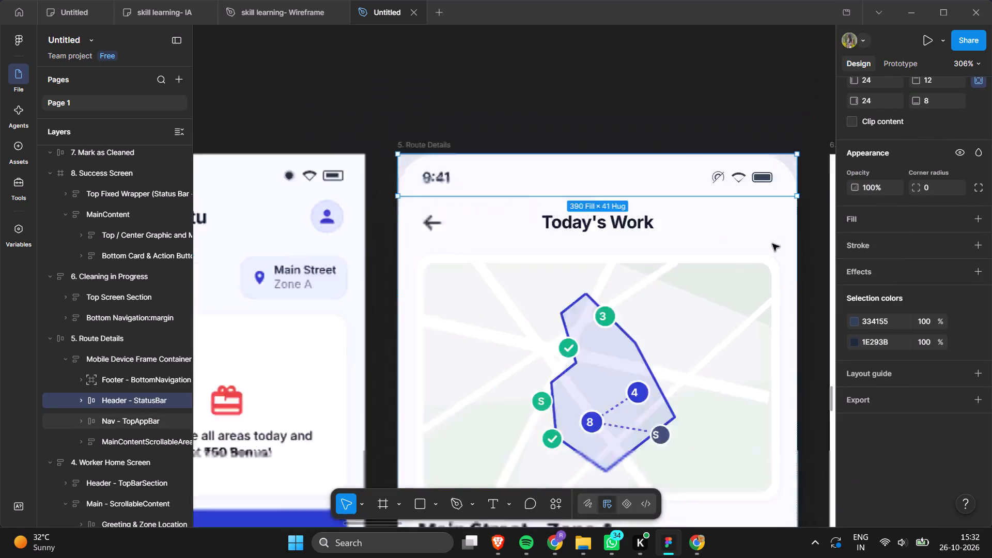
pyautogui.click(580, 370)
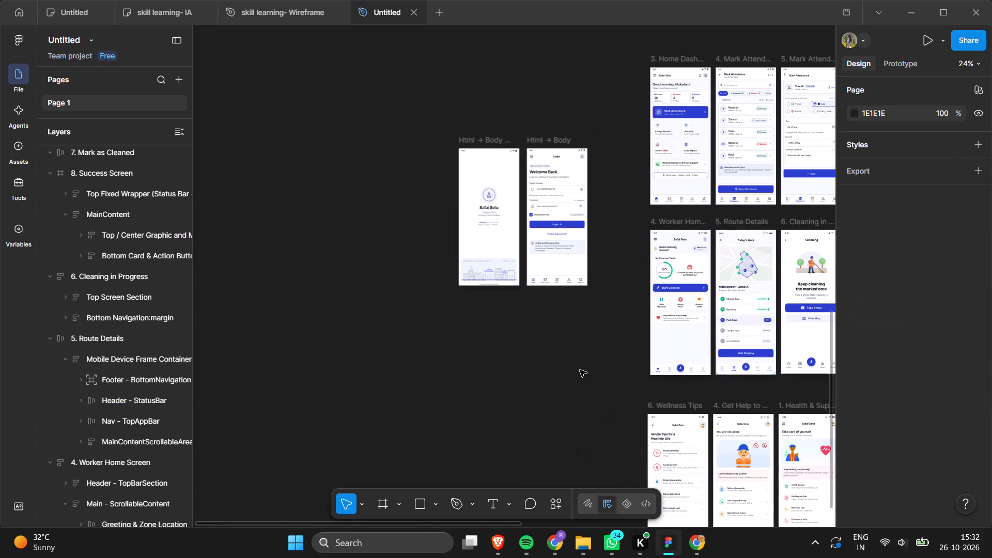
# Review the worker-flow screens from 6. Cleaning in Progress to 12. Profile (With Support) and the health screens in the row below.
pyautogui.hscroll(-6, 753, 293)
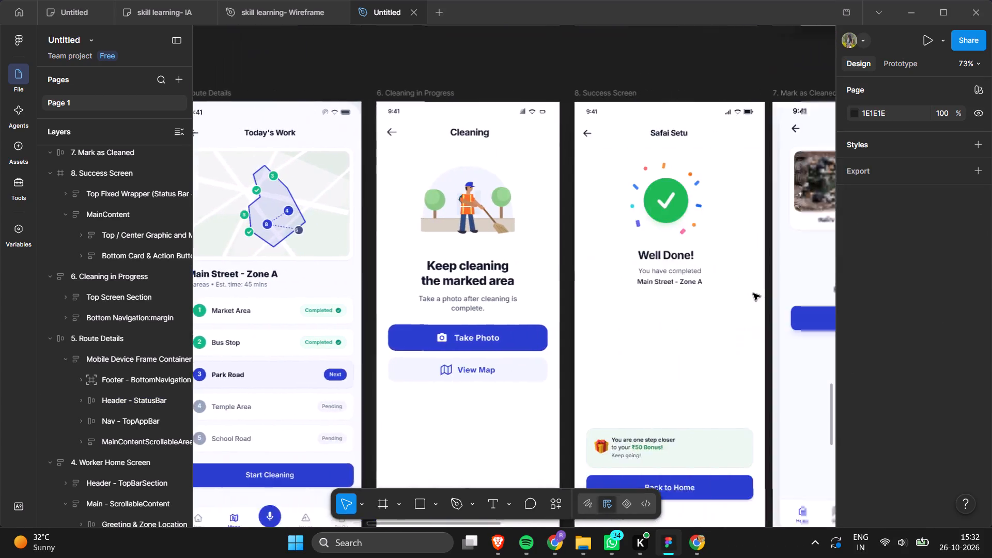
pyautogui.hscroll(-2, 753, 293)
pyautogui.scroll(-1, 753, 293)
pyautogui.hscroll(-4, 753, 293)
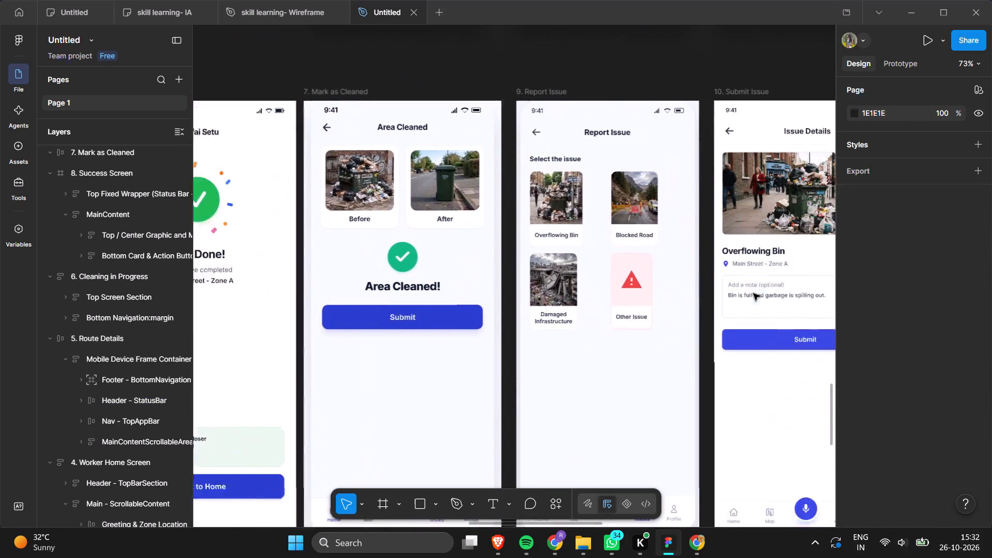
pyautogui.hscroll(-4, 753, 293)
pyautogui.scroll(-2, 753, 293)
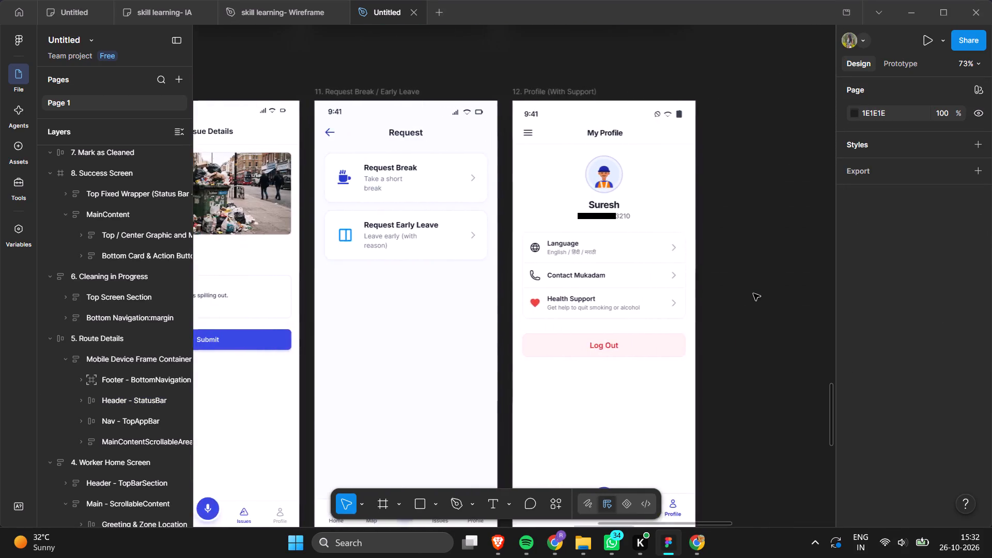
pyautogui.scroll(-3, 753, 293)
pyautogui.hscroll(1, 753, 293)
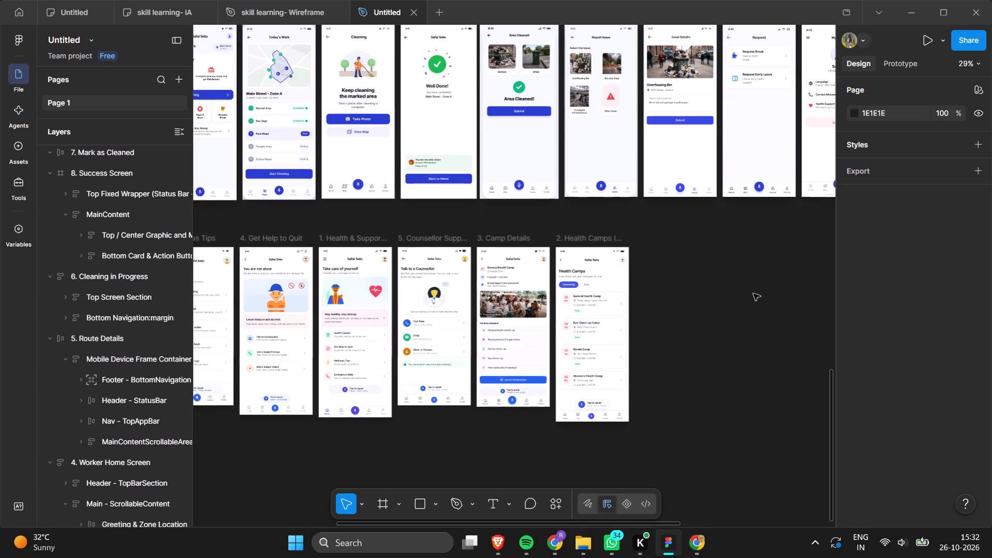
pyautogui.hscroll(1, 753, 293)
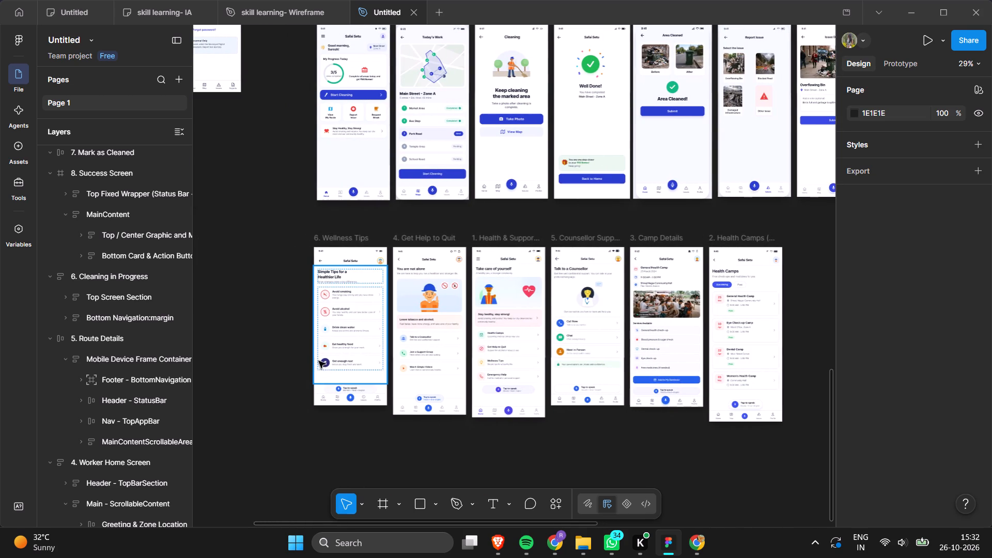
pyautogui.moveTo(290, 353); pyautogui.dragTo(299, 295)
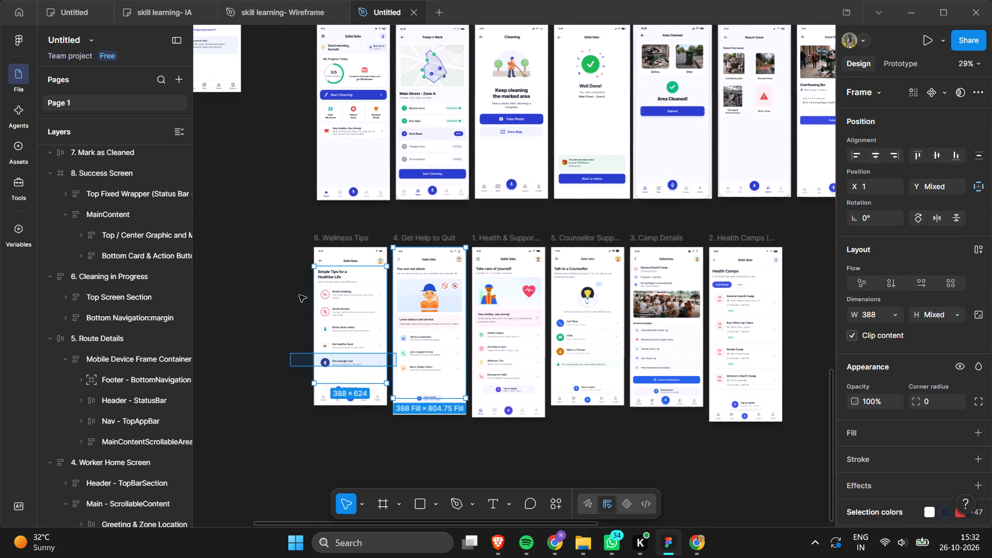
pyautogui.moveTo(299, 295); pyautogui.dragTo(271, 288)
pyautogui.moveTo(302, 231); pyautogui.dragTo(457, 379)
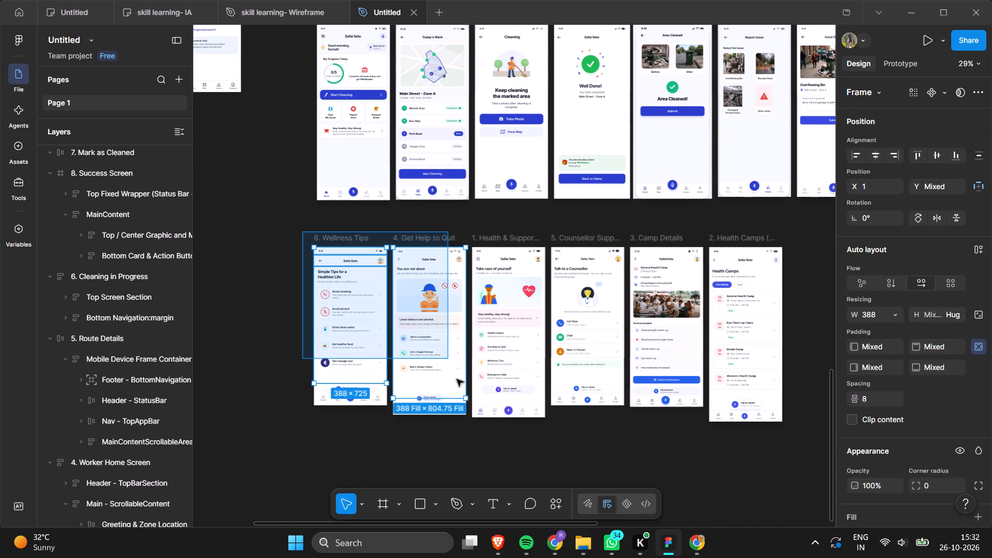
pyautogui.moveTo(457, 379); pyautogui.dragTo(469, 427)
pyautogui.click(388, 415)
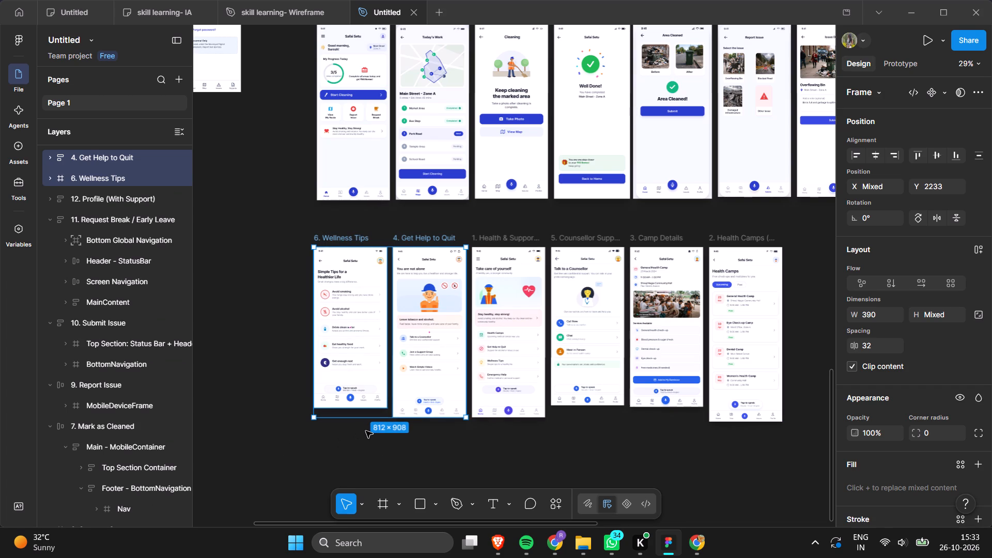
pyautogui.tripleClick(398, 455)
# Extend the 6. Wellness Tips frame downward to a height of 908, matching the neighbouring 4. Get Help to Quit frame.
pyautogui.moveTo(303, 228); pyautogui.dragTo(353, 306)
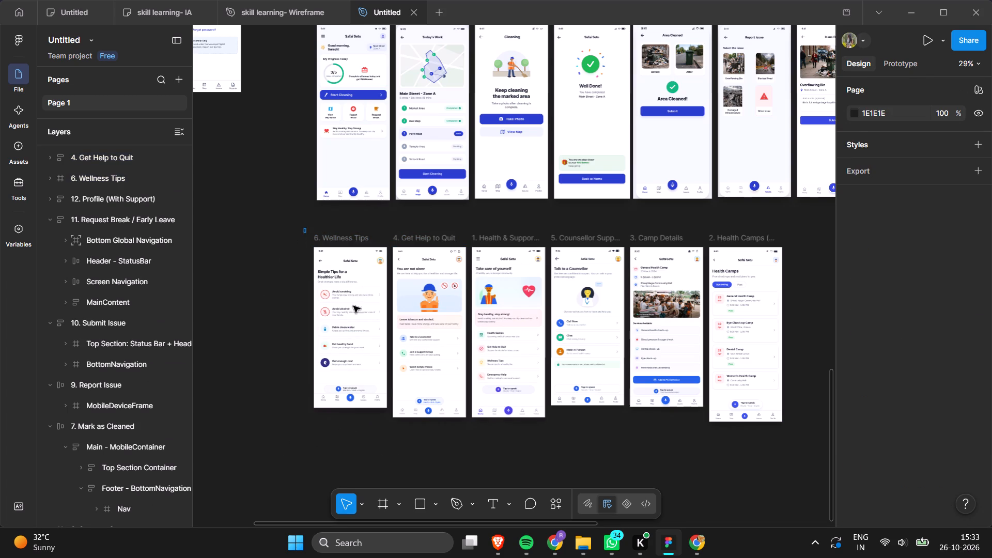
pyautogui.moveTo(353, 306); pyautogui.dragTo(391, 416)
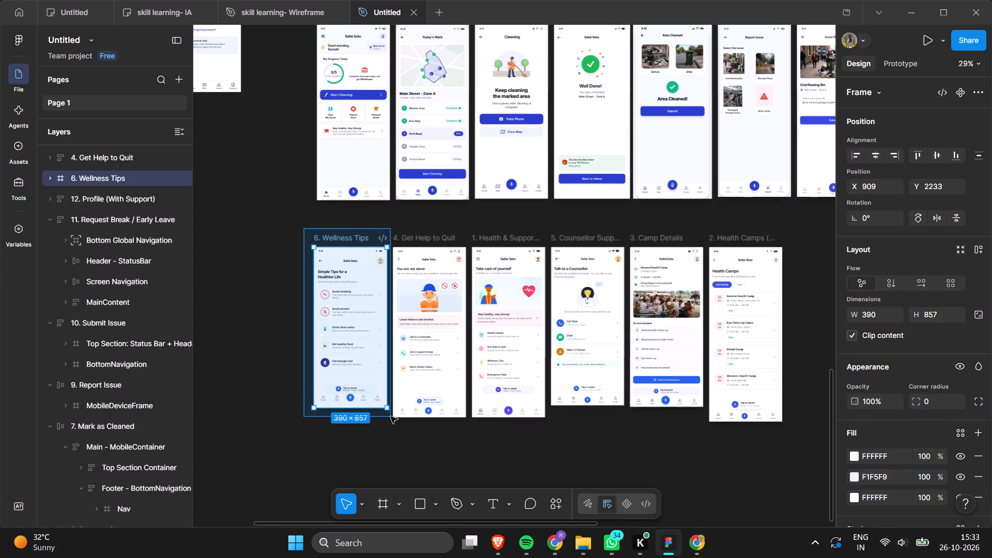
pyautogui.moveTo(391, 416); pyautogui.dragTo(391, 416)
pyautogui.moveTo(362, 409); pyautogui.dragTo(367, 420)
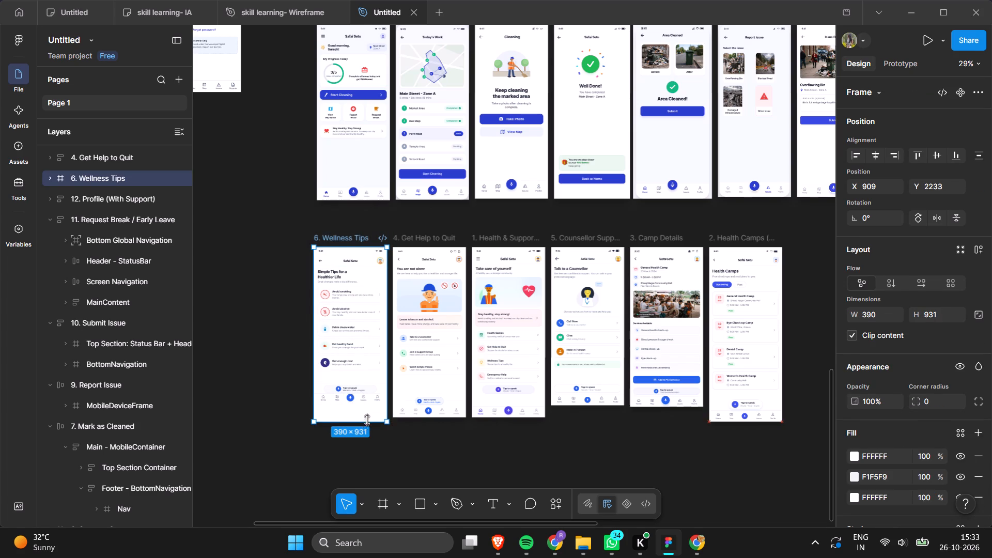
pyautogui.moveTo(367, 420); pyautogui.dragTo(367, 414)
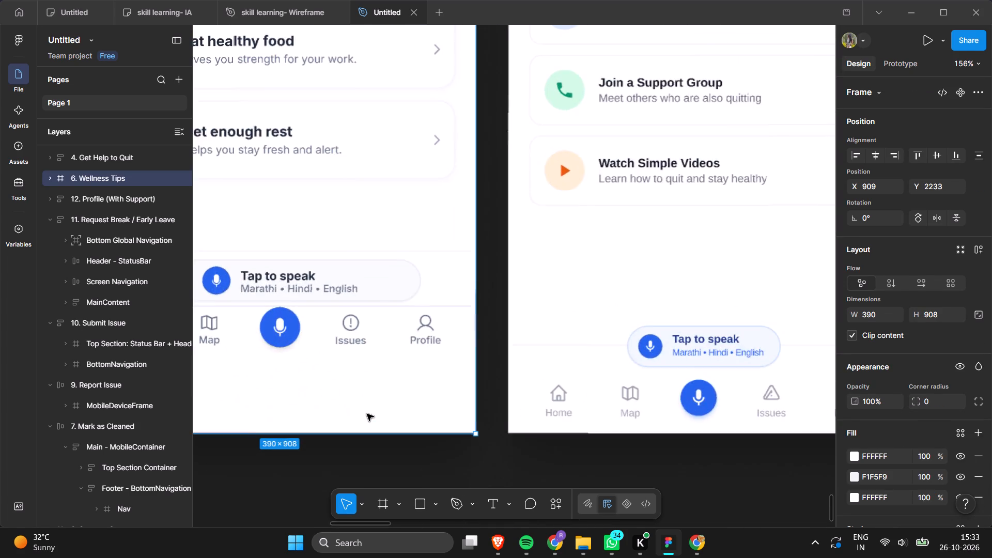
pyautogui.hscroll(2, 367, 414)
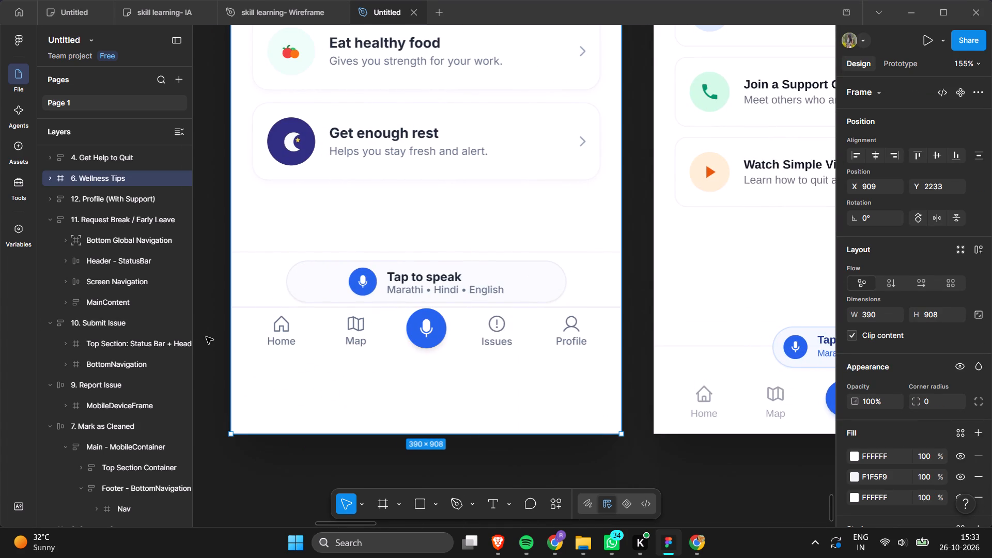
# Resize the Bottom Navigation Bar in 6. Wellness Tips to 388 × 80, reaching down to the frame's bottom edge.
pyautogui.click(206, 337)
pyautogui.click(298, 322)
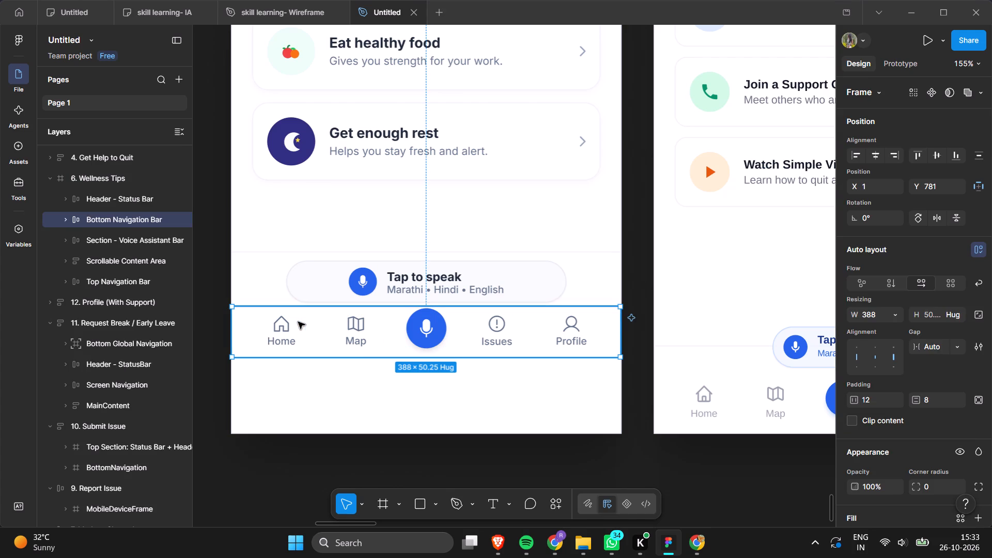
pyautogui.moveTo(397, 353); pyautogui.dragTo(398, 355)
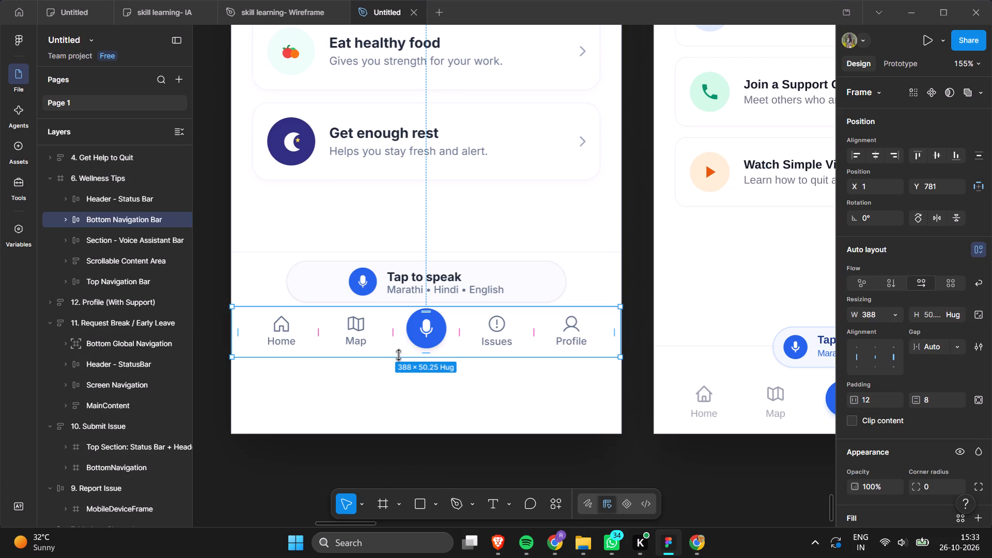
pyautogui.moveTo(398, 355); pyautogui.dragTo(428, 430)
pyautogui.moveTo(426, 311); pyautogui.dragTo(433, 342)
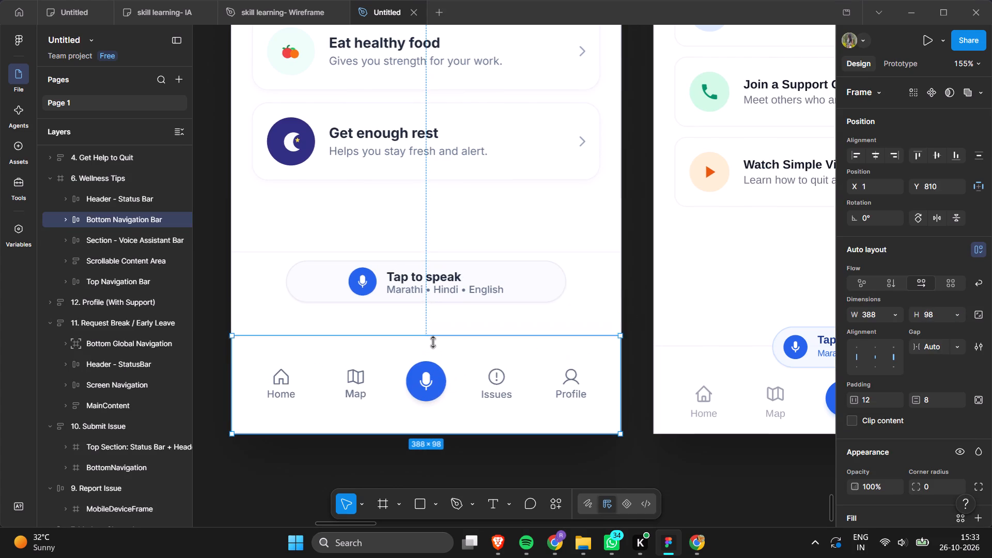
pyautogui.moveTo(433, 342); pyautogui.dragTo(446, 350)
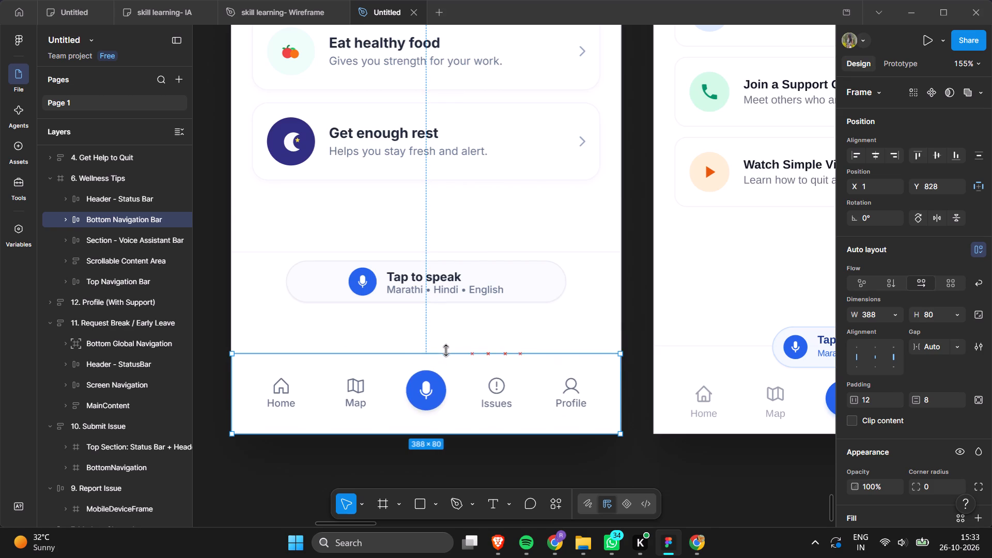
pyautogui.moveTo(446, 350); pyautogui.dragTo(446, 354)
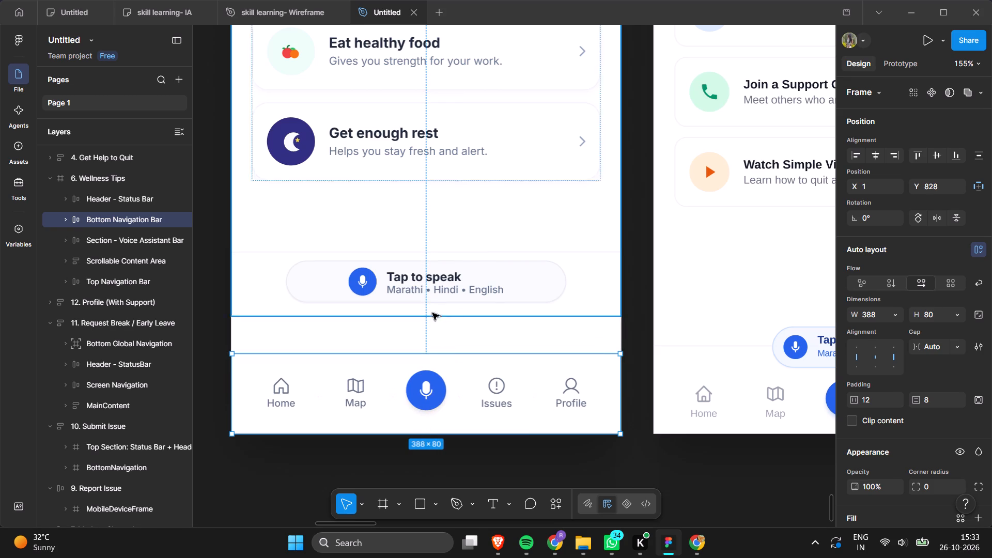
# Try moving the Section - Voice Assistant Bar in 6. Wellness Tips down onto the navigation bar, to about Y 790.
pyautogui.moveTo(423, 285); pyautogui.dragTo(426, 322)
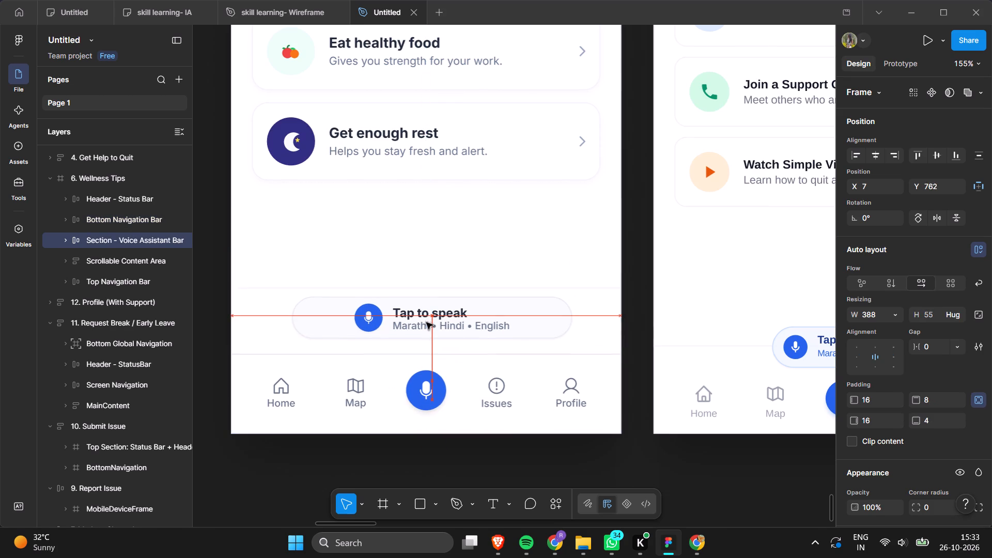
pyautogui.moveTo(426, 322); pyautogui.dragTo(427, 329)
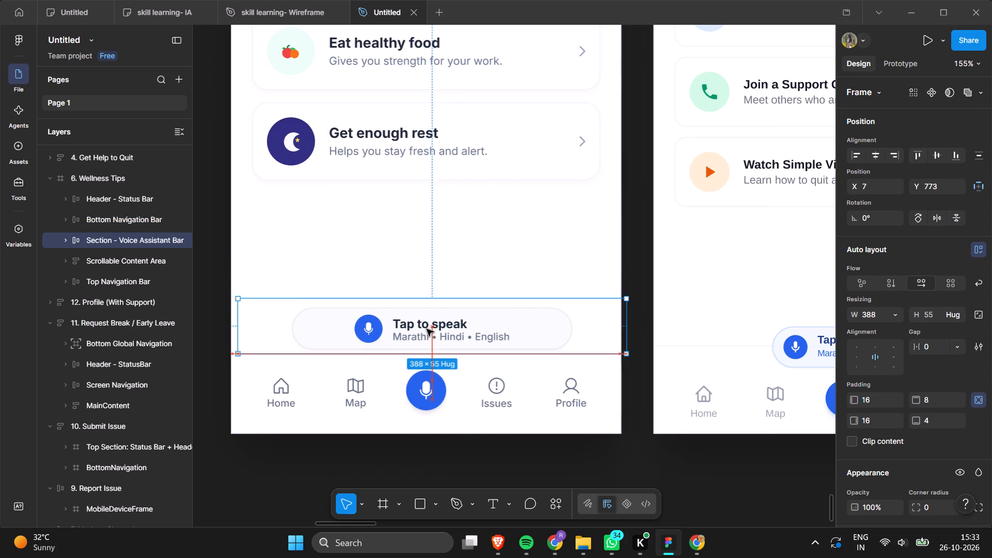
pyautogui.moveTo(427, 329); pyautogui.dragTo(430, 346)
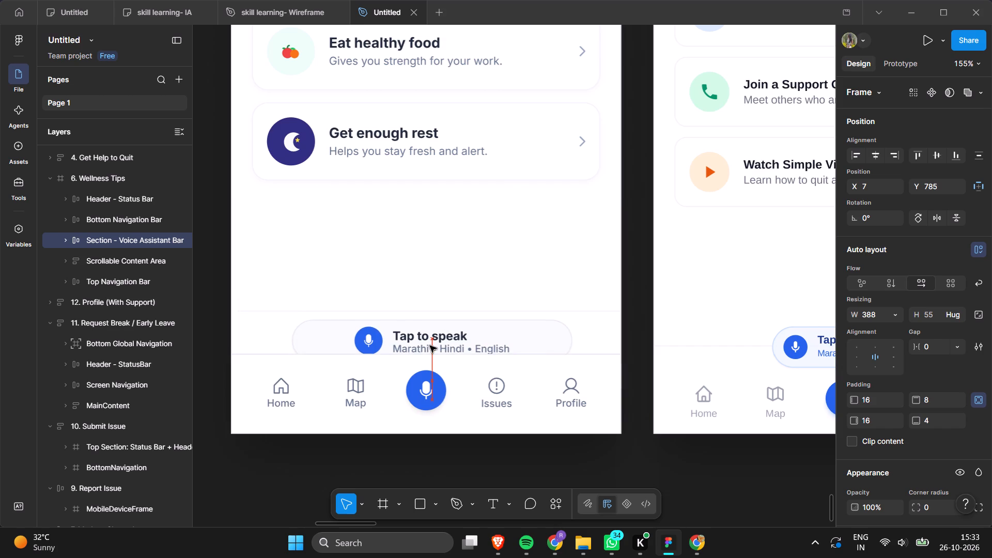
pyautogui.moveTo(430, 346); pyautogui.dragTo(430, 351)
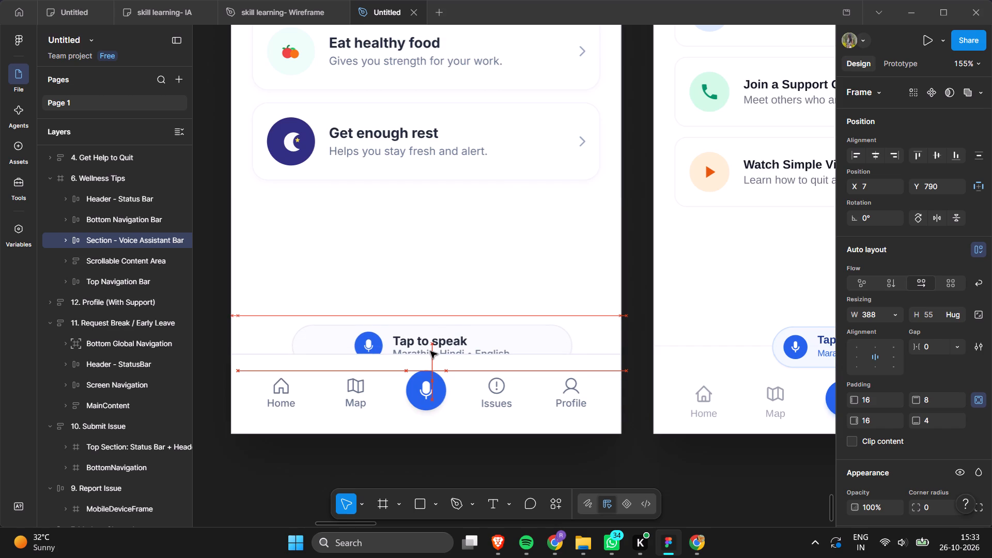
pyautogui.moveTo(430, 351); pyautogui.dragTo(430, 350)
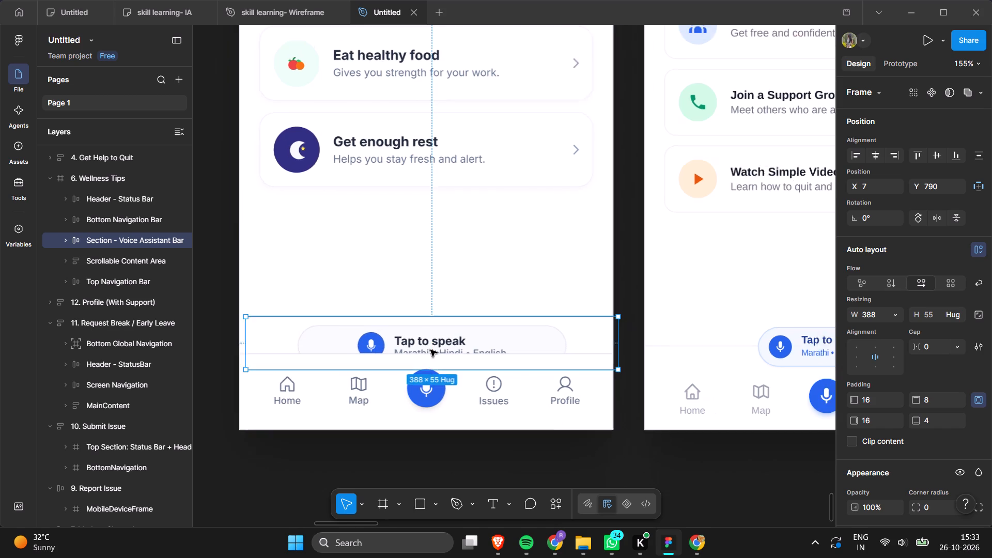
# Delete the Section - Voice Assistant Bar from 6. Wellness Tips.
pyautogui.moveTo(431, 347); pyautogui.dragTo(430, 329)
pyautogui.press('BackSpace')
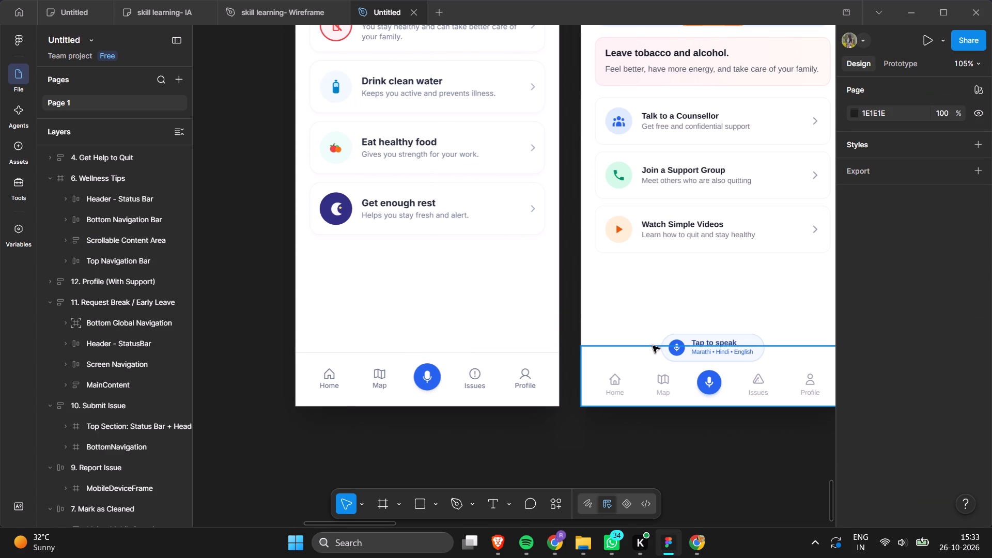
# Copy the Voice Assistant Capsule Button from 4. Get Help to Quit into 6. Wellness Tips, placing it at X 0, Y 799.
pyautogui.doubleClick(688, 361)
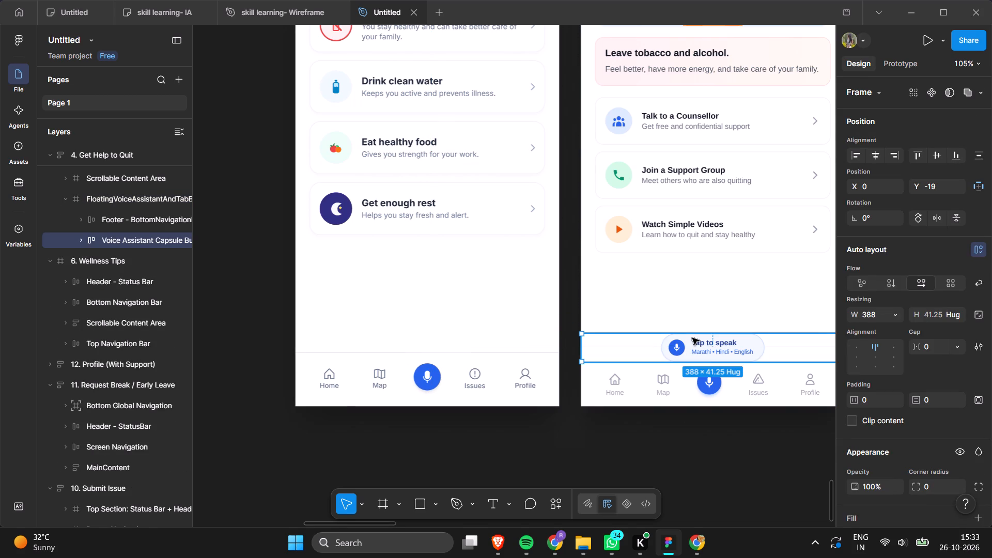
pyautogui.click(693, 338)
pyautogui.click(693, 338)
pyautogui.hotkey('ctrl', 'c')
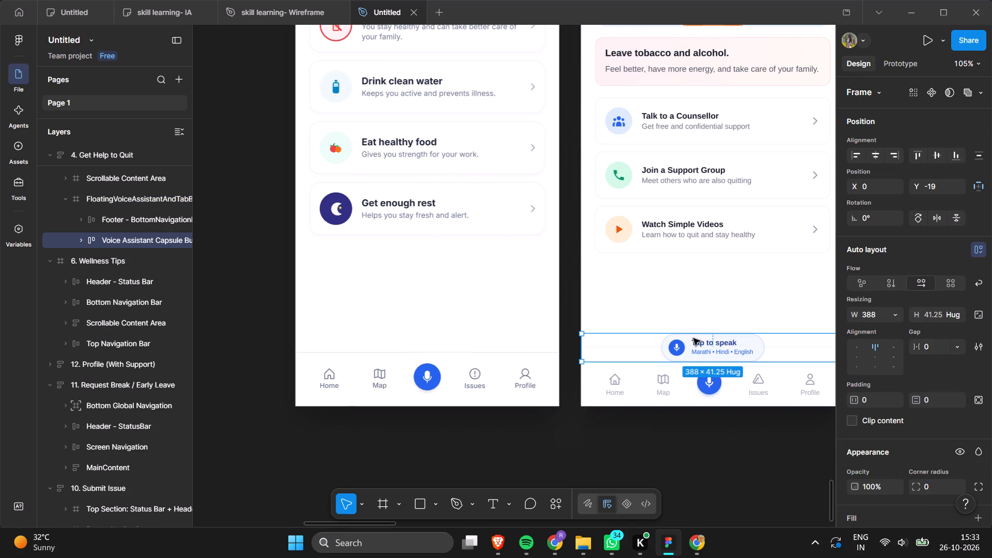
pyautogui.hotkey('ctrl', 'v')
pyautogui.moveTo(693, 344); pyautogui.dragTo(527, 383)
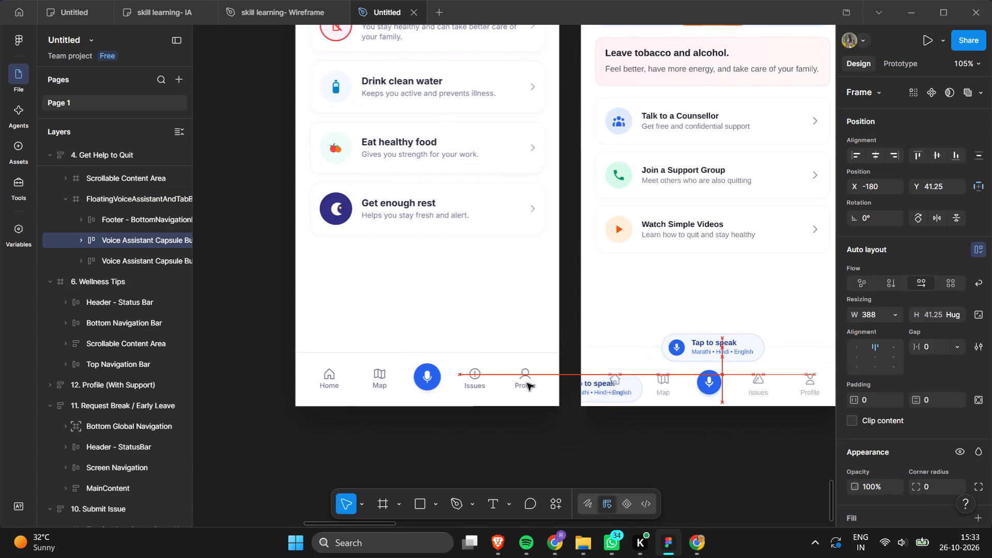
pyautogui.moveTo(527, 383); pyautogui.dragTo(404, 345)
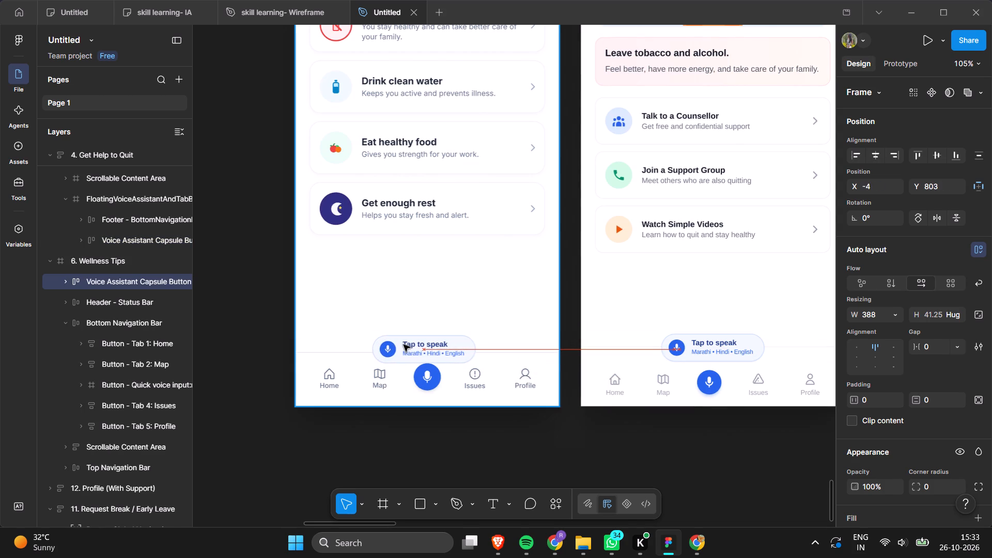
pyautogui.moveTo(404, 345); pyautogui.dragTo(402, 345)
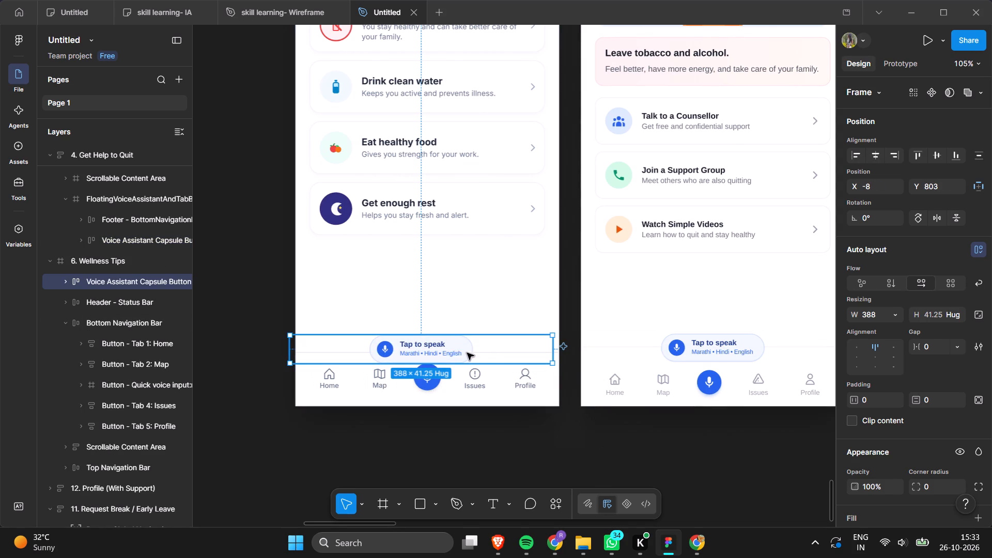
pyautogui.click(452, 353)
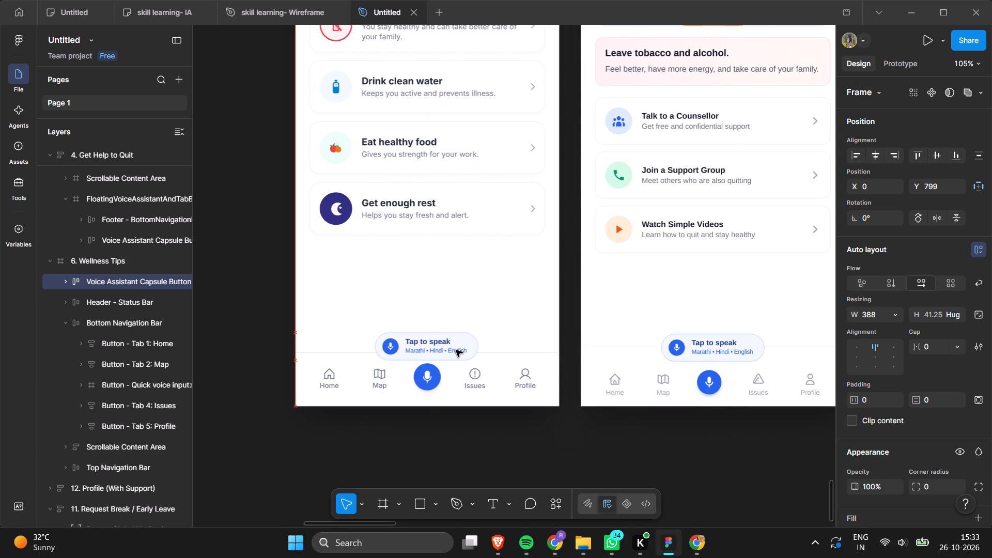
# Extend the Bottom Navigation Bar in 6. Wellness Tips upward to a height of 81.
pyautogui.click(456, 402)
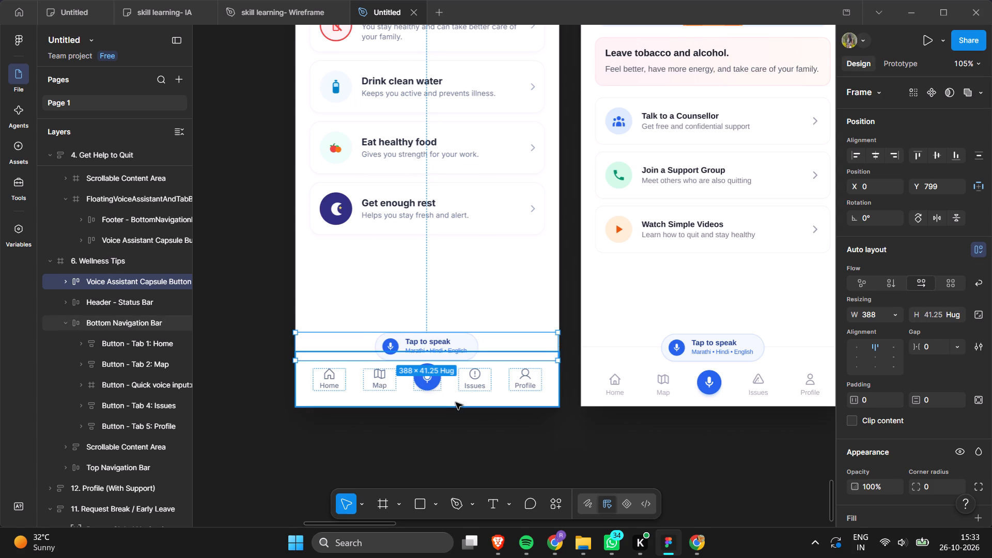
pyautogui.click(424, 353)
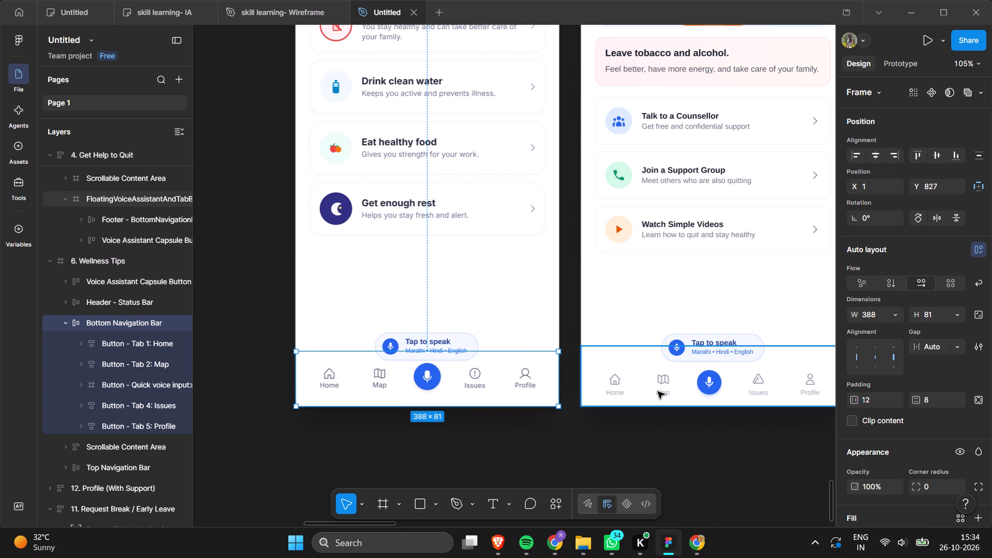
pyautogui.click(579, 439)
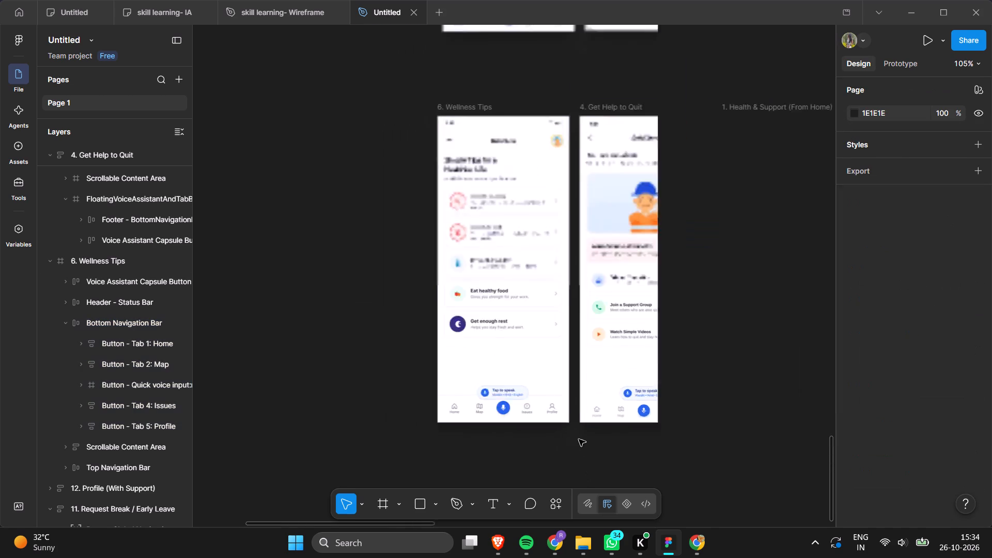
# Delete the Floating Tap to Speak capsule from 1. Health & Support (From Home).
pyautogui.hscroll(-5, 579, 439)
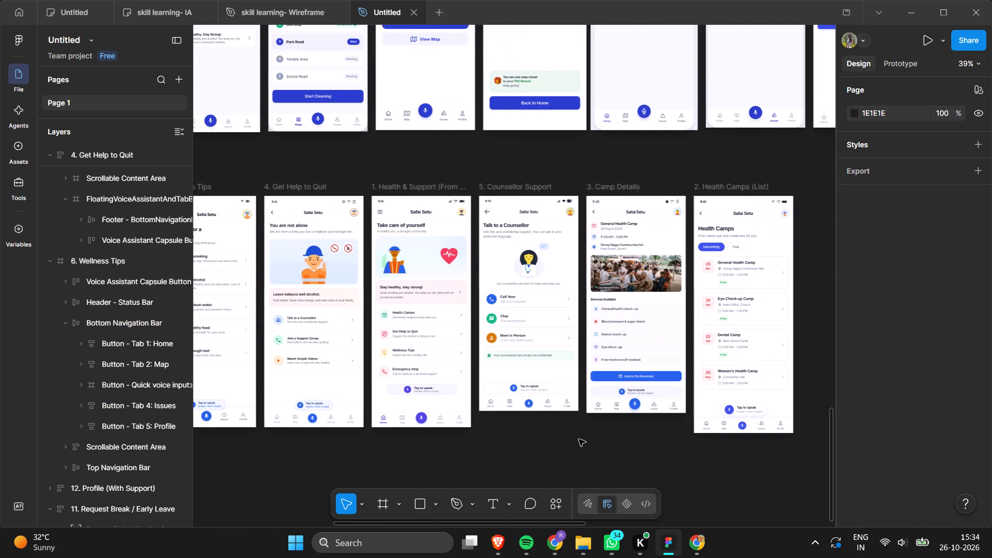
pyautogui.click(433, 392)
pyautogui.doubleClick(433, 392)
pyautogui.click(433, 392)
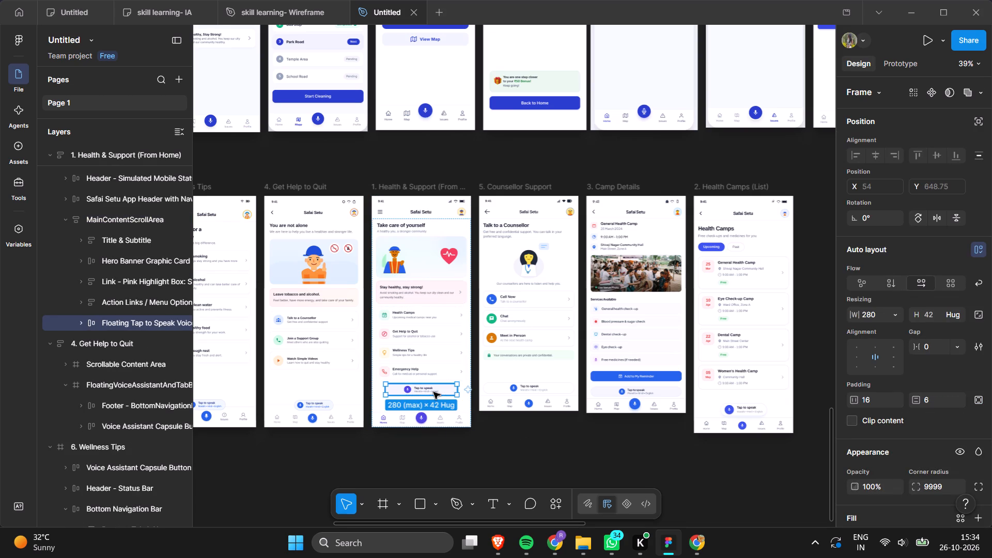
pyautogui.press('BackSpace')
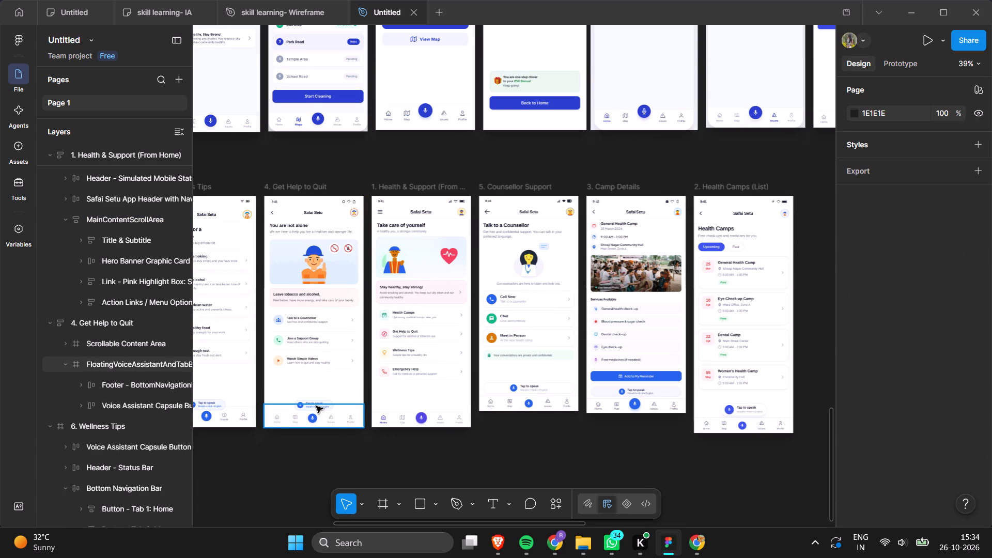
# Copy the Voice Assistant Capsule Button in 4. Get Help to Quit.
pyautogui.click(321, 392)
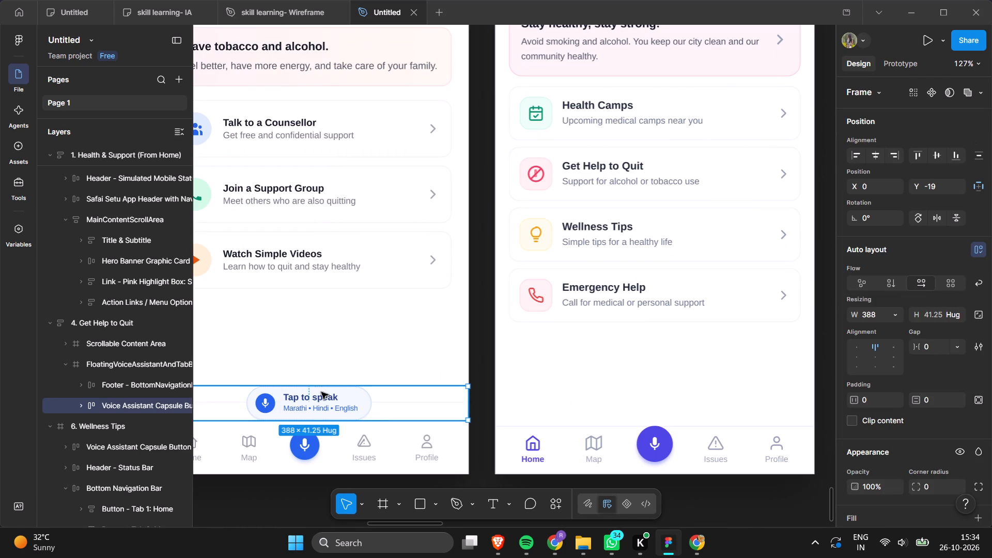
pyautogui.hotkey('ctrl', 'c')
# Extend the Footer - Android Bottom Navigation frame in 1. Health & Support (From Home) upward to a height of 86.
pyautogui.hscroll(-1, 289, 269)
pyautogui.click(509, 427)
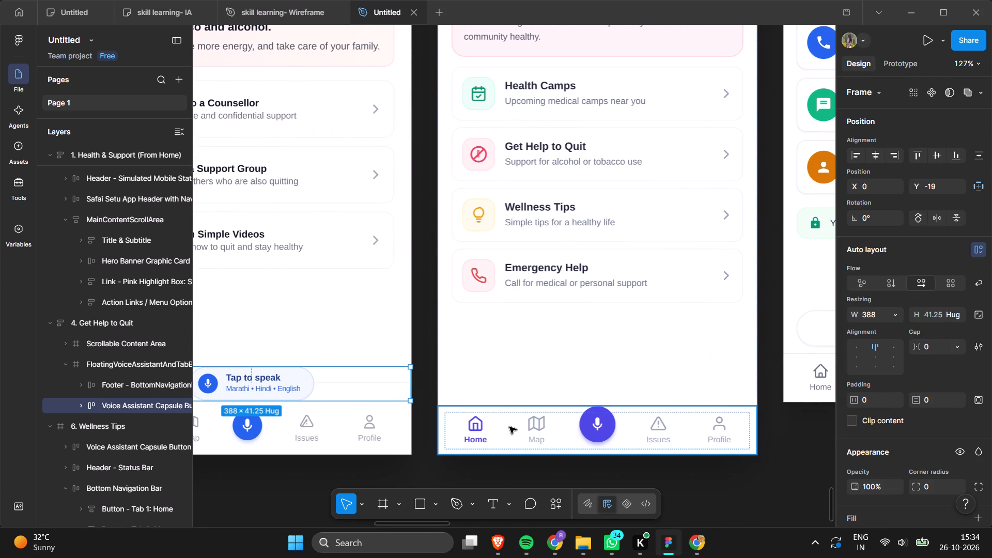
pyautogui.moveTo(549, 410); pyautogui.dragTo(549, 408)
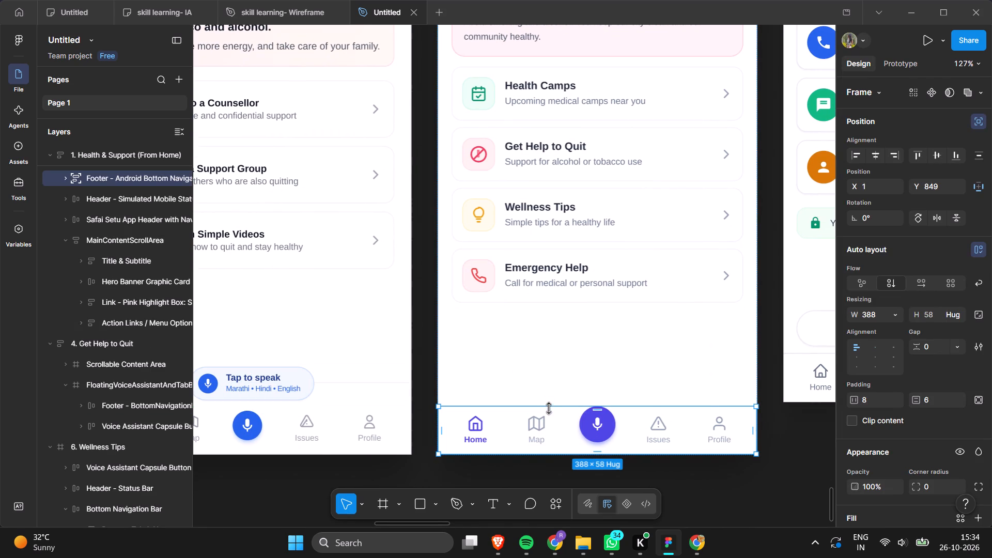
pyautogui.moveTo(549, 408); pyautogui.dragTo(546, 381)
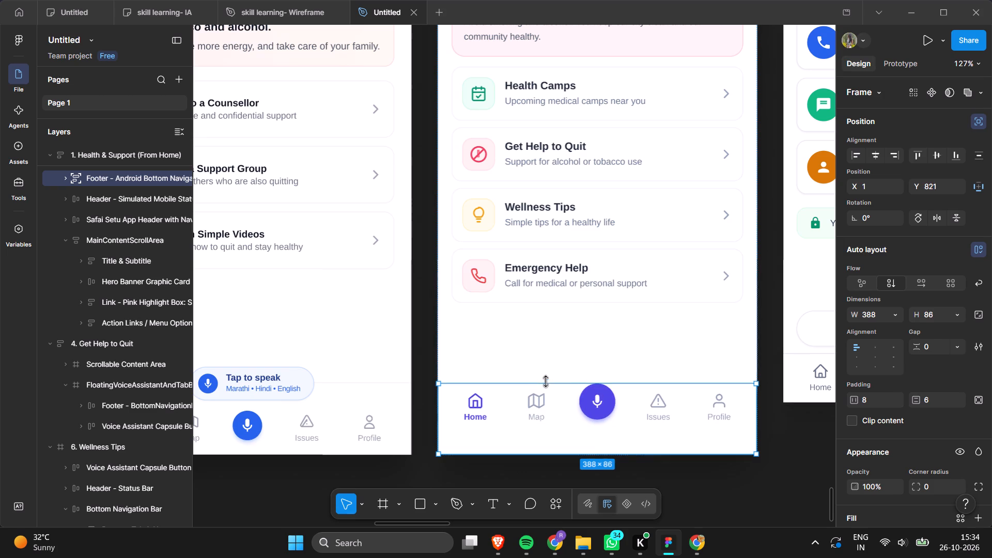
pyautogui.moveTo(546, 381); pyautogui.dragTo(546, 383)
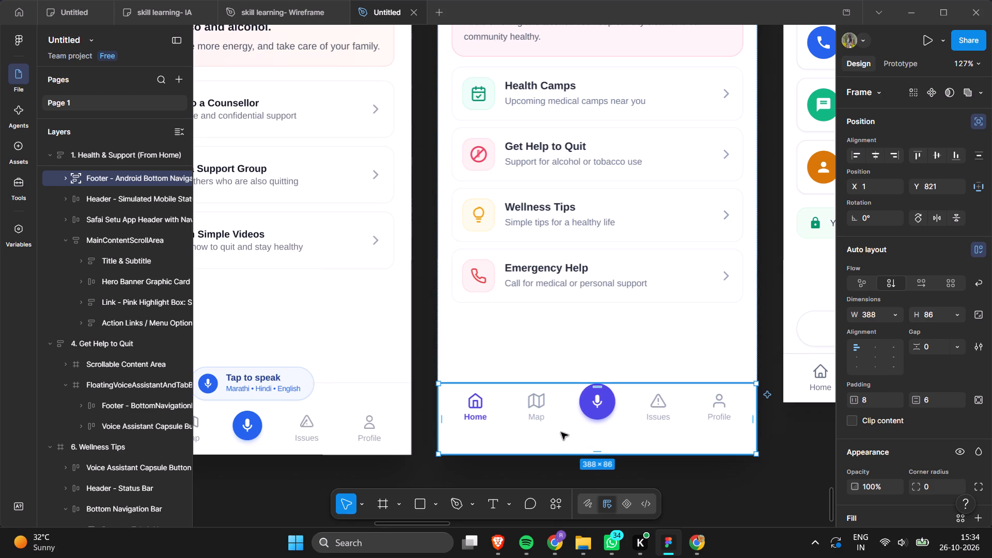
# Adjust the footer's vertical padding in 1. Health & Support (From Home) to 28 at the top and 0 at the bottom.
pyautogui.click(598, 440)
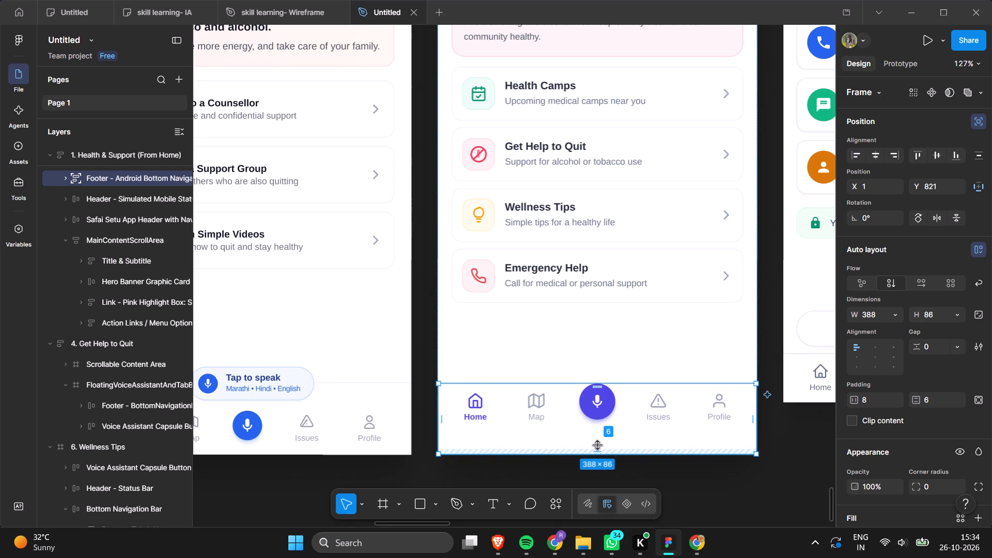
pyautogui.moveTo(597, 445); pyautogui.dragTo(598, 452)
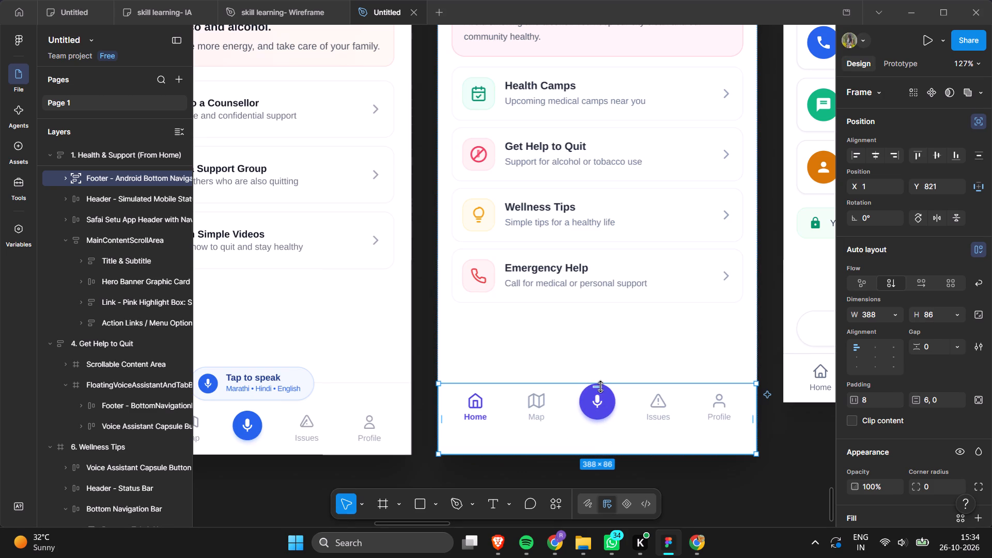
pyautogui.click(601, 388)
pyautogui.moveTo(600, 394); pyautogui.dragTo(602, 405)
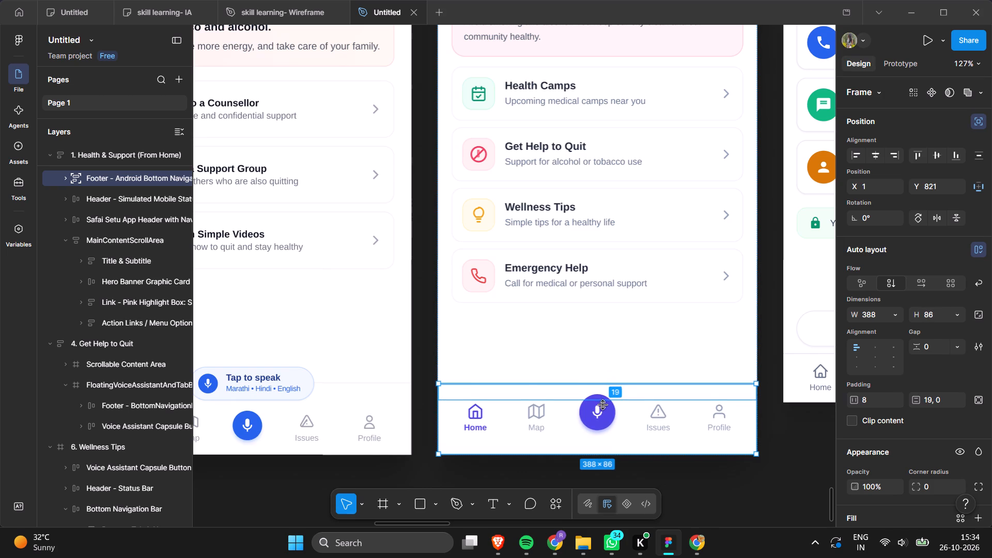
pyautogui.moveTo(602, 405); pyautogui.dragTo(607, 416)
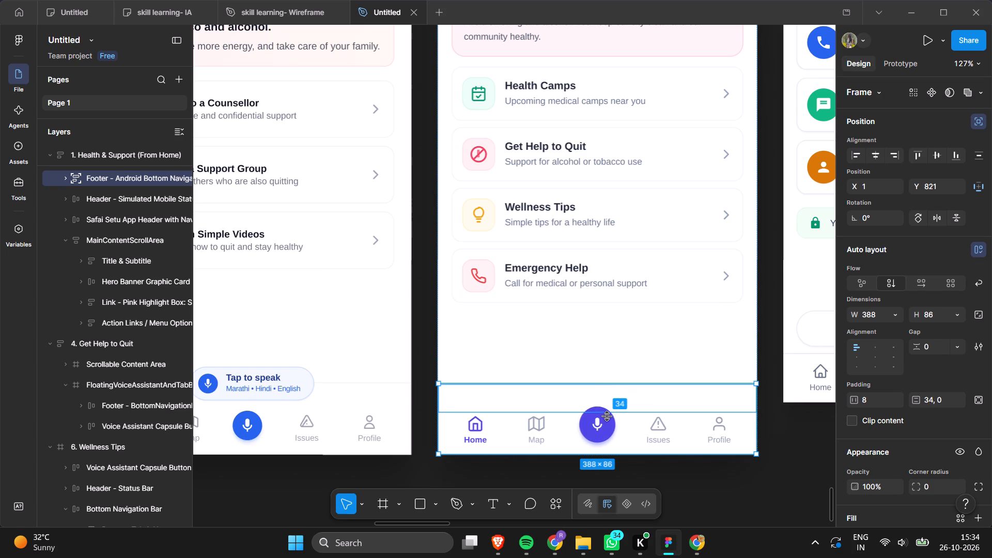
pyautogui.moveTo(607, 416); pyautogui.dragTo(606, 412)
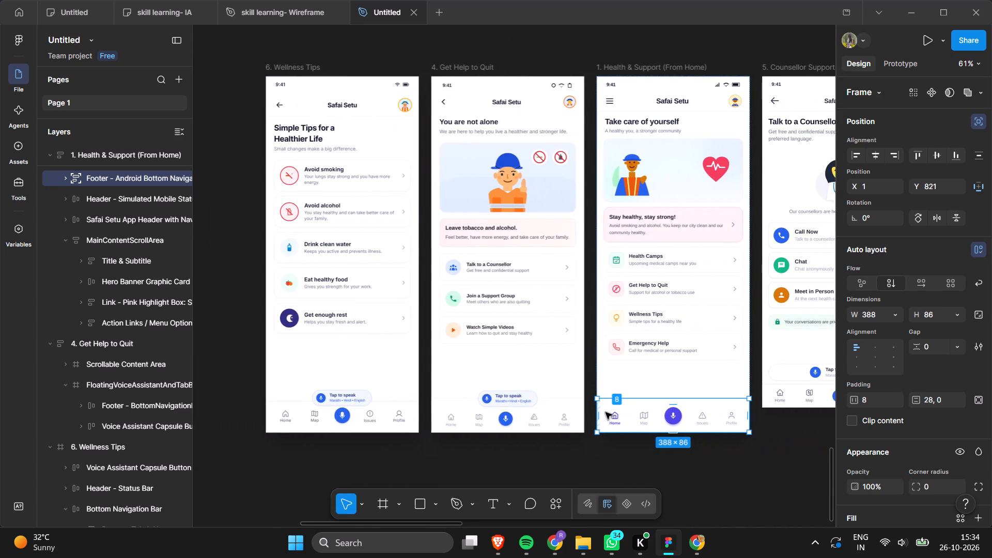
# Paste the copied Voice Assistant Capsule Button and move it into 1. Health & Support (From Home), below the main content.
pyautogui.click(725, 456)
pyautogui.hotkey('ctrl', 'v')
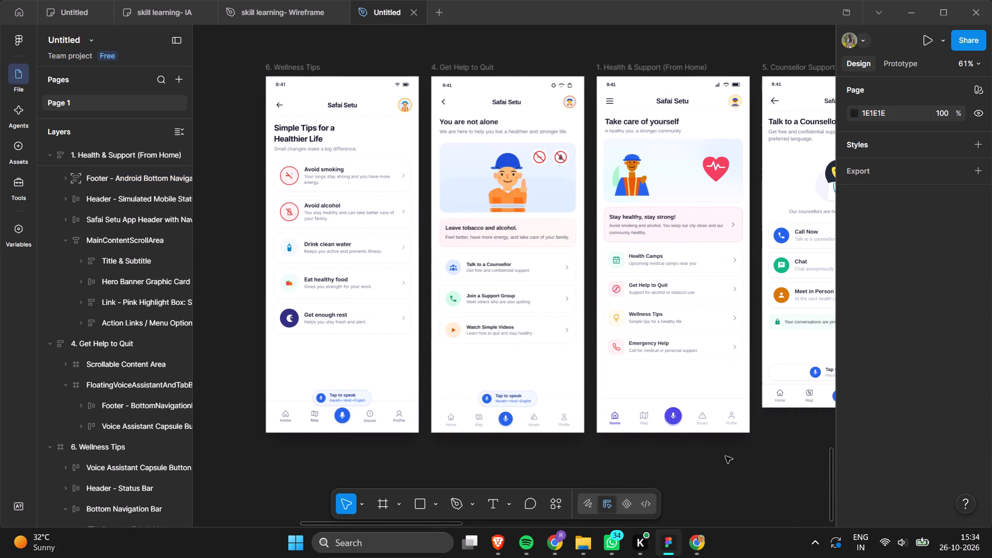
pyautogui.moveTo(538, 401); pyautogui.dragTo(667, 397)
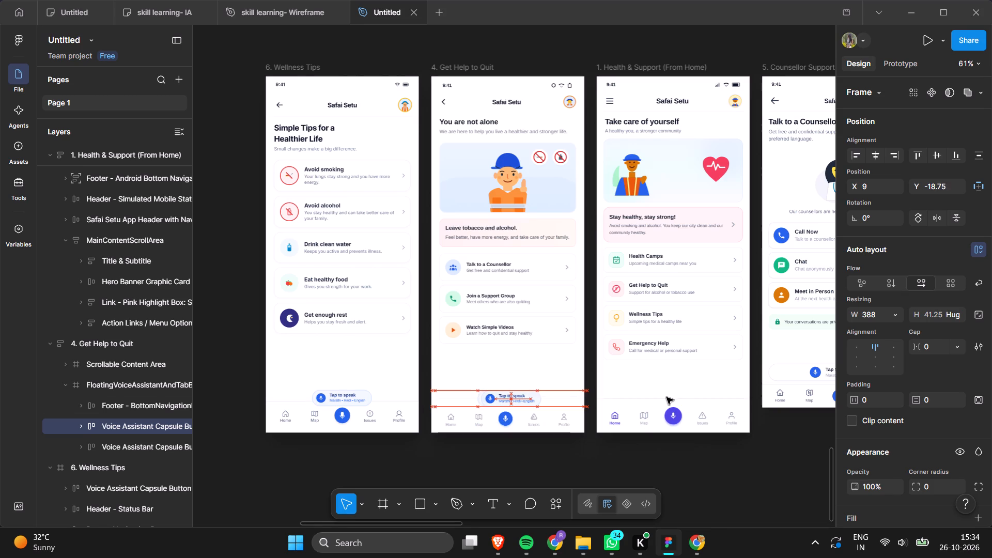
pyautogui.moveTo(667, 397); pyautogui.dragTo(702, 398)
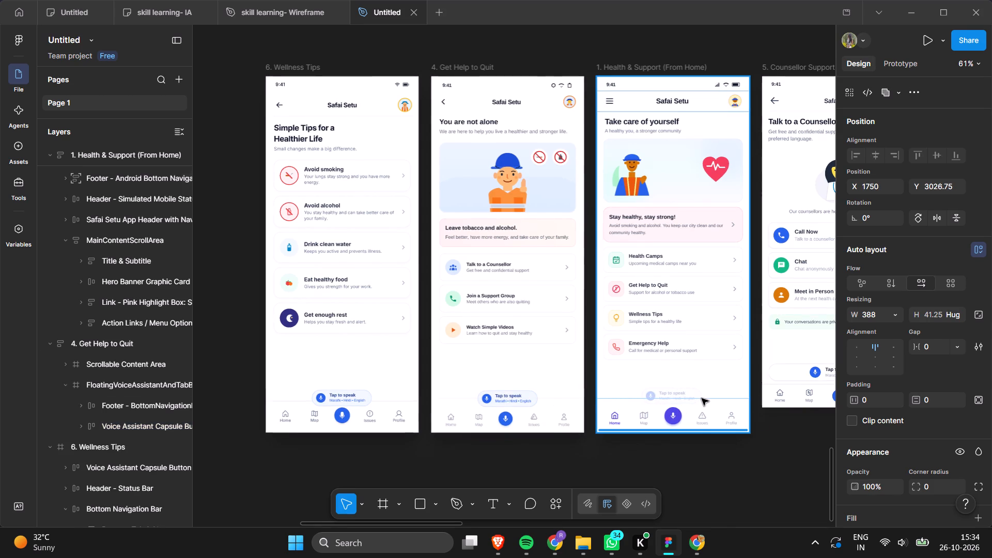
pyautogui.hotkey('ctrl', 'z')
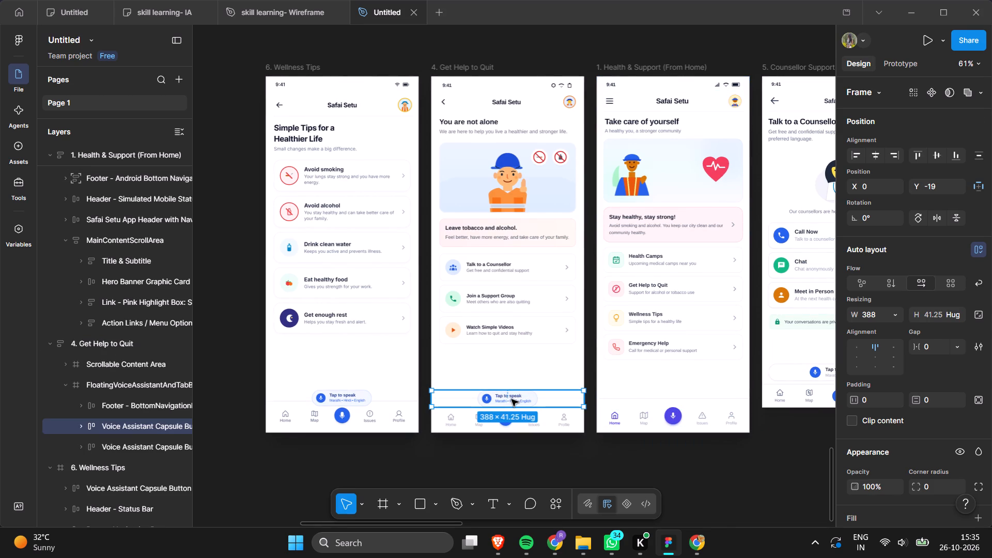
pyautogui.keyDown('shift'); pyautogui.moveTo(512, 399); pyautogui.dragTo(679, 400); pyautogui.keyUp('shift')
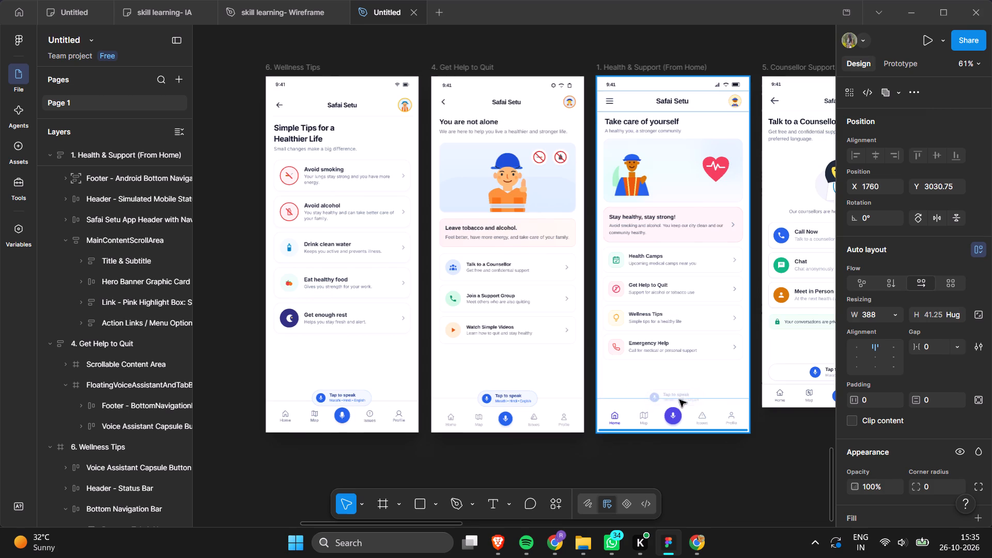
pyautogui.keyDown('shift'); pyautogui.moveTo(679, 400); pyautogui.dragTo(674, 398); pyautogui.keyUp('shift')
pyautogui.hscroll(-1, 674, 398)
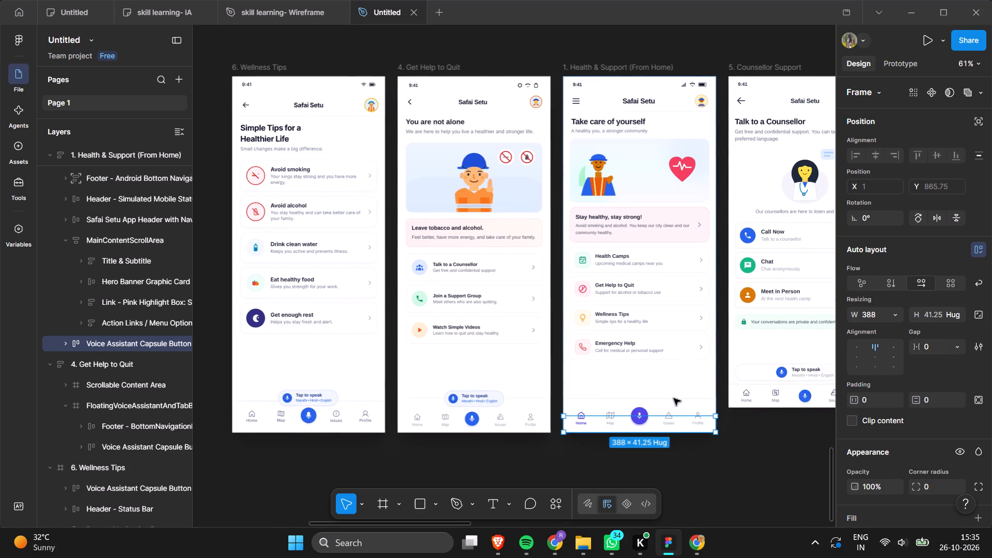
pyautogui.hscroll(-2, 674, 398)
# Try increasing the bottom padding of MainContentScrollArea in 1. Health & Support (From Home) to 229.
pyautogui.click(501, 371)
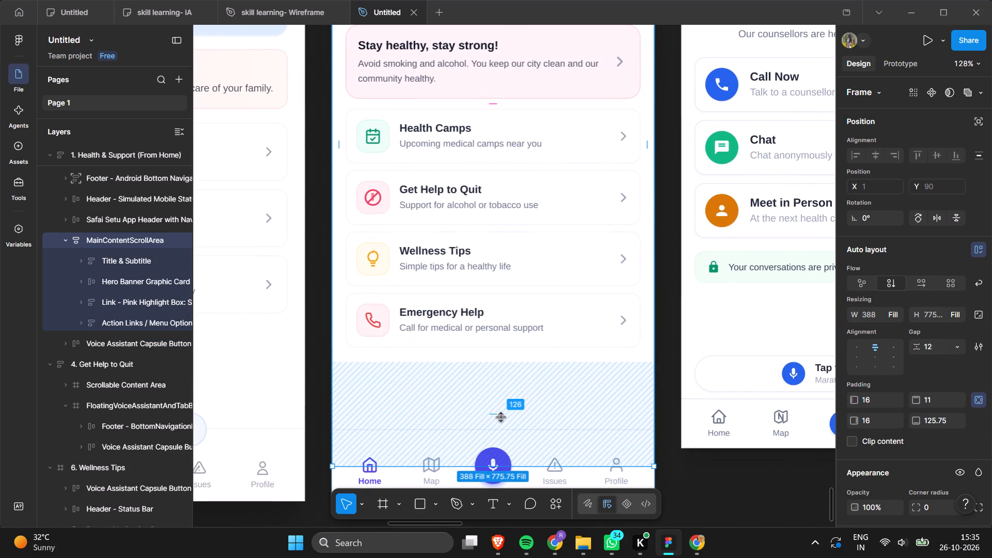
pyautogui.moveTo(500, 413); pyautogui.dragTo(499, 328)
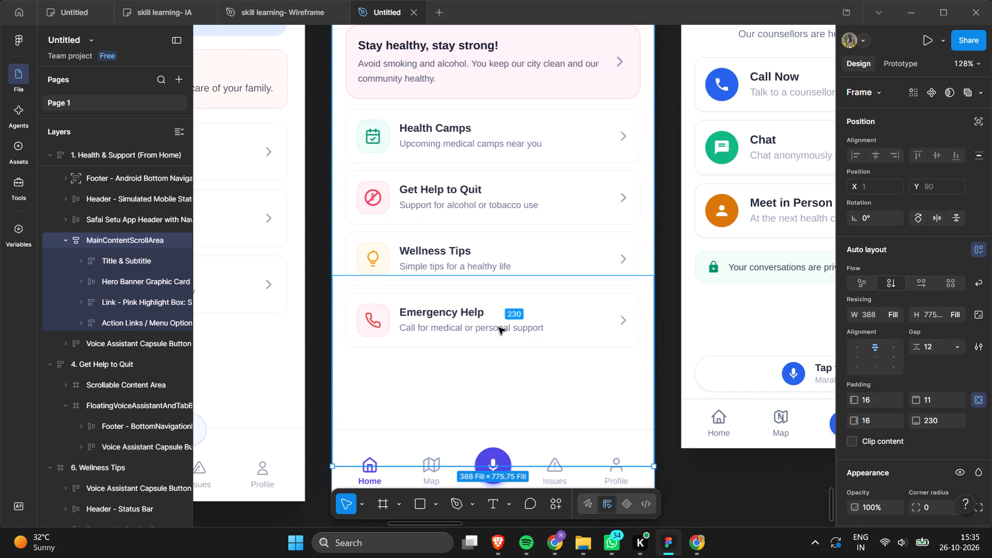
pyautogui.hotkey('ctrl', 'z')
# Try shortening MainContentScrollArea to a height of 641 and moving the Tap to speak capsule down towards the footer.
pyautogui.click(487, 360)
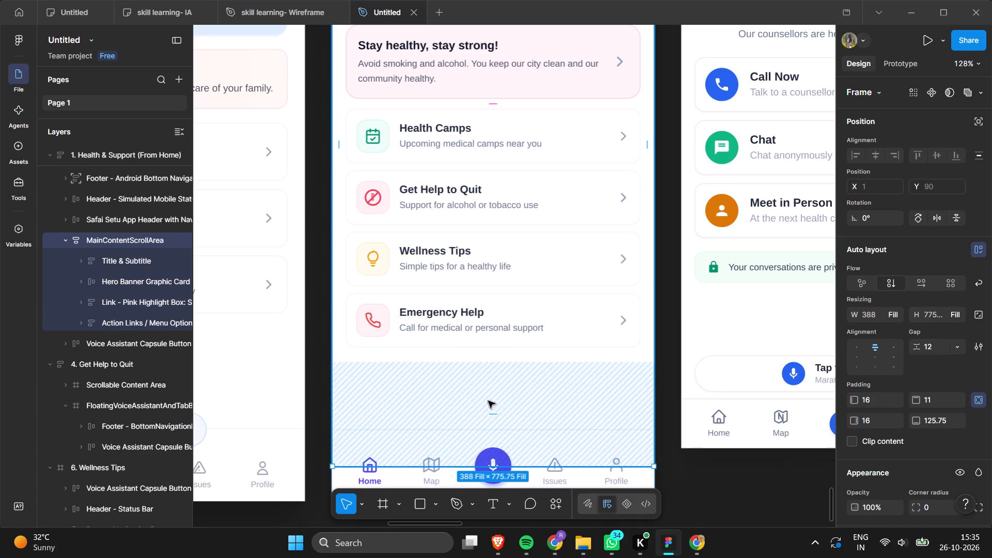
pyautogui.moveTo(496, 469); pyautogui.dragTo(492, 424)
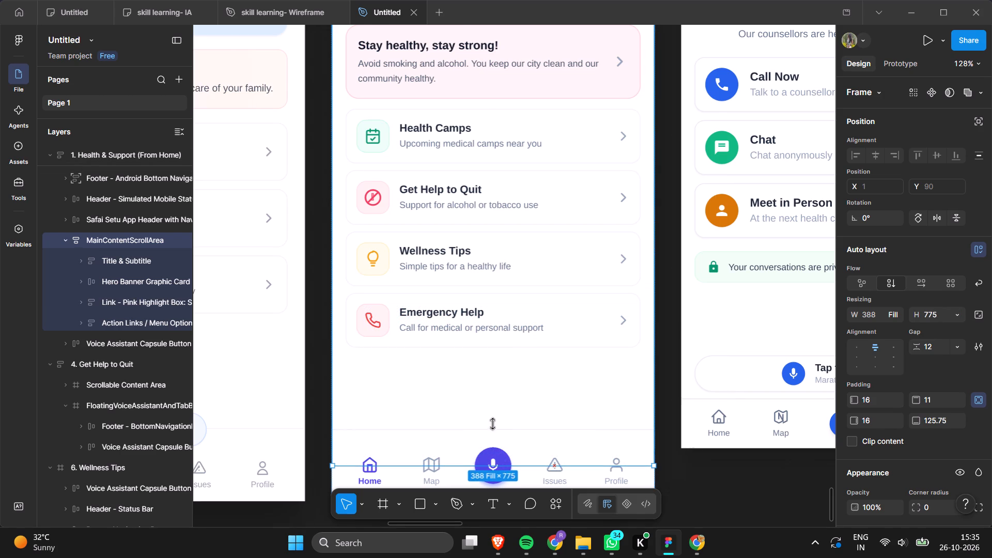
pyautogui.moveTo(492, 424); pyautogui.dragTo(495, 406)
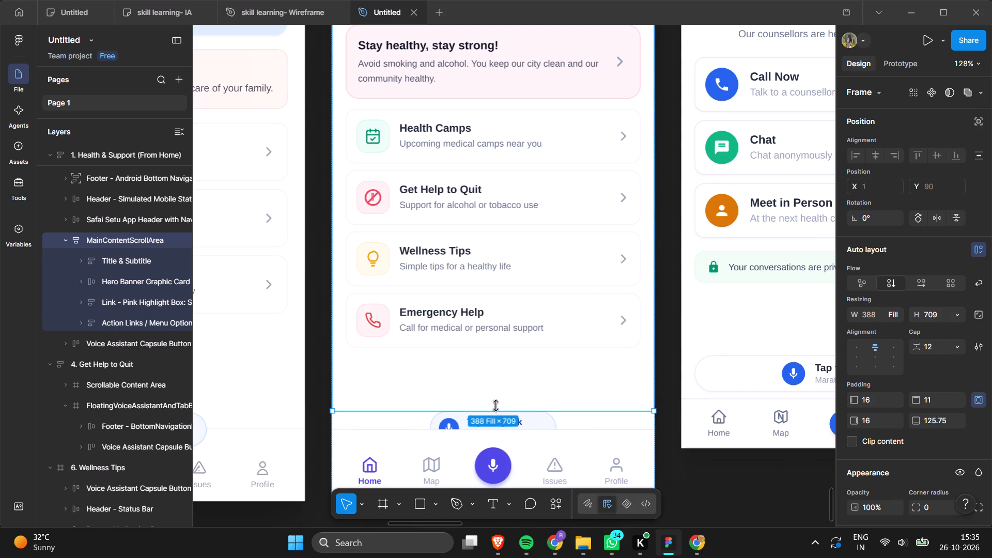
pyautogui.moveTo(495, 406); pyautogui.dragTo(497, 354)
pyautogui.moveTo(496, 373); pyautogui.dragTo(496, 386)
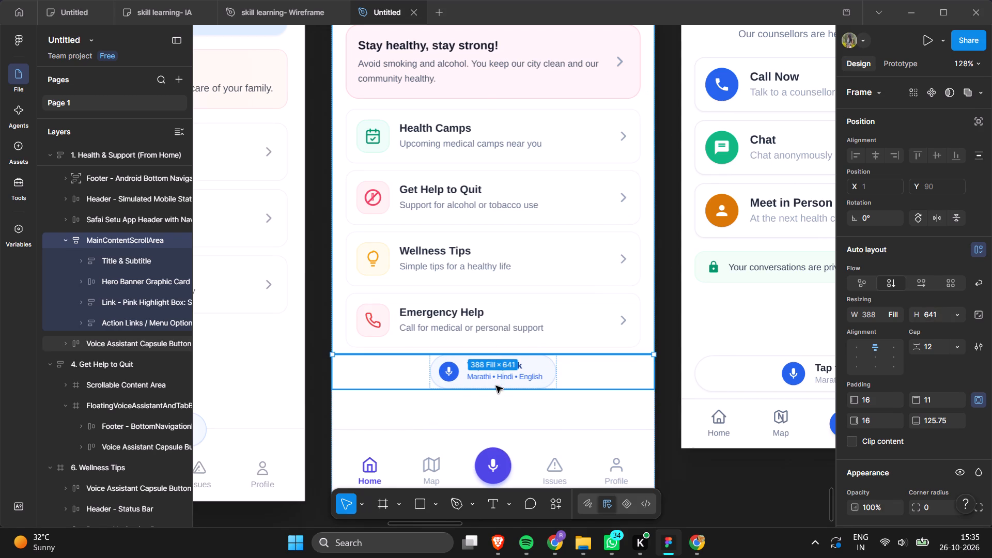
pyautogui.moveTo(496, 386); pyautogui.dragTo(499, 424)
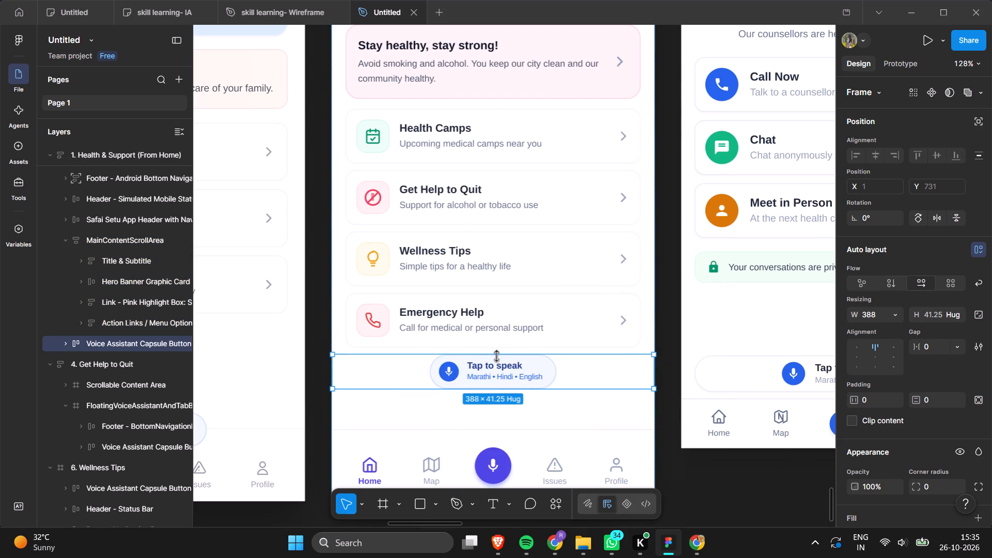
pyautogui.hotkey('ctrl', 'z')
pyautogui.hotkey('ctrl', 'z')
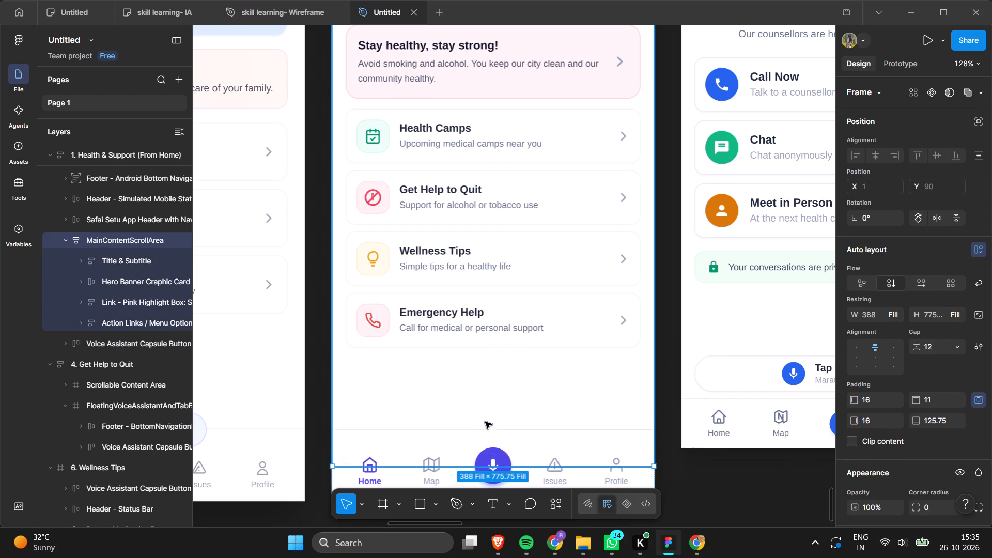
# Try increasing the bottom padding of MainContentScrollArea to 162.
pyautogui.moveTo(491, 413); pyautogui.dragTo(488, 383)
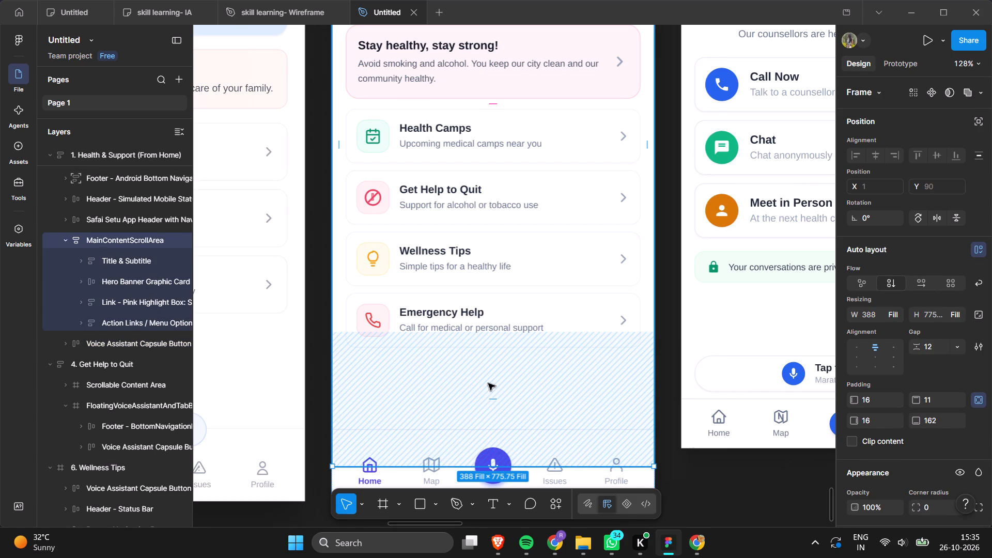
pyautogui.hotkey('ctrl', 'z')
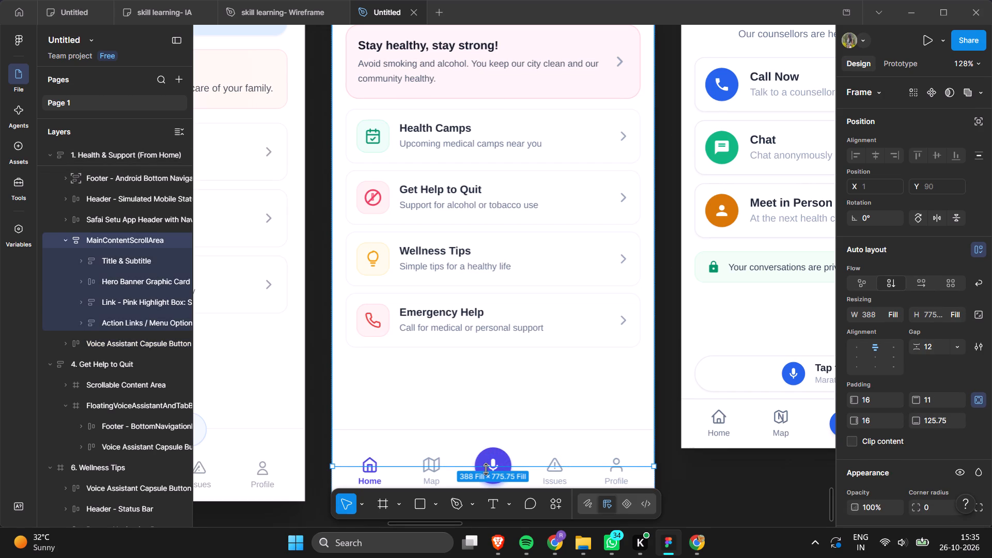
# Shorten MainContentScrollArea in 1. Health & Support (From Home) to a height of 709 so the Tap to speak capsule sits above the navigation.
pyautogui.moveTo(486, 469); pyautogui.dragTo(479, 407)
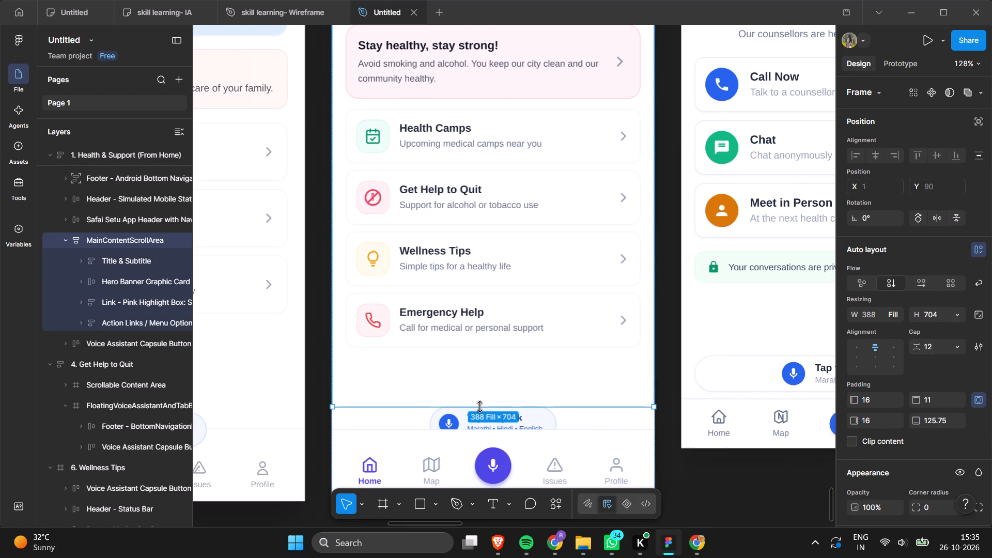
pyautogui.moveTo(479, 407); pyautogui.dragTo(482, 406)
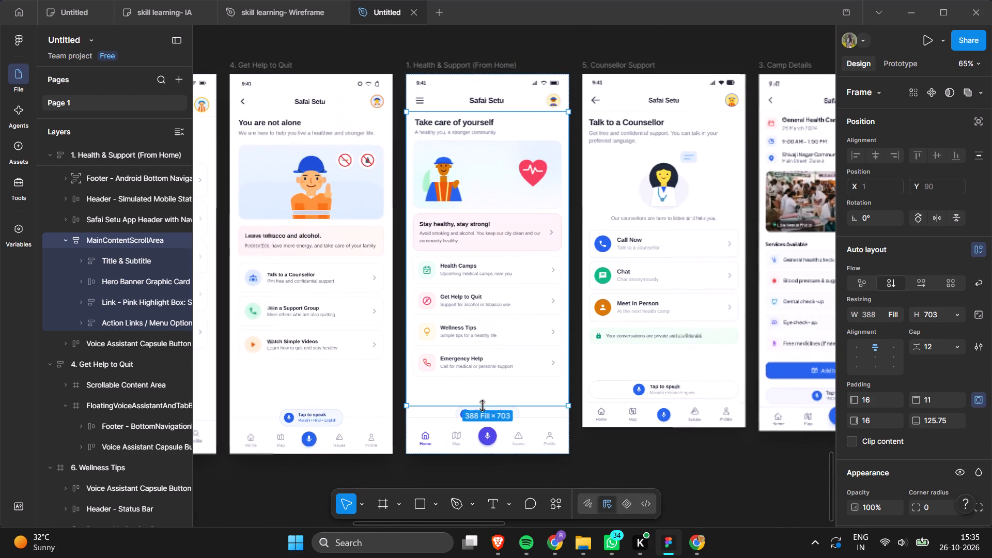
pyautogui.click(482, 406)
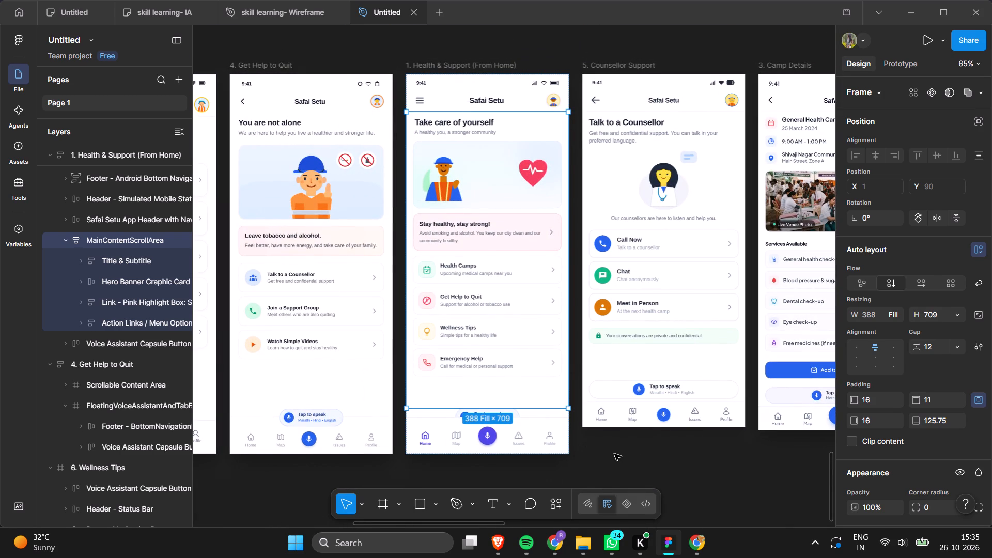
pyautogui.click(574, 450)
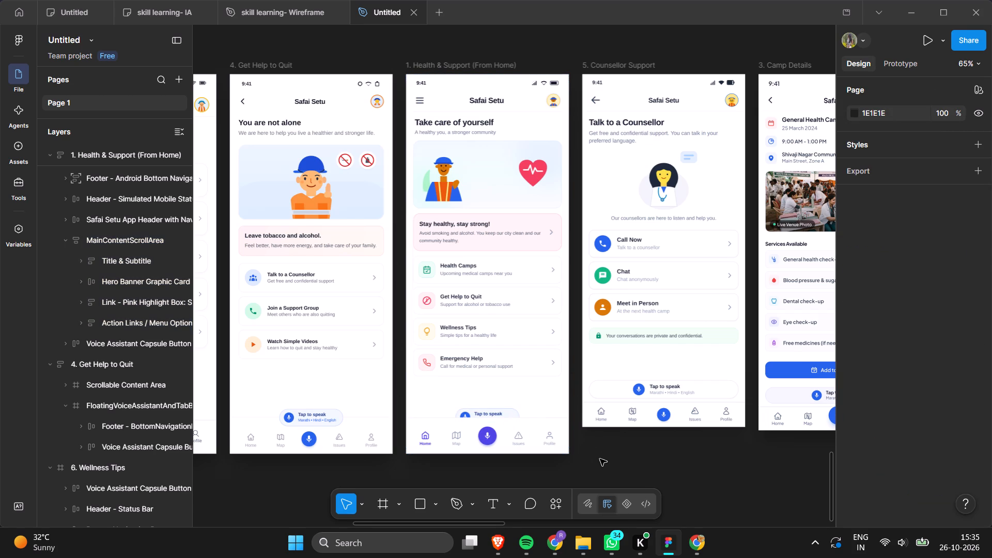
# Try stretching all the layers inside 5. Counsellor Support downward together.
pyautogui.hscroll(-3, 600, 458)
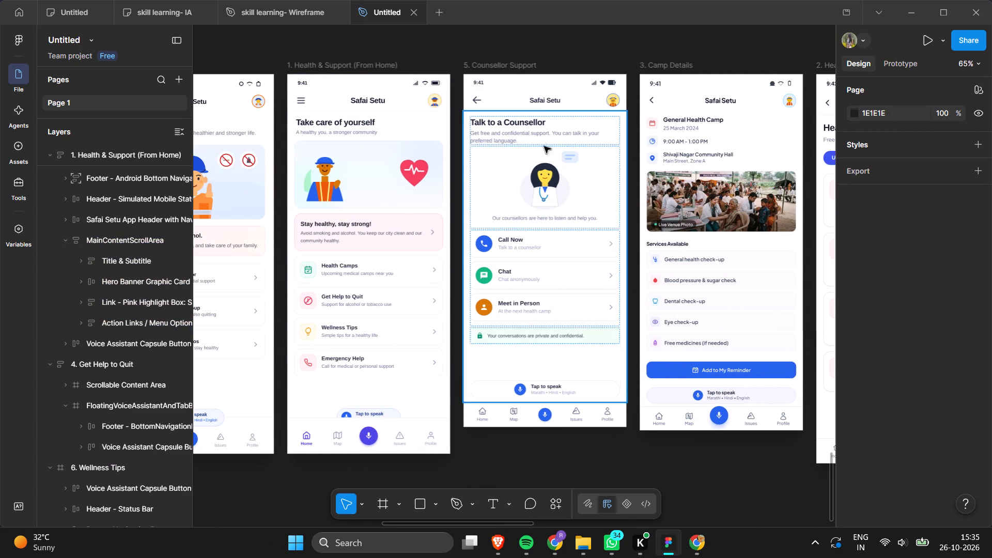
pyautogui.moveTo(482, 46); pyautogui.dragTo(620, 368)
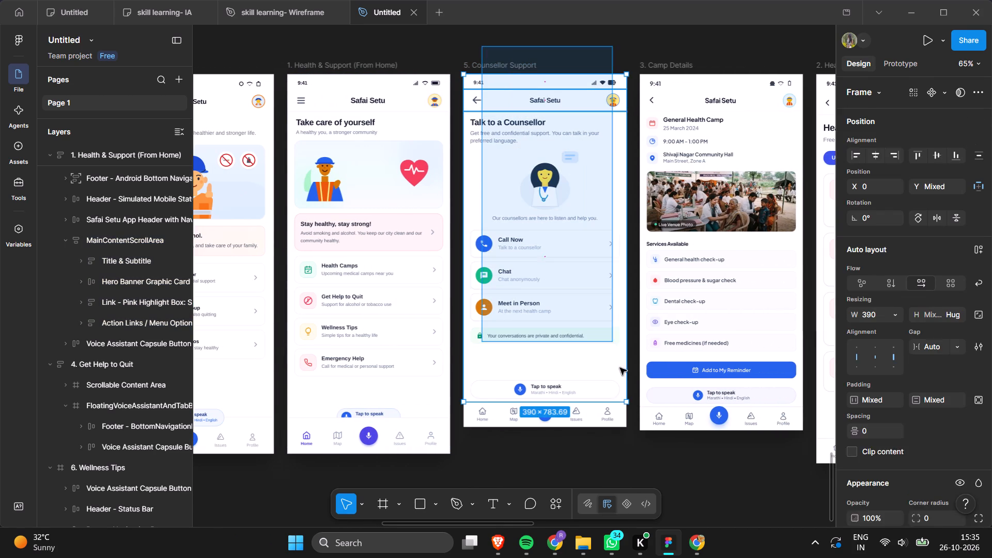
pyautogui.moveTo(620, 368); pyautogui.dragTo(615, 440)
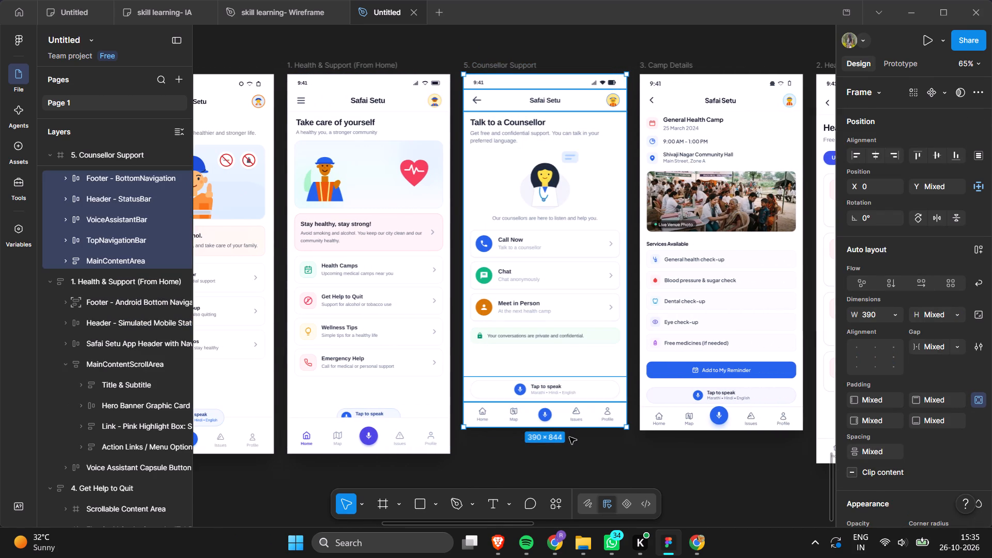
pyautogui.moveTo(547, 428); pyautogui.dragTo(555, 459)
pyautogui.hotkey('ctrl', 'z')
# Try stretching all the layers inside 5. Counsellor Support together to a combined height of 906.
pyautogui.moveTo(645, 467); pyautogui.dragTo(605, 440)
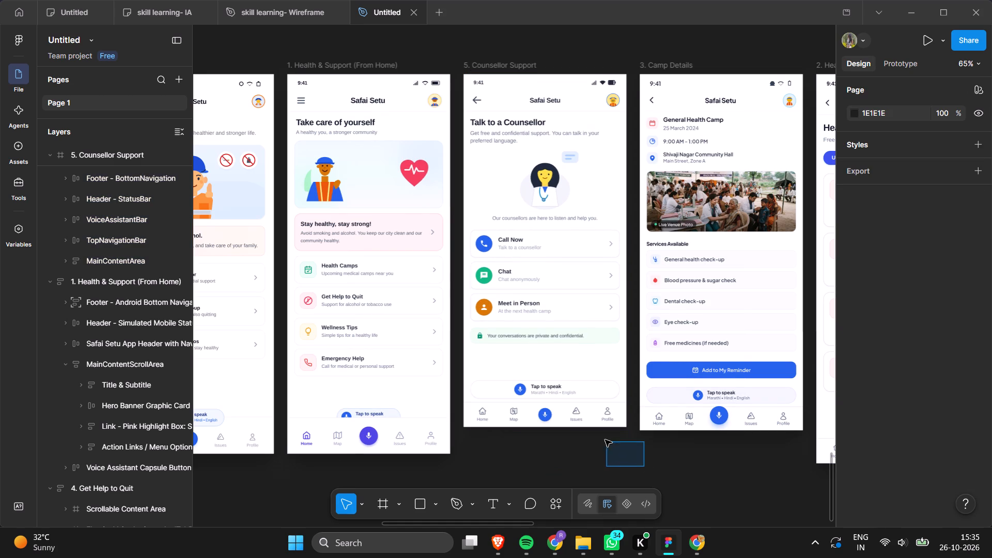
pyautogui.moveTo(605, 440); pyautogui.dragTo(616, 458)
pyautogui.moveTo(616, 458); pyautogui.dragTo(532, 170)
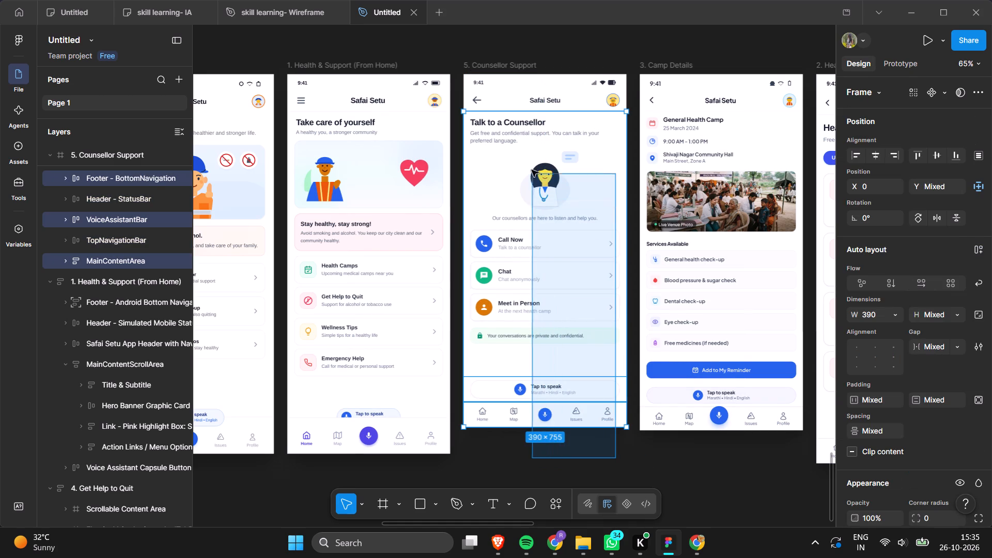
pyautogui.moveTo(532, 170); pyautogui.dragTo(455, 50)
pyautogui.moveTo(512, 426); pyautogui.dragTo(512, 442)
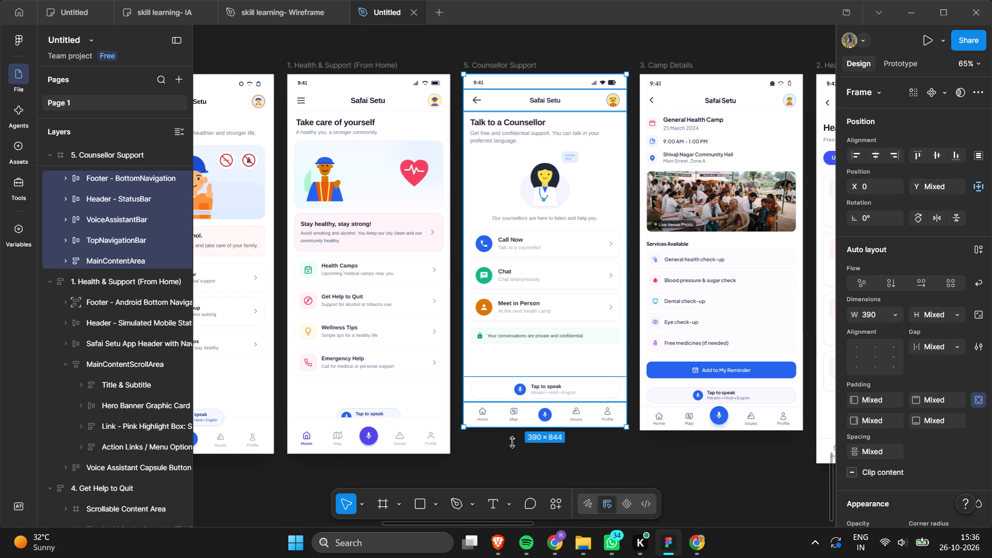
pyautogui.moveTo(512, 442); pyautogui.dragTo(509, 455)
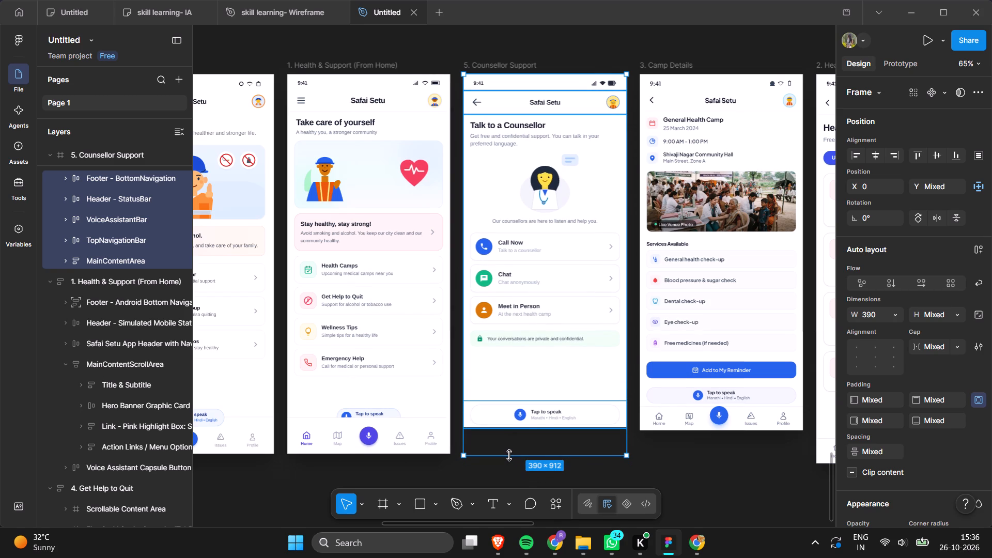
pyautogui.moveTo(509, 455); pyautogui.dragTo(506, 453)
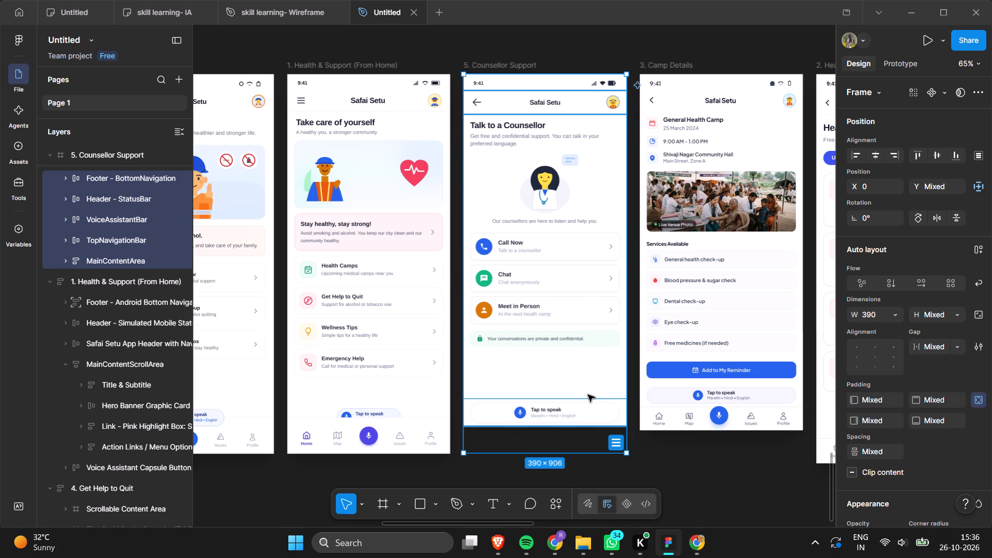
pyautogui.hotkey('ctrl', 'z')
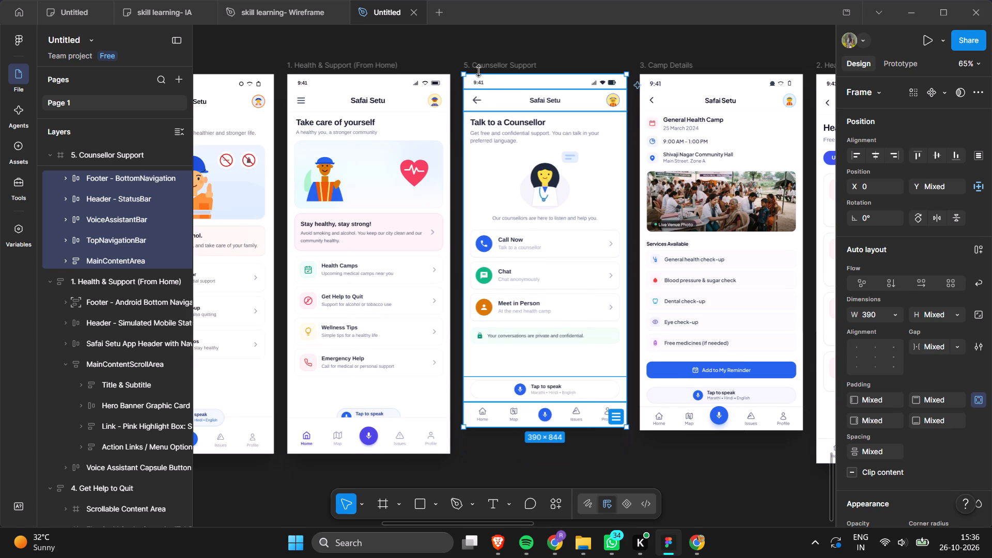
# Resize all the layers inside 5. Counsellor Support together to a combined height of 778.
pyautogui.moveTo(448, 52); pyautogui.dragTo(456, 42)
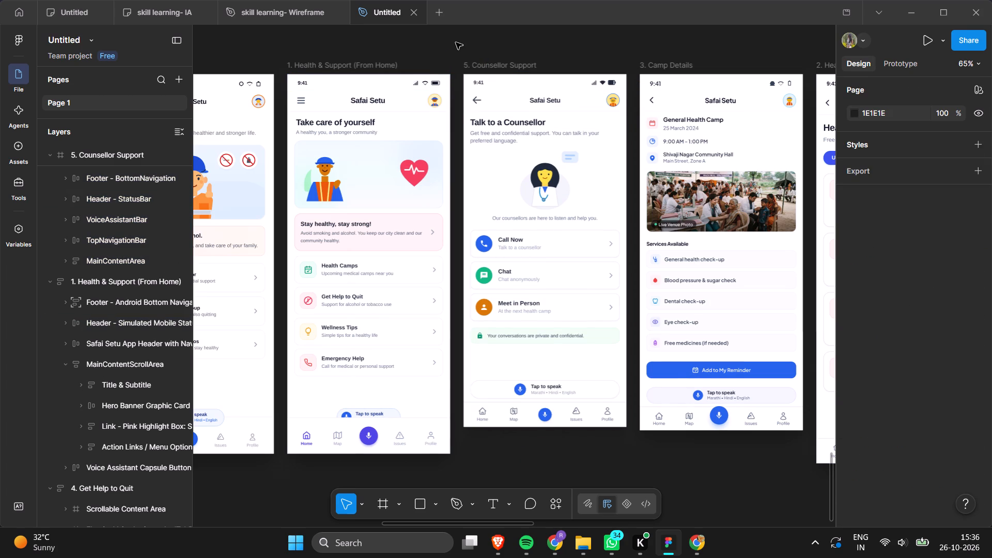
pyautogui.moveTo(470, 55); pyautogui.dragTo(629, 451)
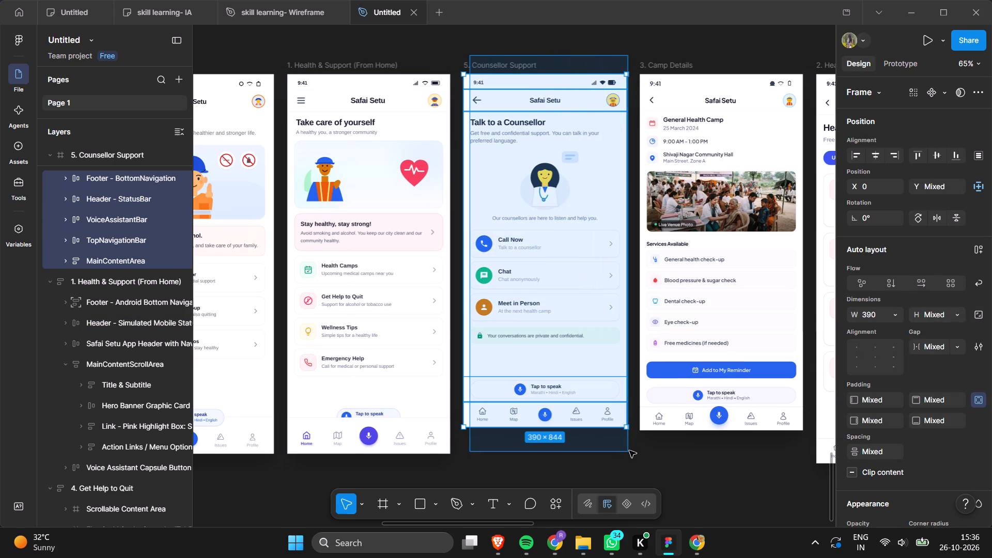
pyautogui.moveTo(629, 451); pyautogui.dragTo(629, 445)
pyautogui.moveTo(583, 426); pyautogui.dragTo(588, 454)
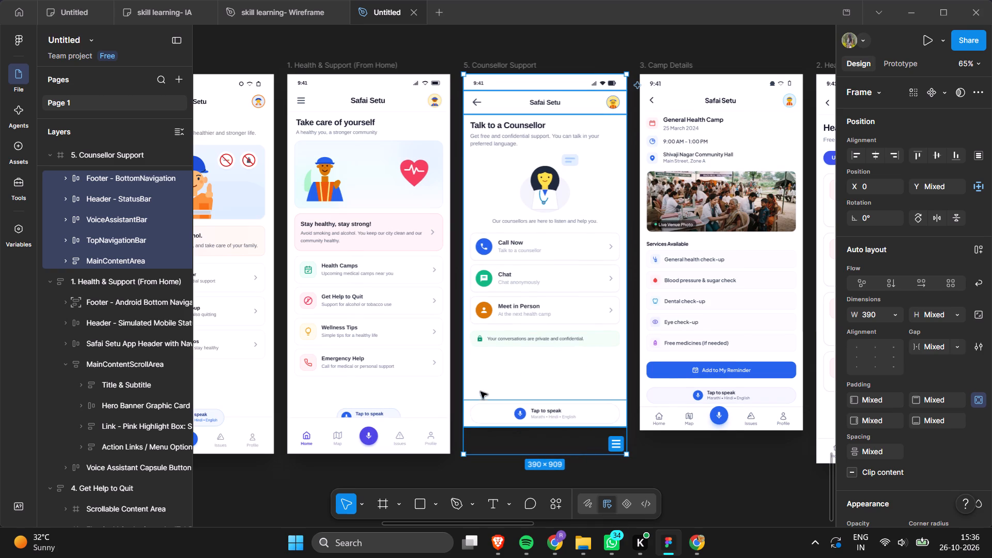
pyautogui.click(632, 428)
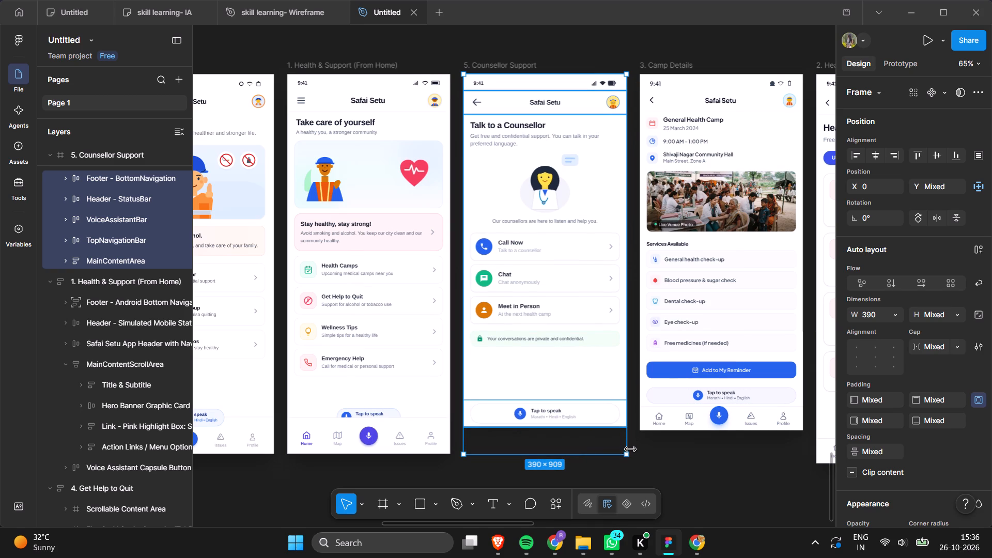
pyautogui.moveTo(555, 457); pyautogui.dragTo(548, 399)
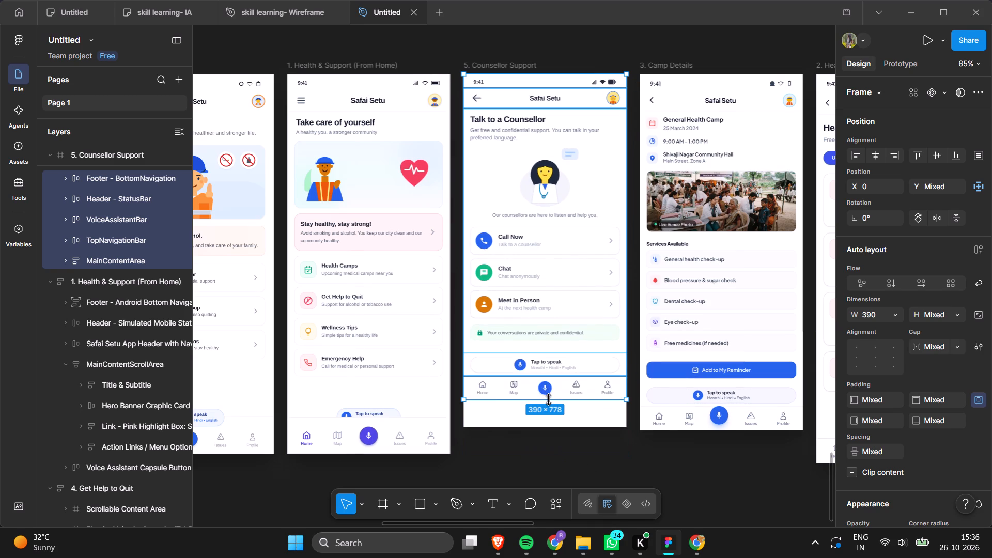
pyautogui.click(531, 430)
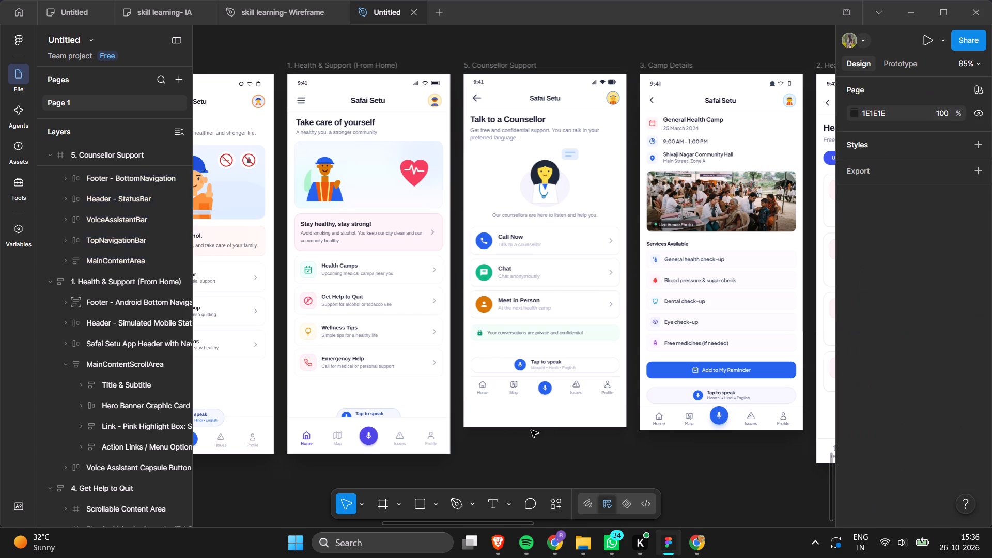
# Undo the last group resizes of the layers inside 5. Counsellor Support.
pyautogui.hotkey('ctrl', 'z')
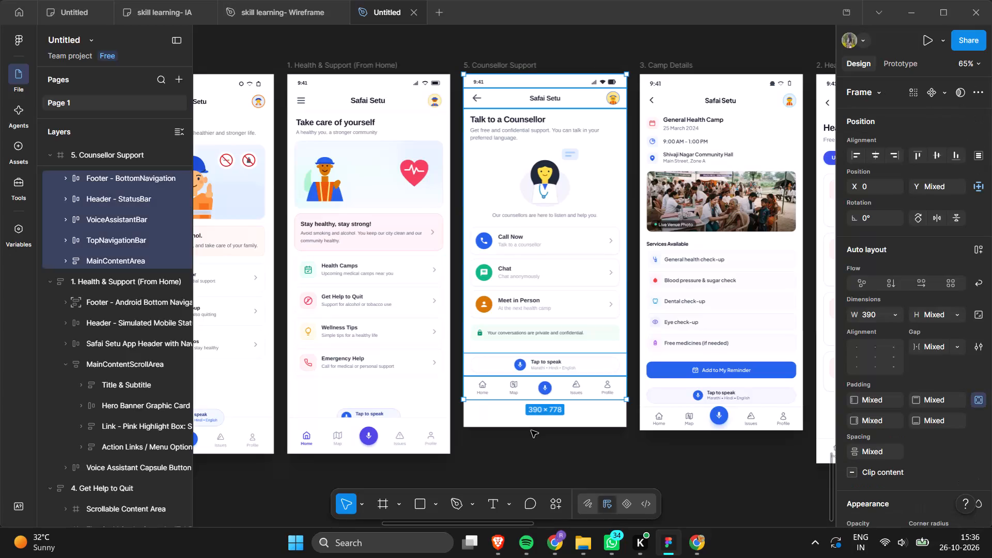
pyautogui.hotkey('ctrl', 'z')
pyautogui.hotkey('ctrl', 'z')
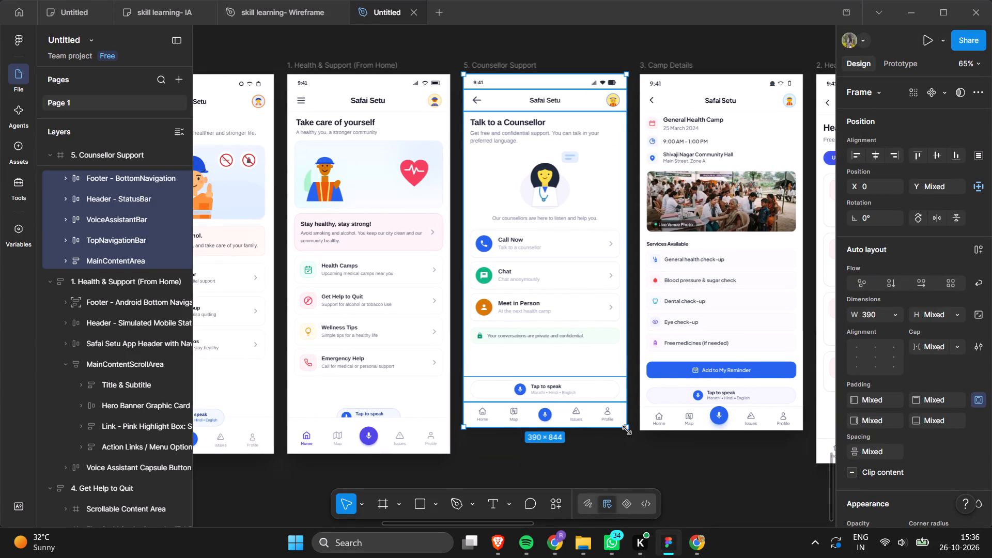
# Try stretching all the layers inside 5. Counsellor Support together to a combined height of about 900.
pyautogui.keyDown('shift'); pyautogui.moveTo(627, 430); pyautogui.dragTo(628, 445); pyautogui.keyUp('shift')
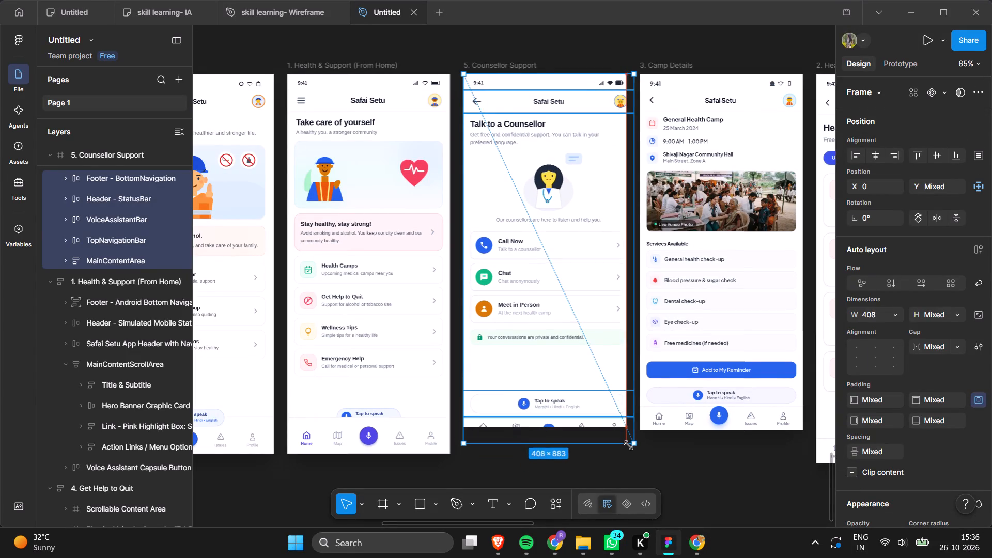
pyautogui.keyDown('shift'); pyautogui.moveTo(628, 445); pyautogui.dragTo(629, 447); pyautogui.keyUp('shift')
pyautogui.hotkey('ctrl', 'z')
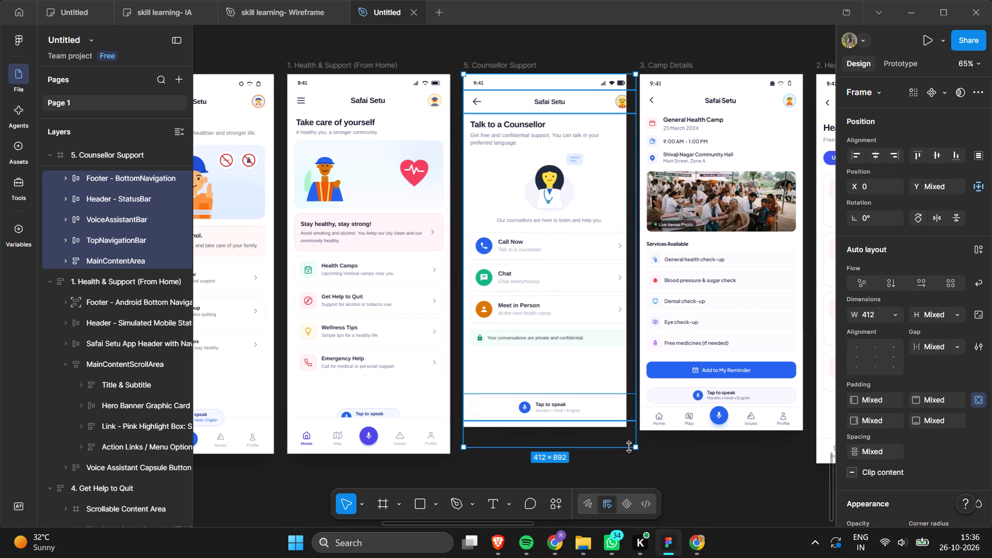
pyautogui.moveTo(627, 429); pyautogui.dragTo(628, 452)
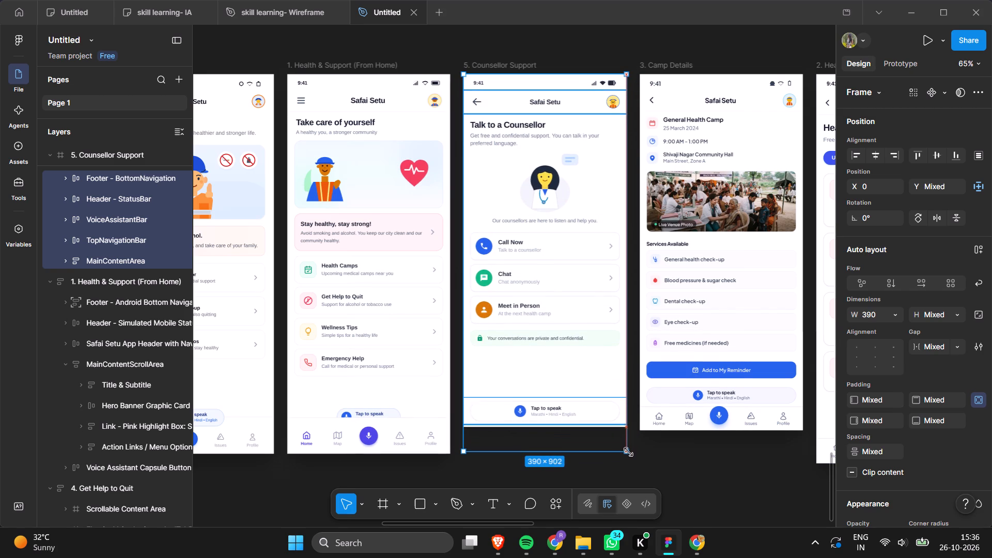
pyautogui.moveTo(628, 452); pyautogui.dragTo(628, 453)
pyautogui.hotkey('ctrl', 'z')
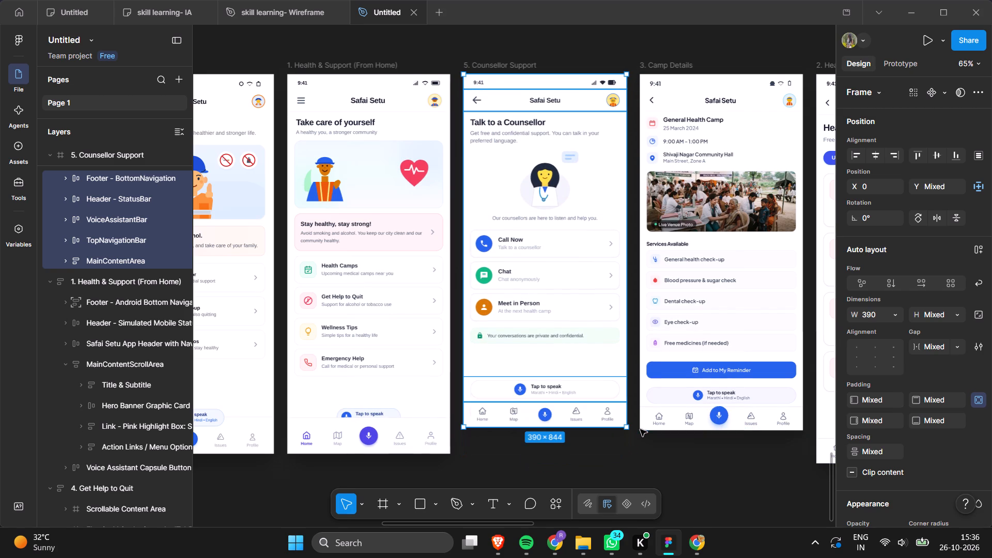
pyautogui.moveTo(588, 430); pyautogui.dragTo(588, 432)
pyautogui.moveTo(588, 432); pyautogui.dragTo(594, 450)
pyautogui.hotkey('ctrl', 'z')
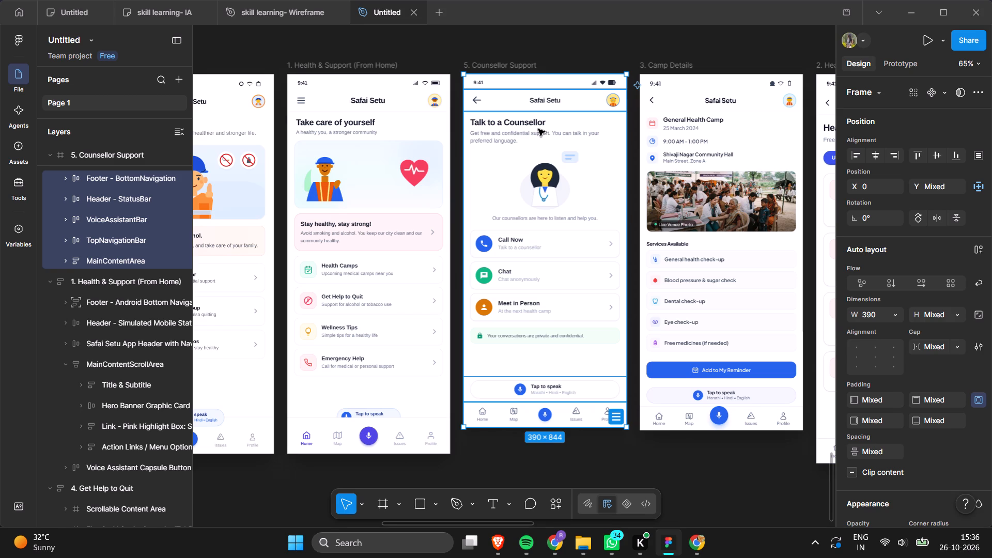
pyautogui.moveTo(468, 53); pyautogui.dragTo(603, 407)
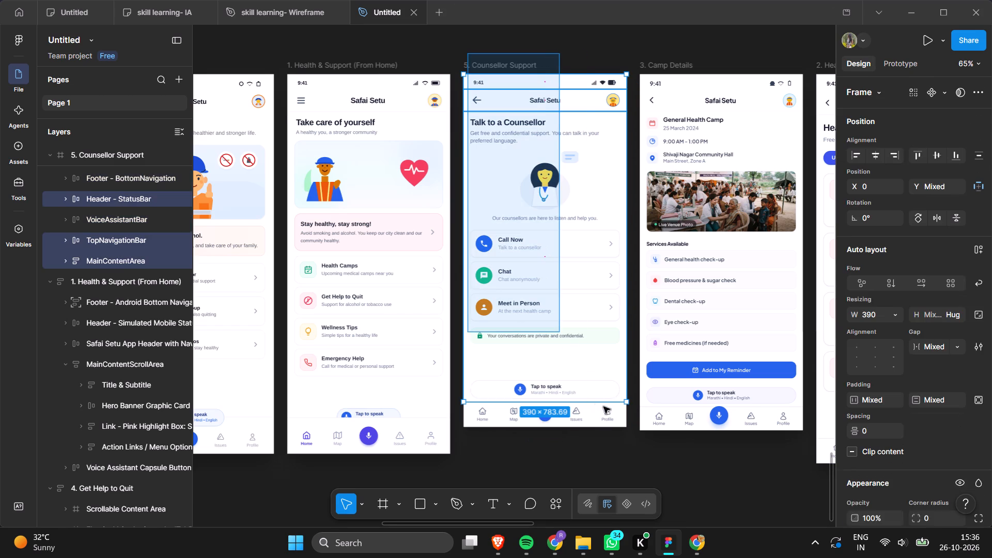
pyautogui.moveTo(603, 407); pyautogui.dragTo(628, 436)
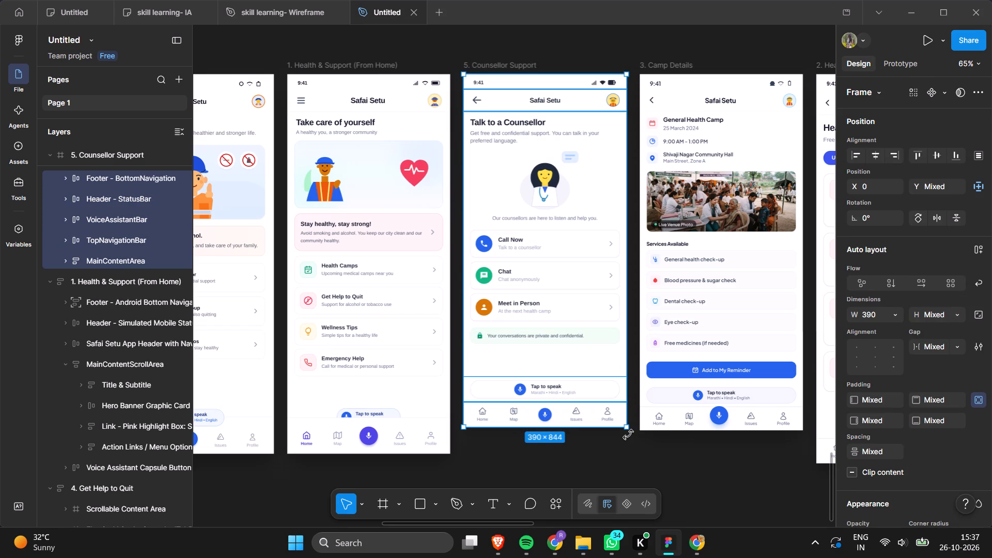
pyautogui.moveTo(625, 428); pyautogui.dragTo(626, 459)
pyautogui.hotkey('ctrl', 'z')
# Extend the 5. Counsellor Support frame downward to a height of 900.
pyautogui.moveTo(458, 52); pyautogui.dragTo(631, 436)
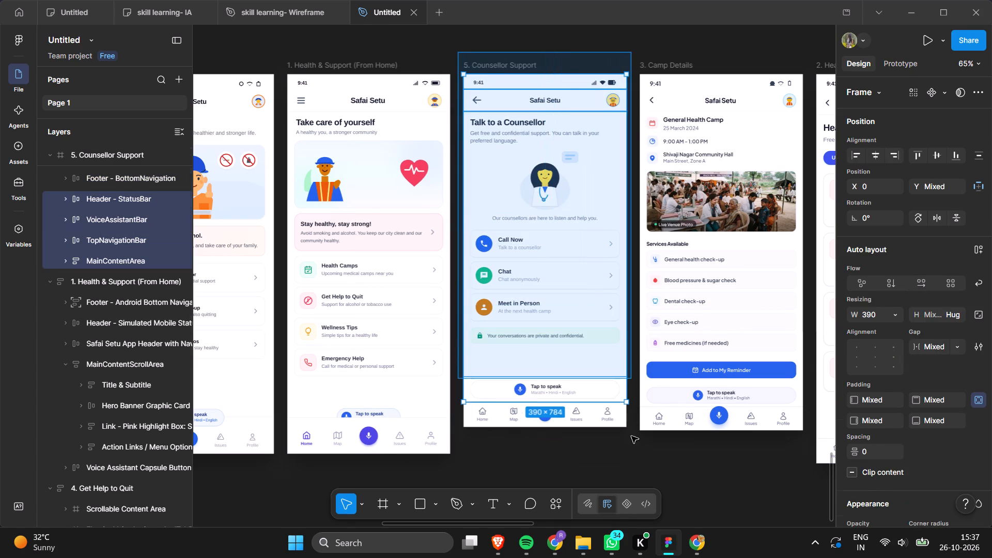
pyautogui.moveTo(631, 436); pyautogui.dragTo(630, 439)
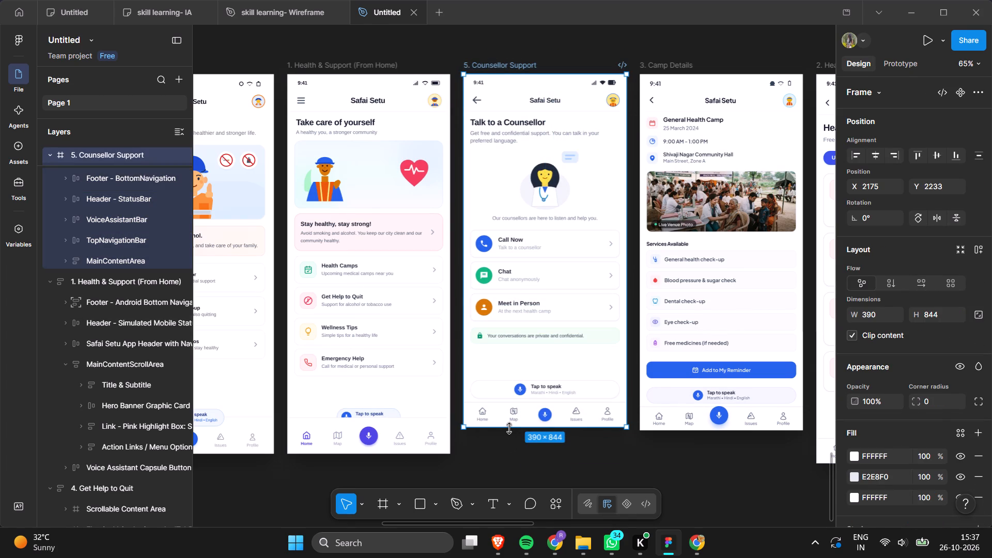
pyautogui.moveTo(509, 428); pyautogui.dragTo(510, 449)
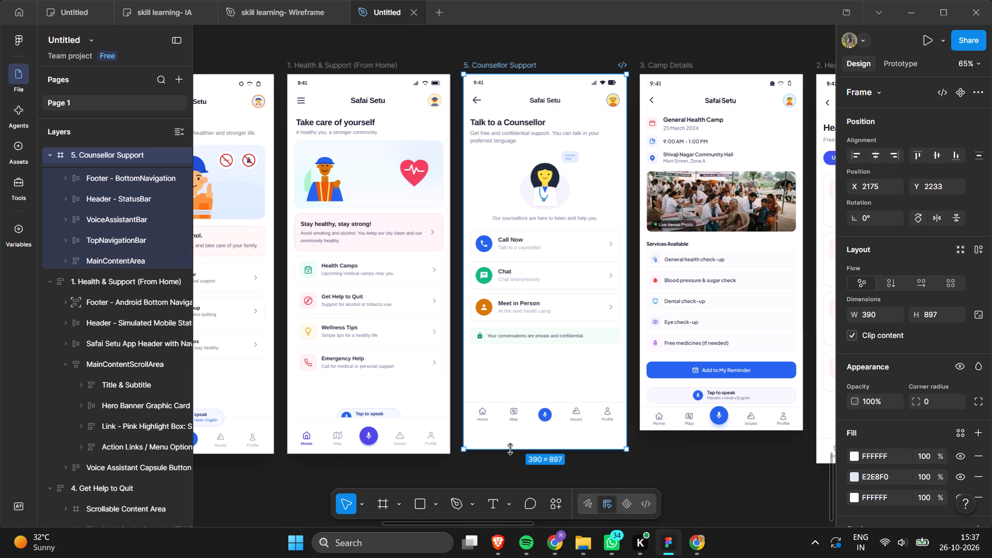
pyautogui.moveTo(510, 449); pyautogui.dragTo(508, 450)
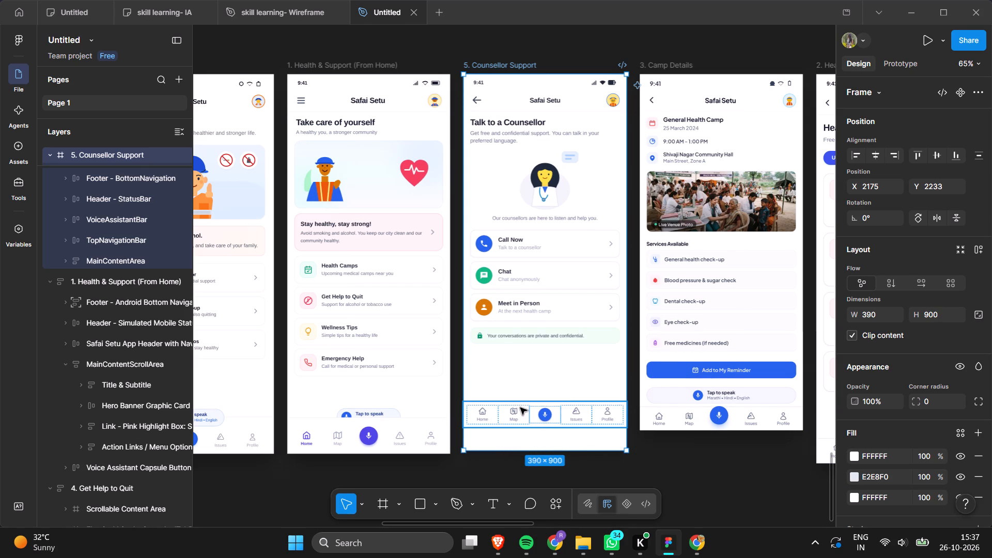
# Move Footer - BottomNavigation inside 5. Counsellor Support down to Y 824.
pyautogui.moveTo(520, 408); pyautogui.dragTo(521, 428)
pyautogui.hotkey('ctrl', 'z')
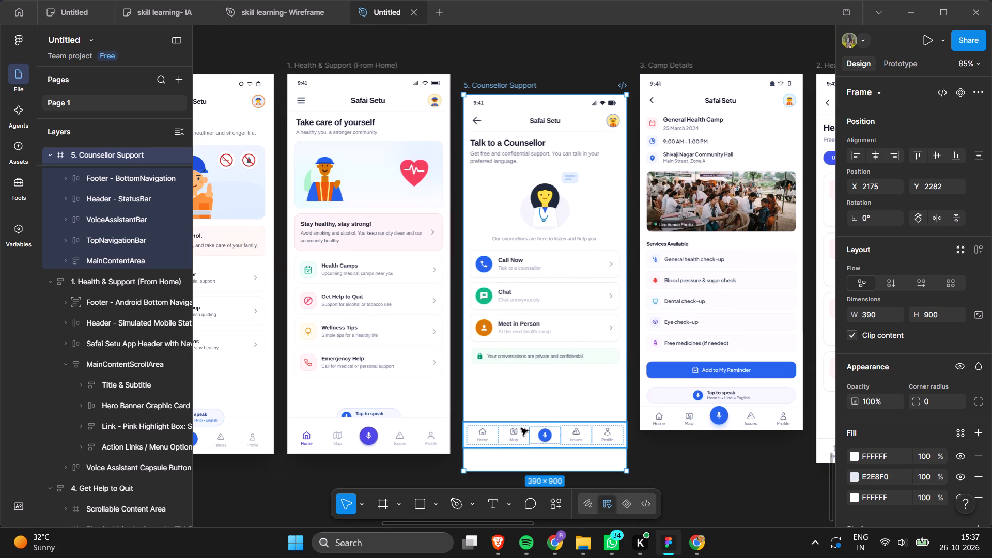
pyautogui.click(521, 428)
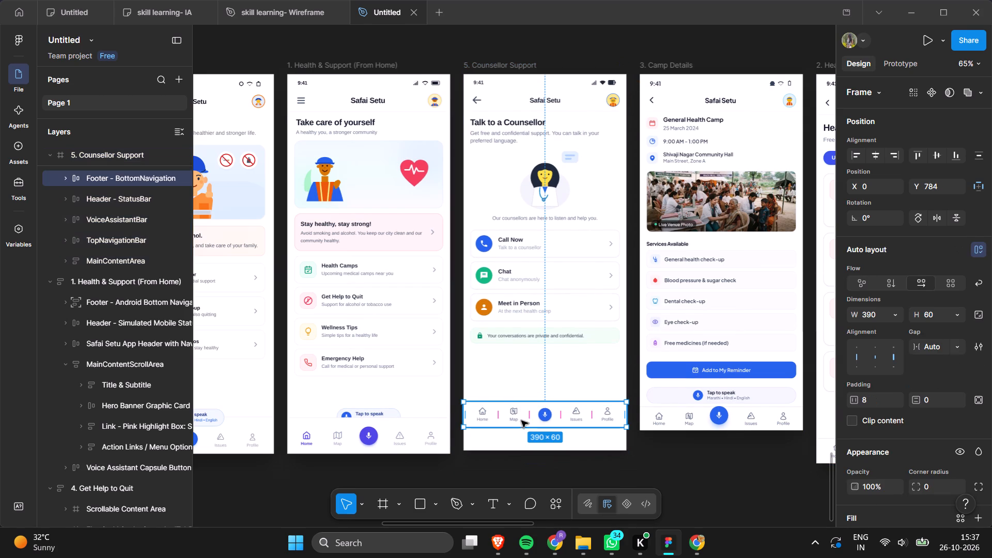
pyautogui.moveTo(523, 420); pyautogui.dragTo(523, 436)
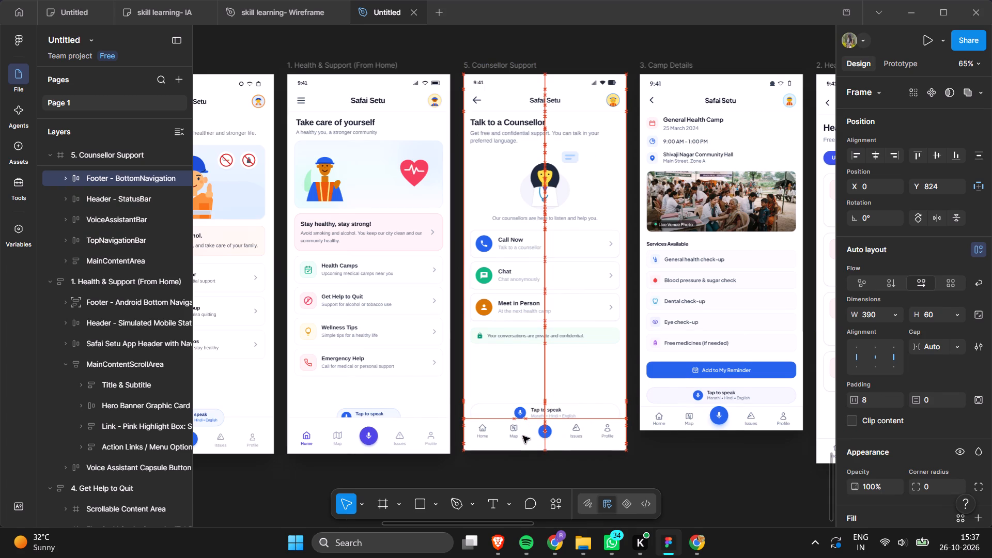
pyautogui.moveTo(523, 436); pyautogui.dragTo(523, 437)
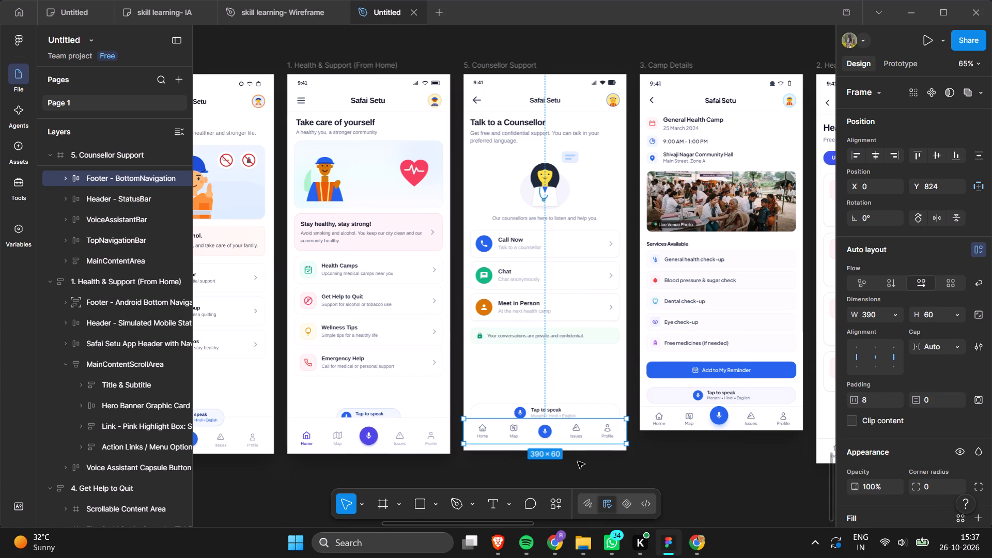
# Delete the Tap to speak capsule from VoiceAssistantBar in 5. Counsellor Support, keeping the bottom navigation.
pyautogui.click(510, 435)
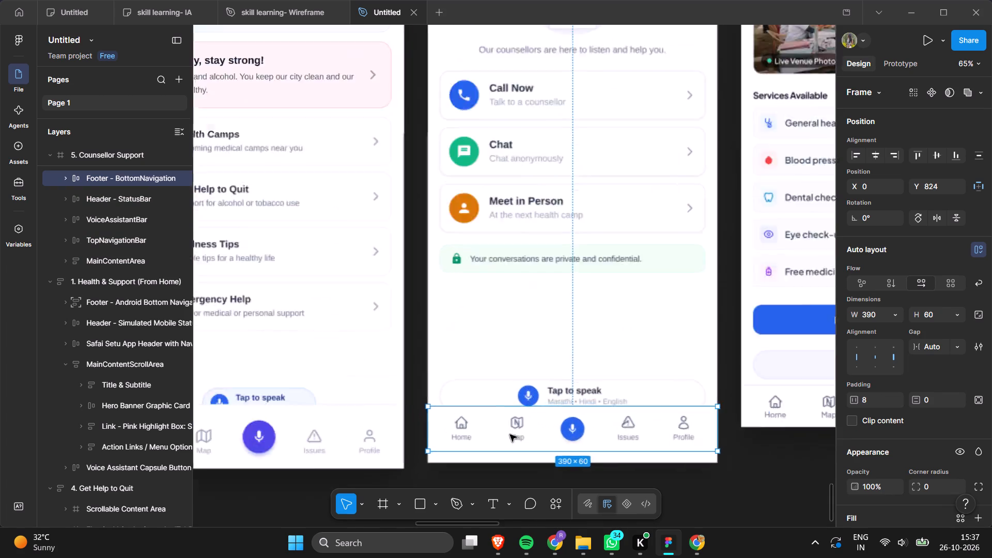
pyautogui.click(475, 394)
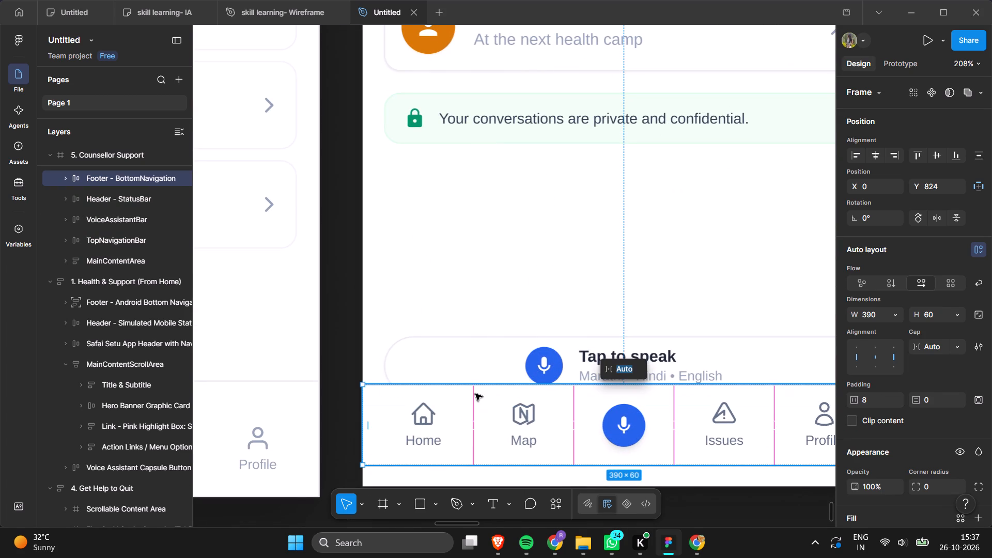
pyautogui.click(503, 416)
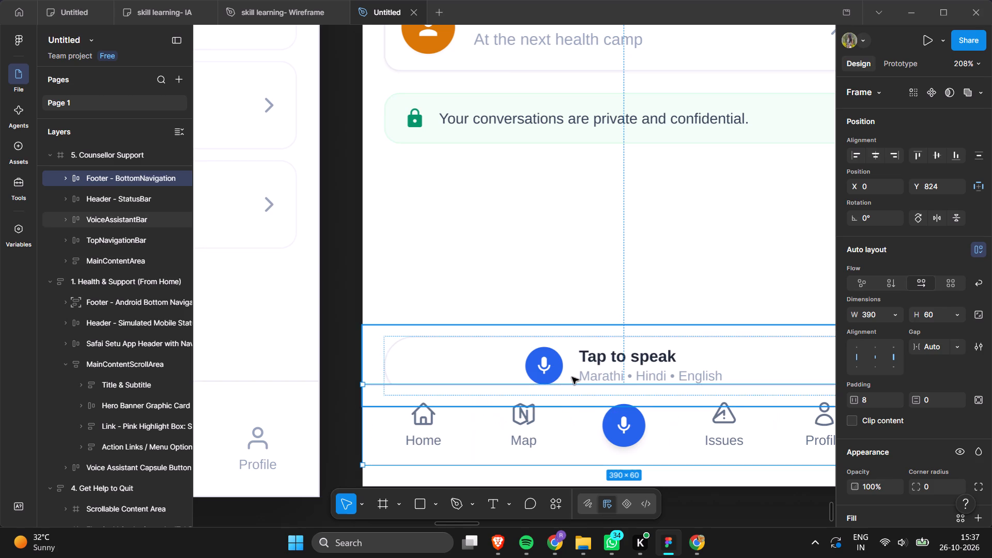
pyautogui.hscroll(1, 553, 370)
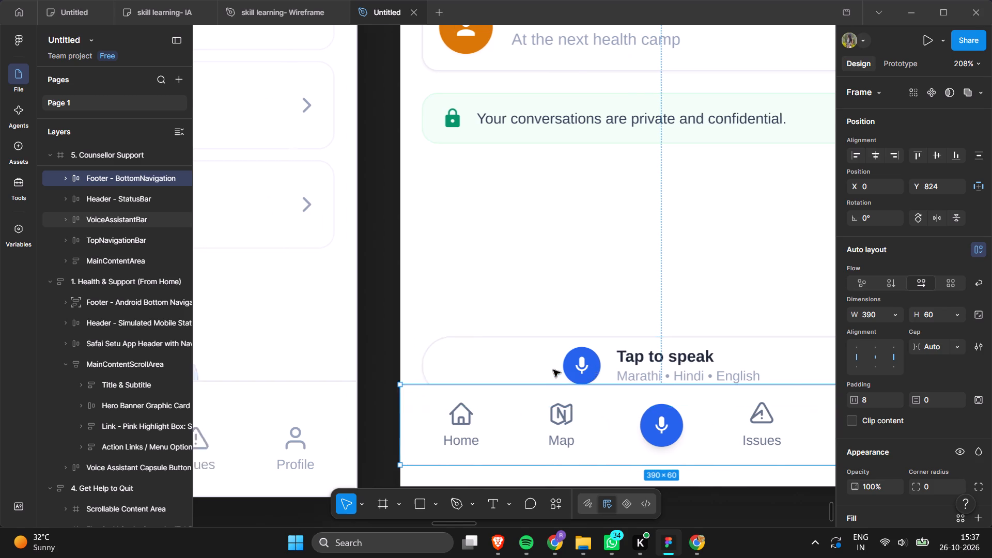
pyautogui.hscroll(2, 553, 370)
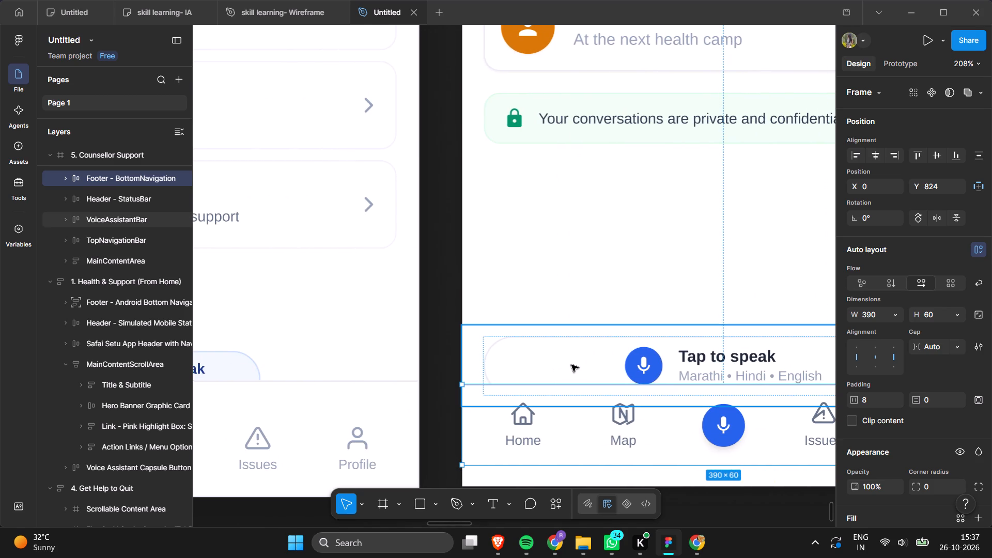
pyautogui.press('BackSpace')
pyautogui.hotkey('ctrl', 'z')
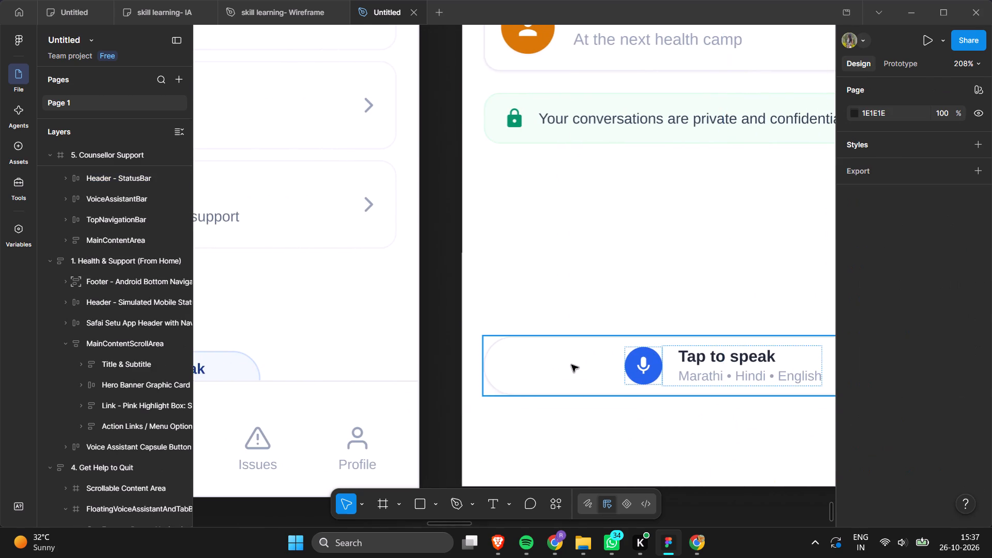
pyautogui.doubleClick(571, 365)
pyautogui.press('BackSpace')
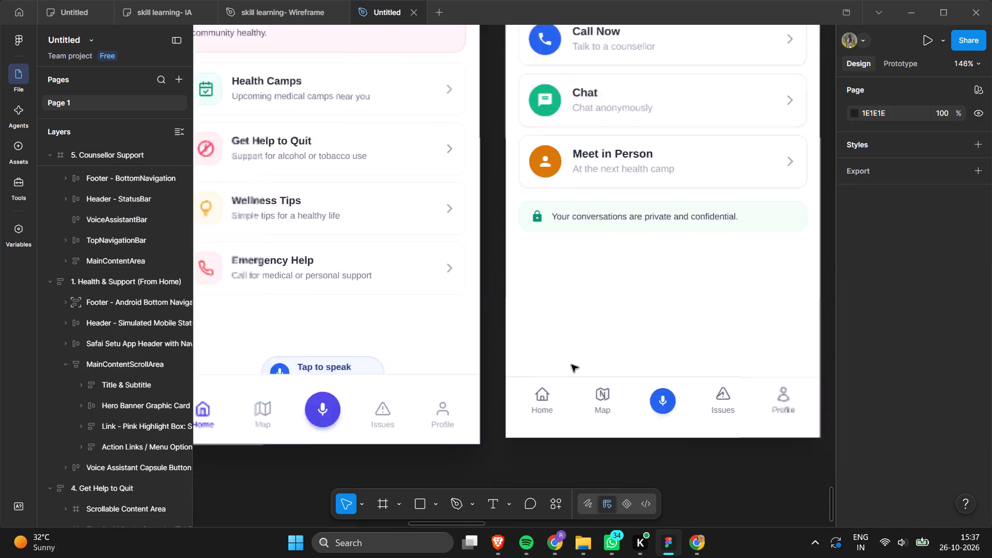
# Delete Footer - BottomNavigation from 5. Counsellor Support.
pyautogui.click(572, 385)
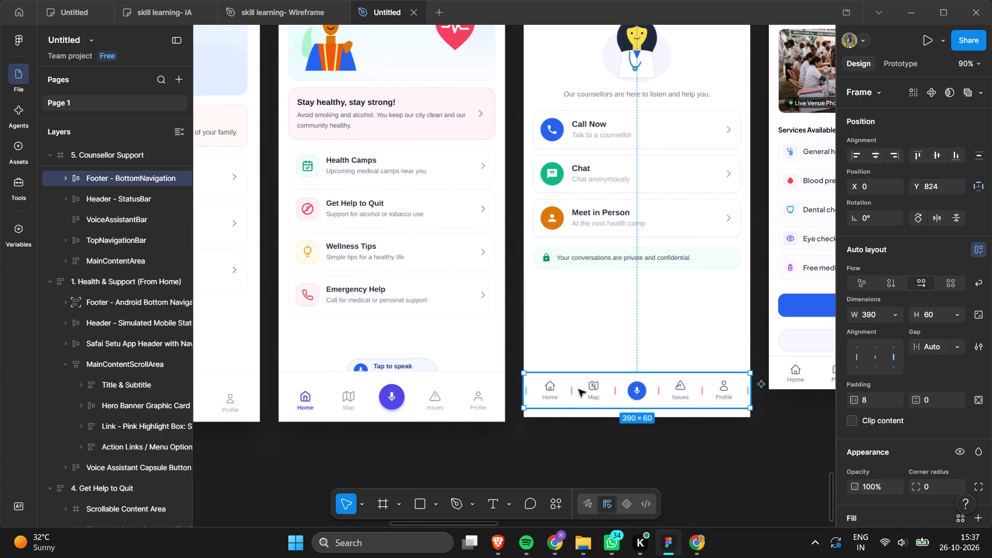
pyautogui.click(579, 390)
pyautogui.press('BackSpace')
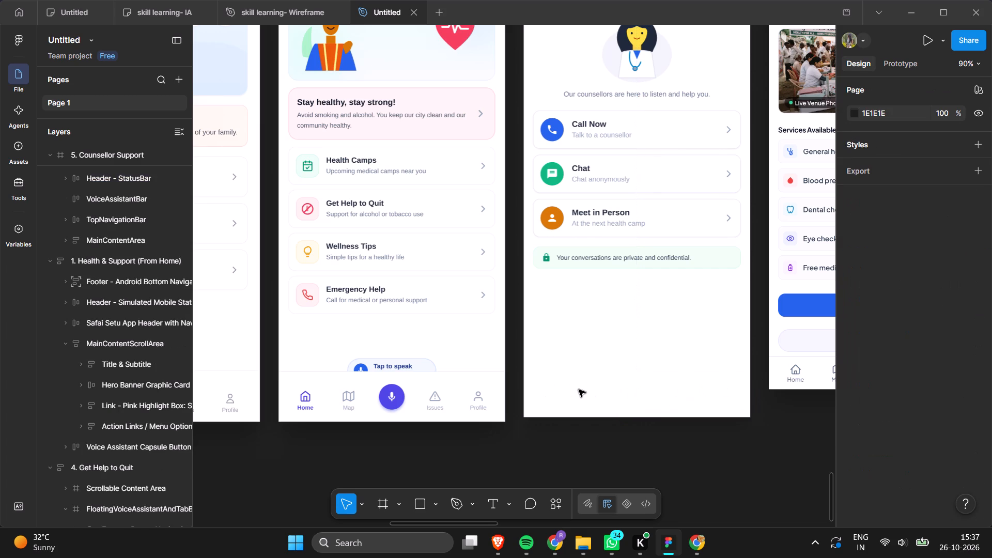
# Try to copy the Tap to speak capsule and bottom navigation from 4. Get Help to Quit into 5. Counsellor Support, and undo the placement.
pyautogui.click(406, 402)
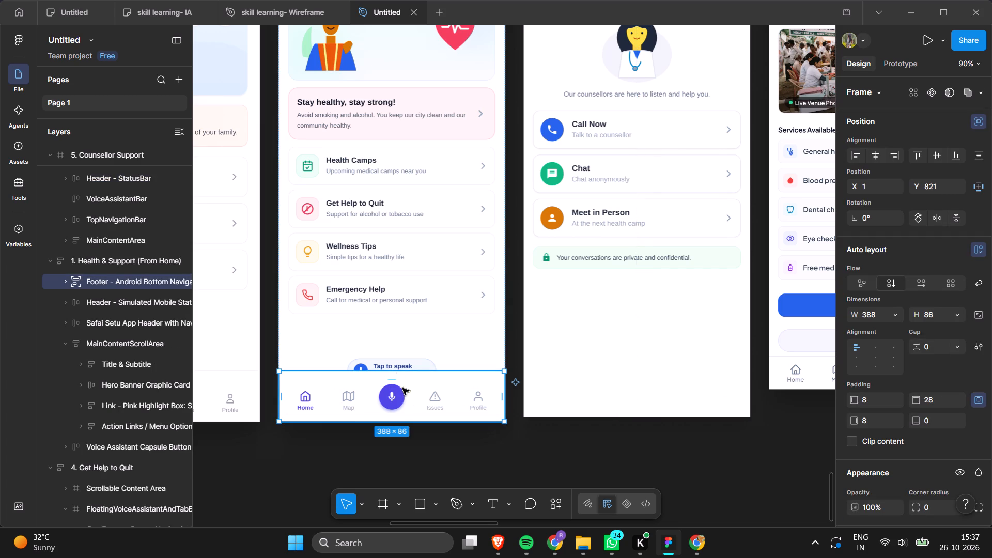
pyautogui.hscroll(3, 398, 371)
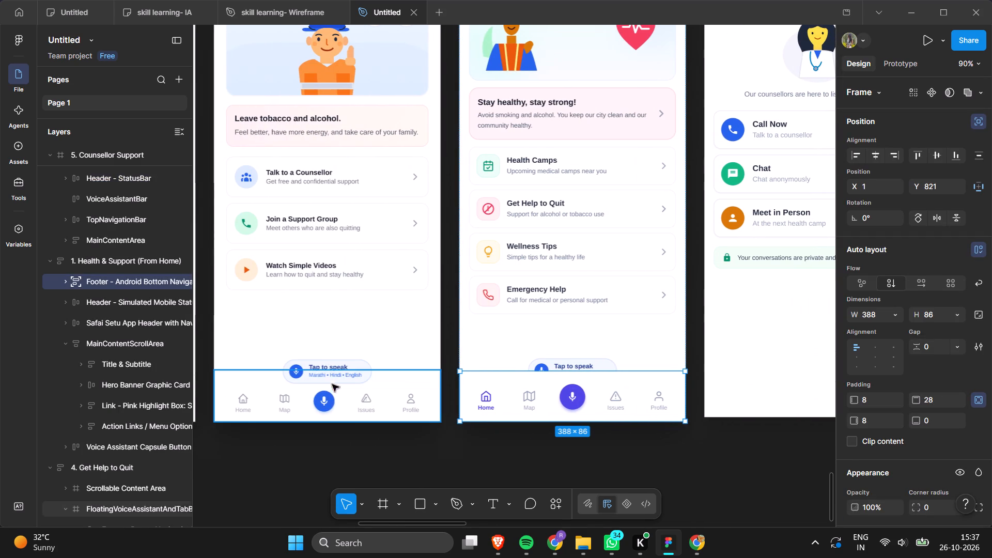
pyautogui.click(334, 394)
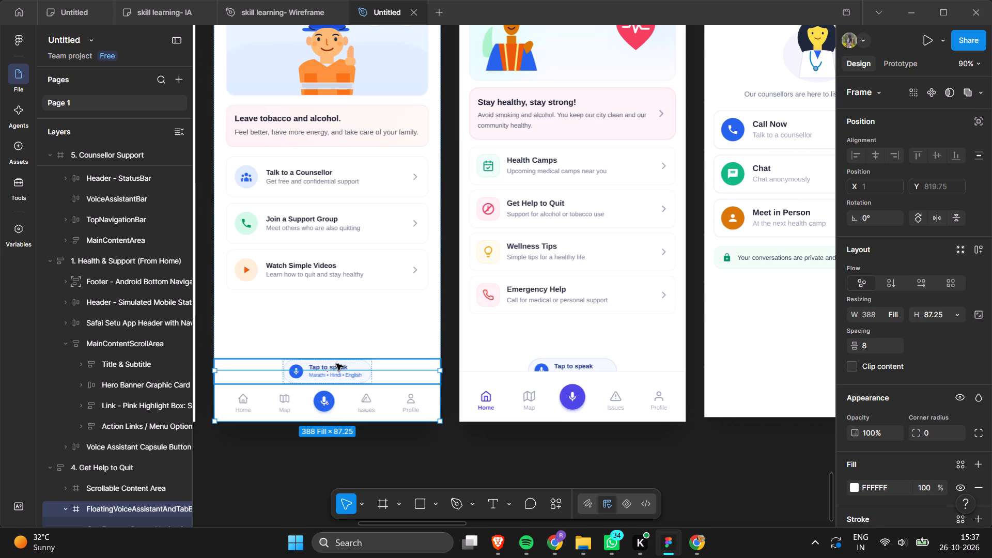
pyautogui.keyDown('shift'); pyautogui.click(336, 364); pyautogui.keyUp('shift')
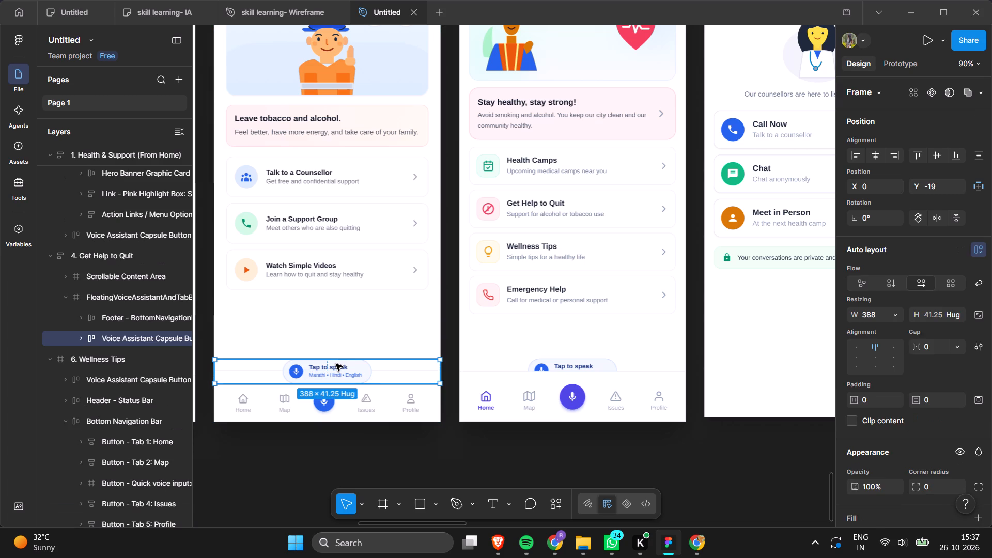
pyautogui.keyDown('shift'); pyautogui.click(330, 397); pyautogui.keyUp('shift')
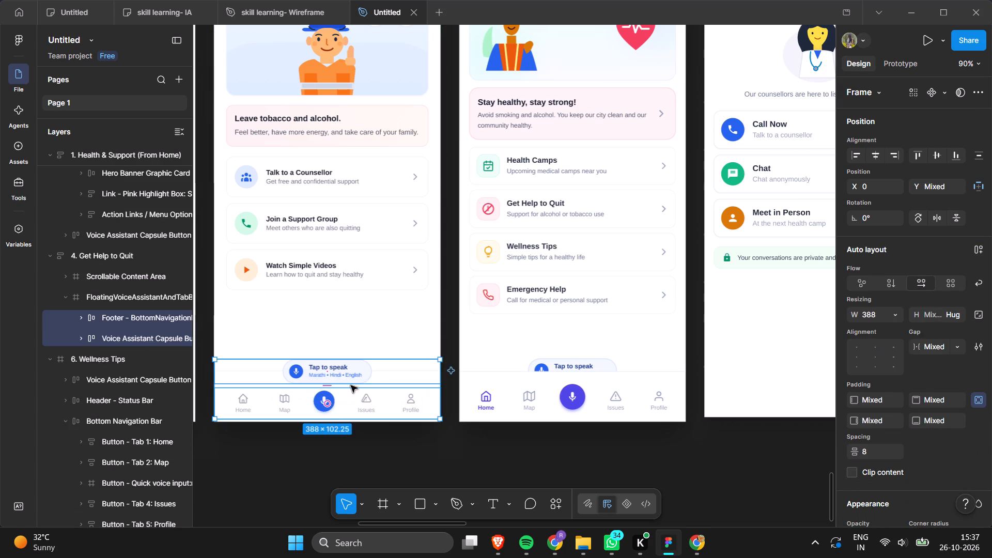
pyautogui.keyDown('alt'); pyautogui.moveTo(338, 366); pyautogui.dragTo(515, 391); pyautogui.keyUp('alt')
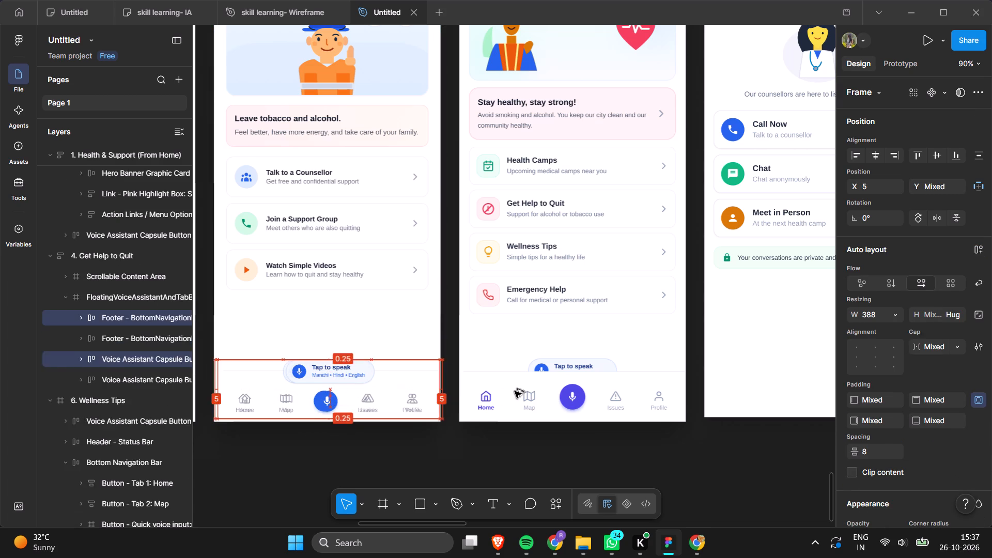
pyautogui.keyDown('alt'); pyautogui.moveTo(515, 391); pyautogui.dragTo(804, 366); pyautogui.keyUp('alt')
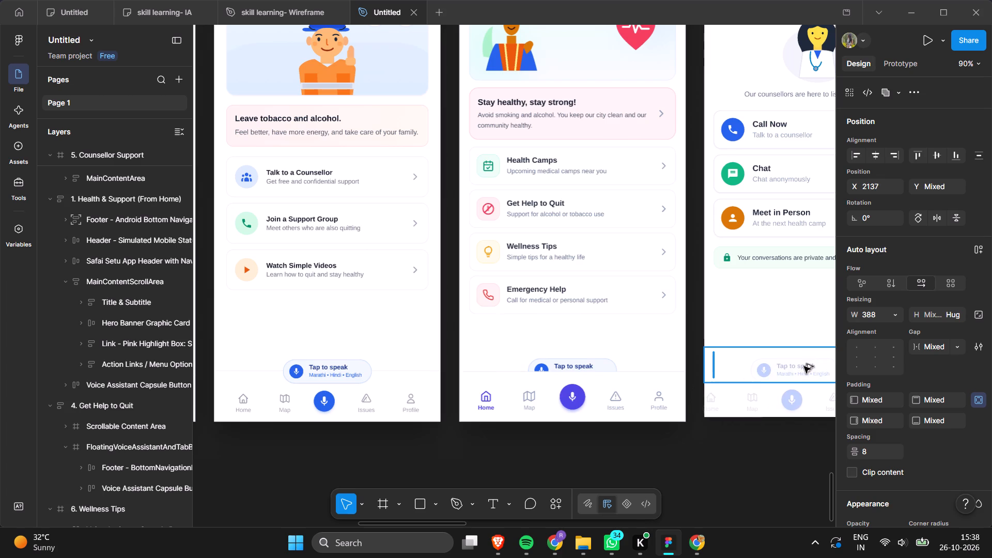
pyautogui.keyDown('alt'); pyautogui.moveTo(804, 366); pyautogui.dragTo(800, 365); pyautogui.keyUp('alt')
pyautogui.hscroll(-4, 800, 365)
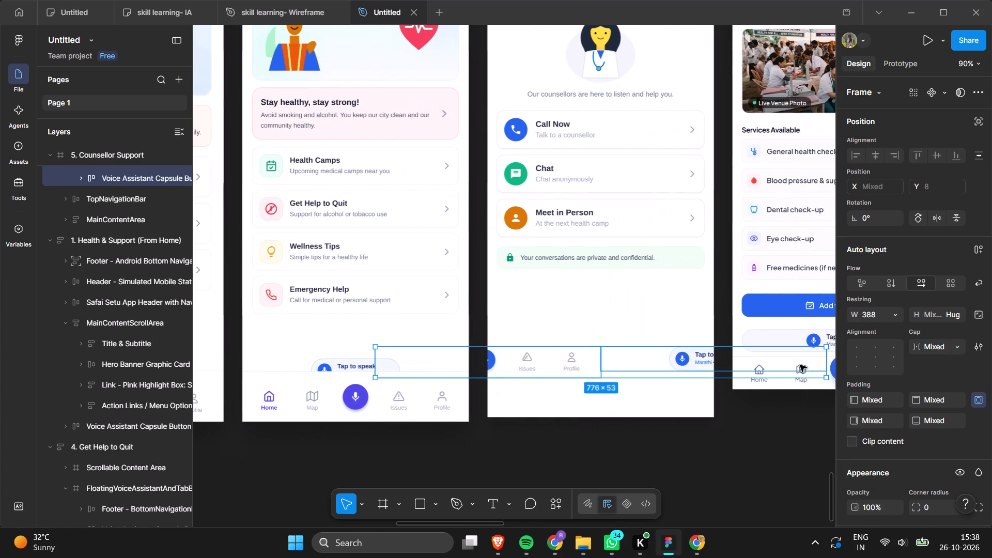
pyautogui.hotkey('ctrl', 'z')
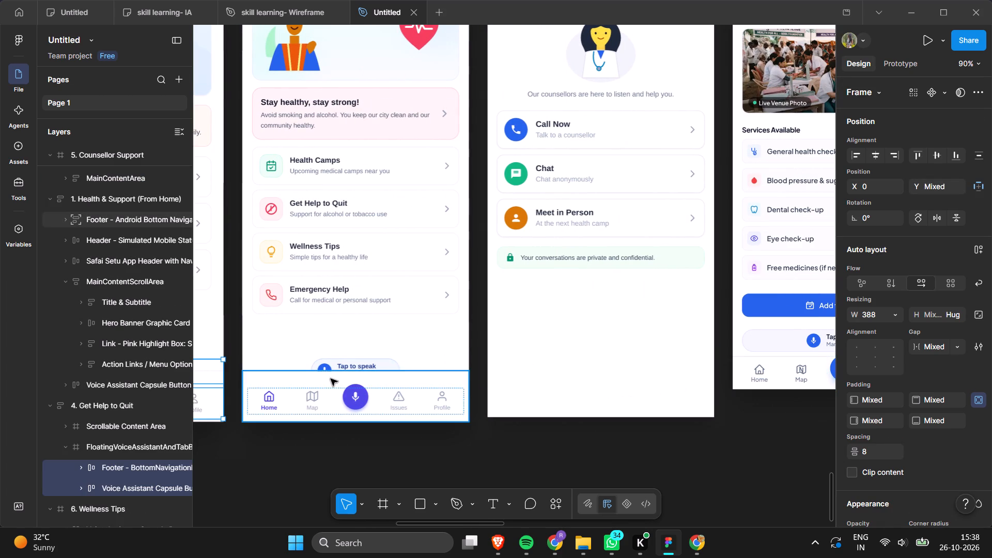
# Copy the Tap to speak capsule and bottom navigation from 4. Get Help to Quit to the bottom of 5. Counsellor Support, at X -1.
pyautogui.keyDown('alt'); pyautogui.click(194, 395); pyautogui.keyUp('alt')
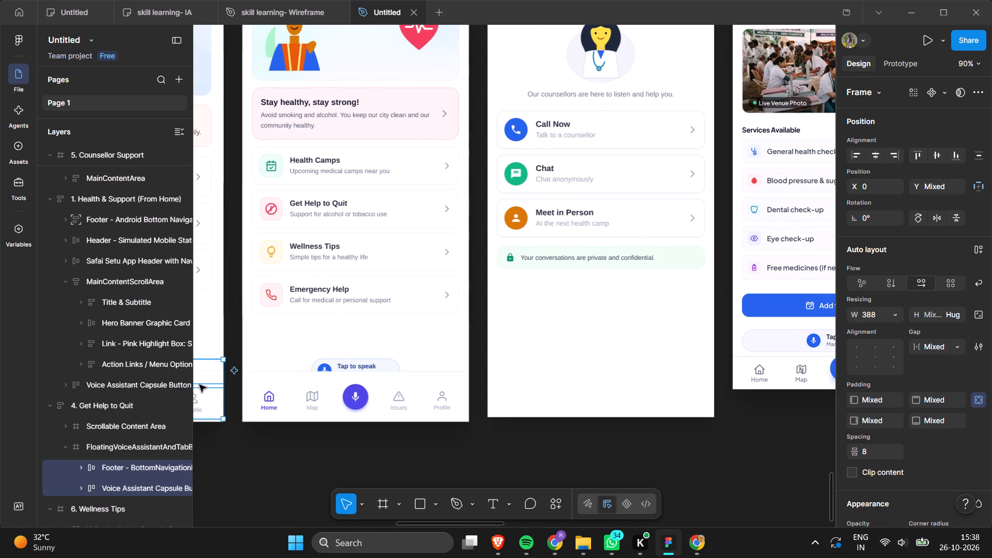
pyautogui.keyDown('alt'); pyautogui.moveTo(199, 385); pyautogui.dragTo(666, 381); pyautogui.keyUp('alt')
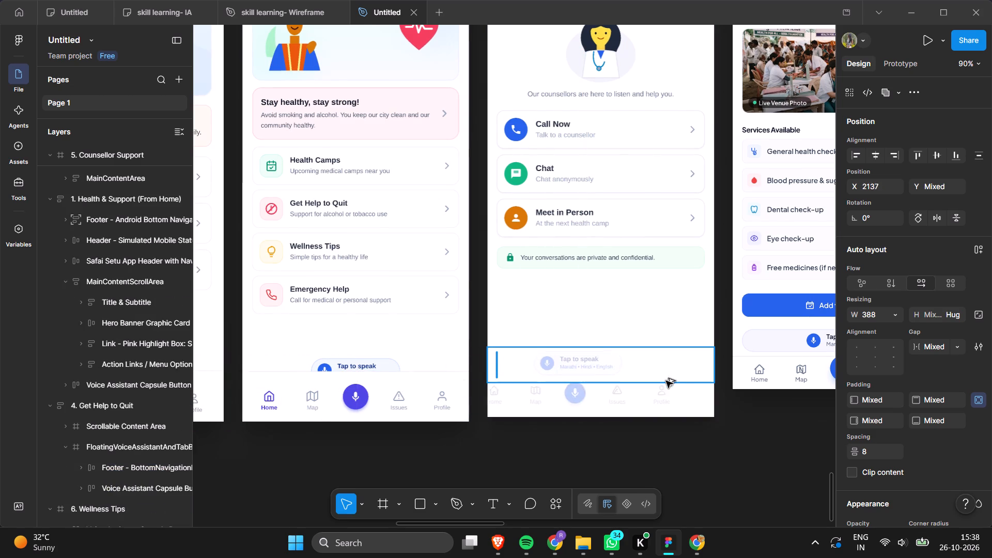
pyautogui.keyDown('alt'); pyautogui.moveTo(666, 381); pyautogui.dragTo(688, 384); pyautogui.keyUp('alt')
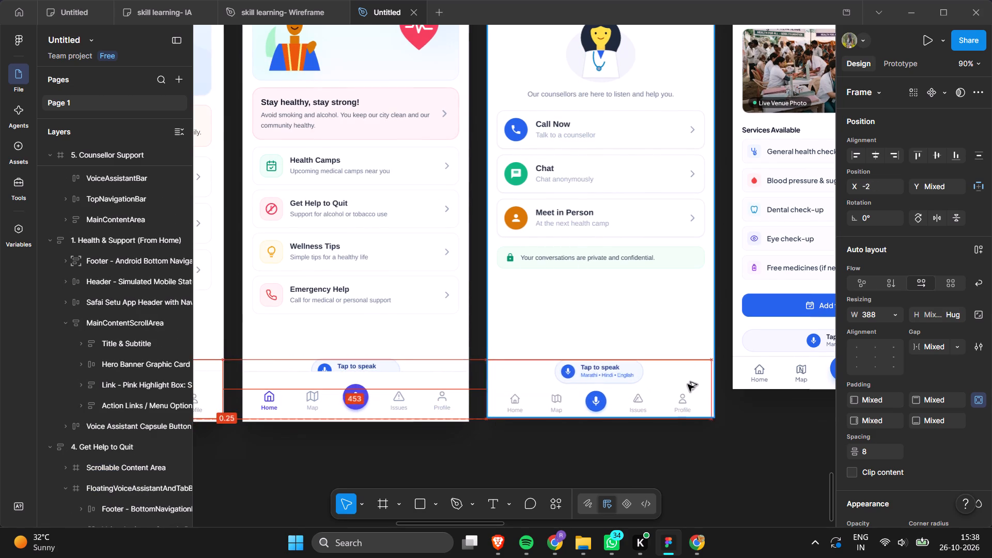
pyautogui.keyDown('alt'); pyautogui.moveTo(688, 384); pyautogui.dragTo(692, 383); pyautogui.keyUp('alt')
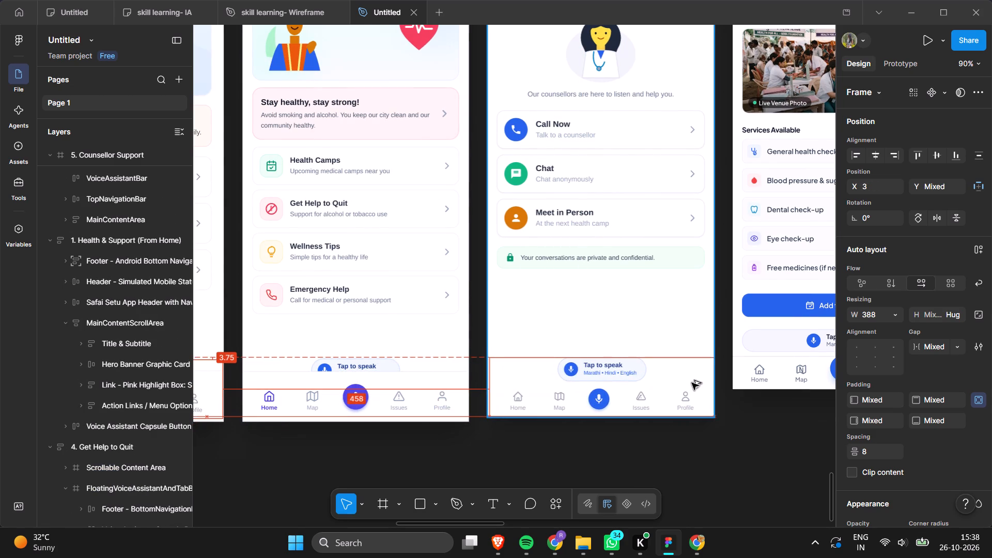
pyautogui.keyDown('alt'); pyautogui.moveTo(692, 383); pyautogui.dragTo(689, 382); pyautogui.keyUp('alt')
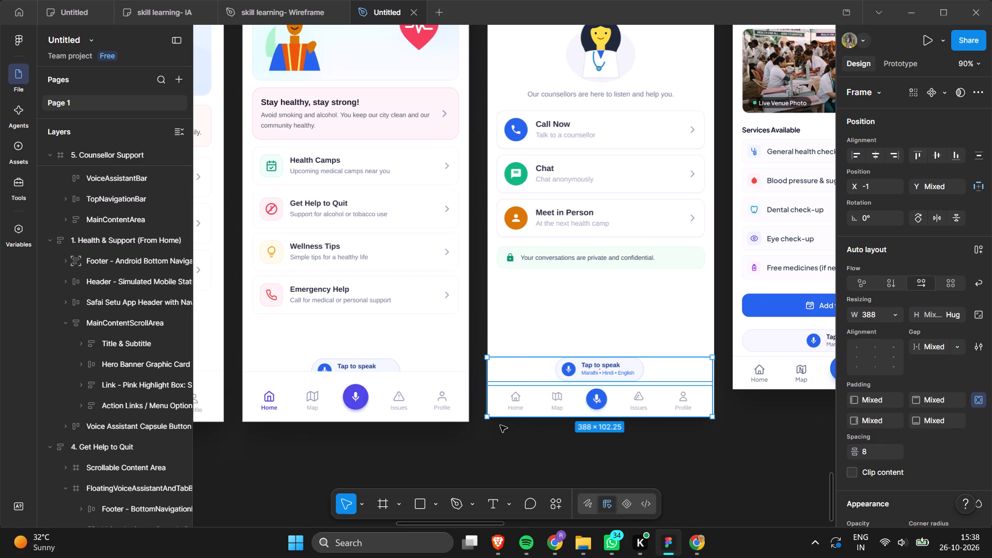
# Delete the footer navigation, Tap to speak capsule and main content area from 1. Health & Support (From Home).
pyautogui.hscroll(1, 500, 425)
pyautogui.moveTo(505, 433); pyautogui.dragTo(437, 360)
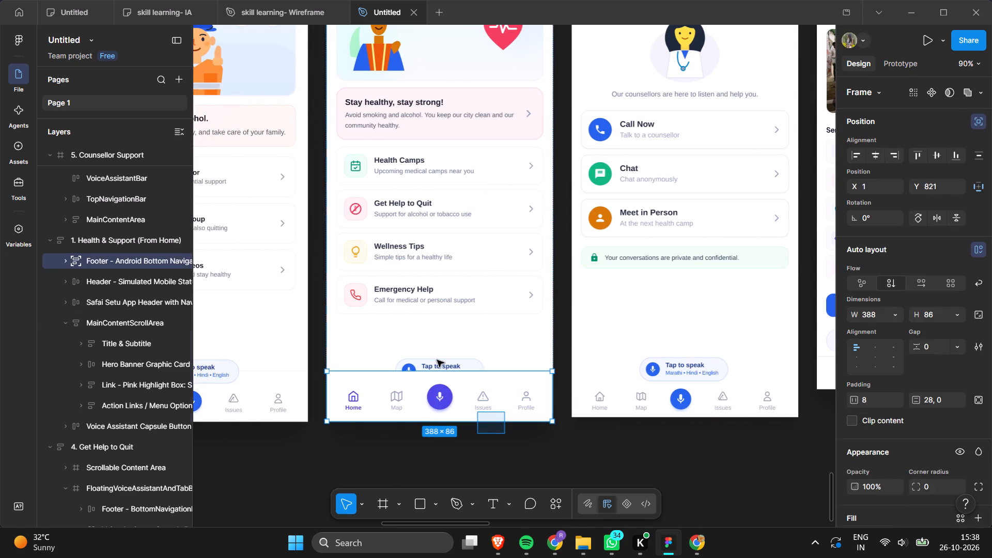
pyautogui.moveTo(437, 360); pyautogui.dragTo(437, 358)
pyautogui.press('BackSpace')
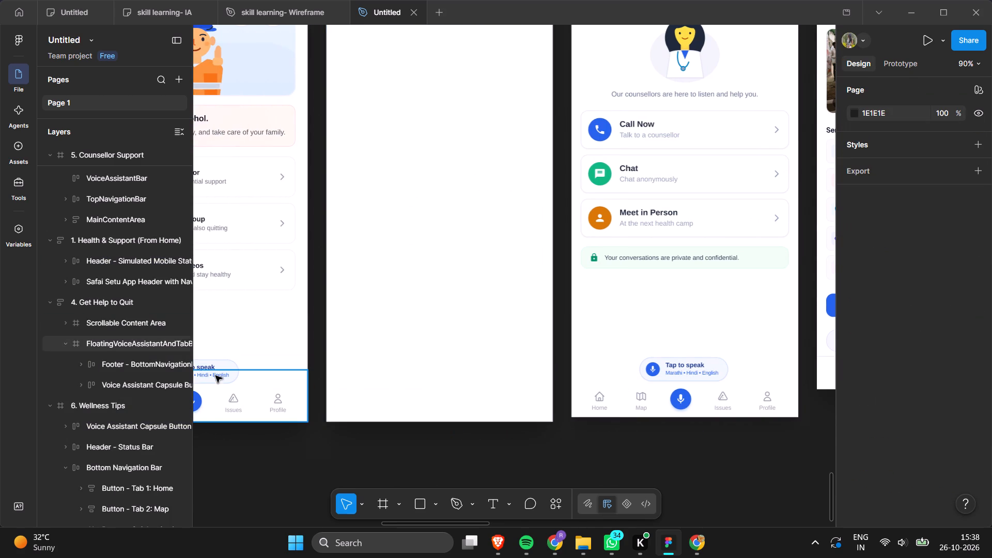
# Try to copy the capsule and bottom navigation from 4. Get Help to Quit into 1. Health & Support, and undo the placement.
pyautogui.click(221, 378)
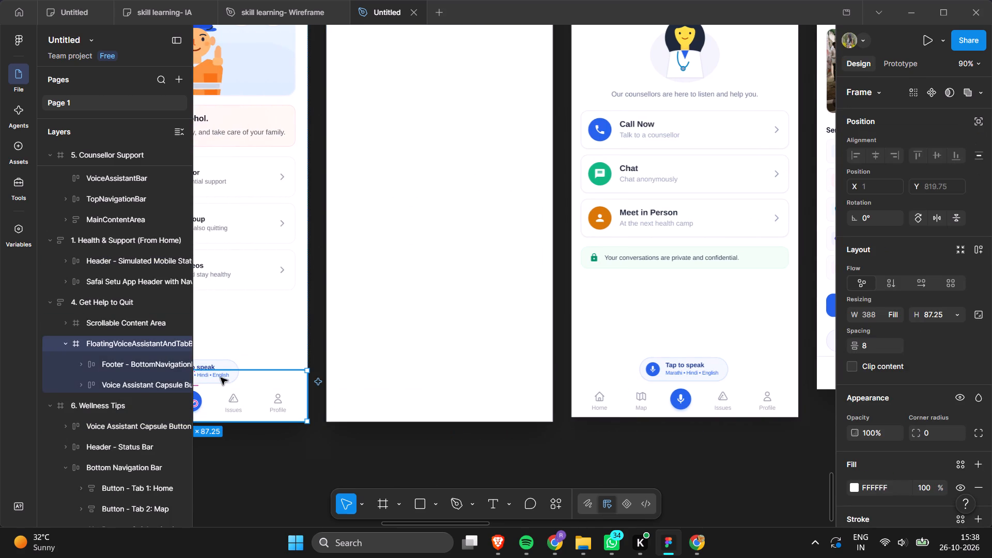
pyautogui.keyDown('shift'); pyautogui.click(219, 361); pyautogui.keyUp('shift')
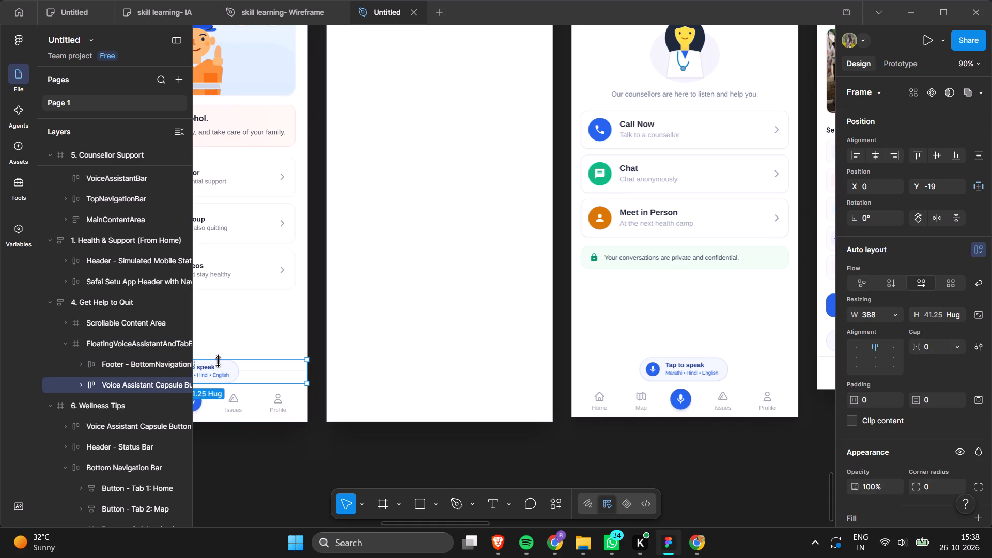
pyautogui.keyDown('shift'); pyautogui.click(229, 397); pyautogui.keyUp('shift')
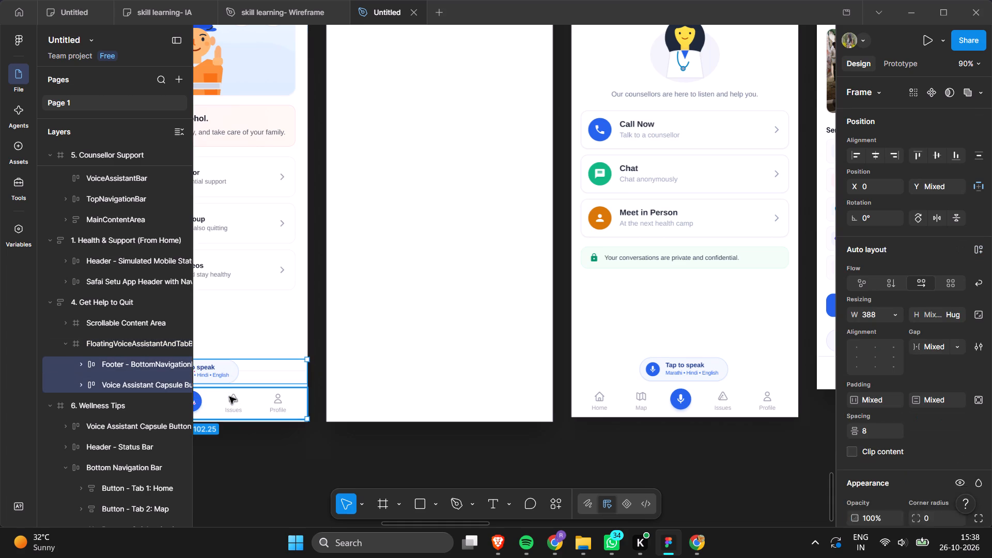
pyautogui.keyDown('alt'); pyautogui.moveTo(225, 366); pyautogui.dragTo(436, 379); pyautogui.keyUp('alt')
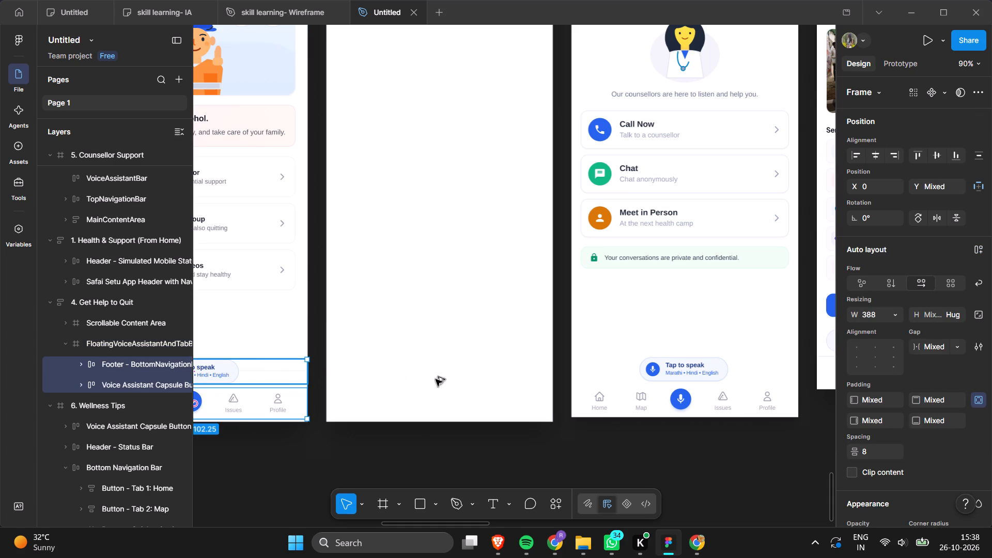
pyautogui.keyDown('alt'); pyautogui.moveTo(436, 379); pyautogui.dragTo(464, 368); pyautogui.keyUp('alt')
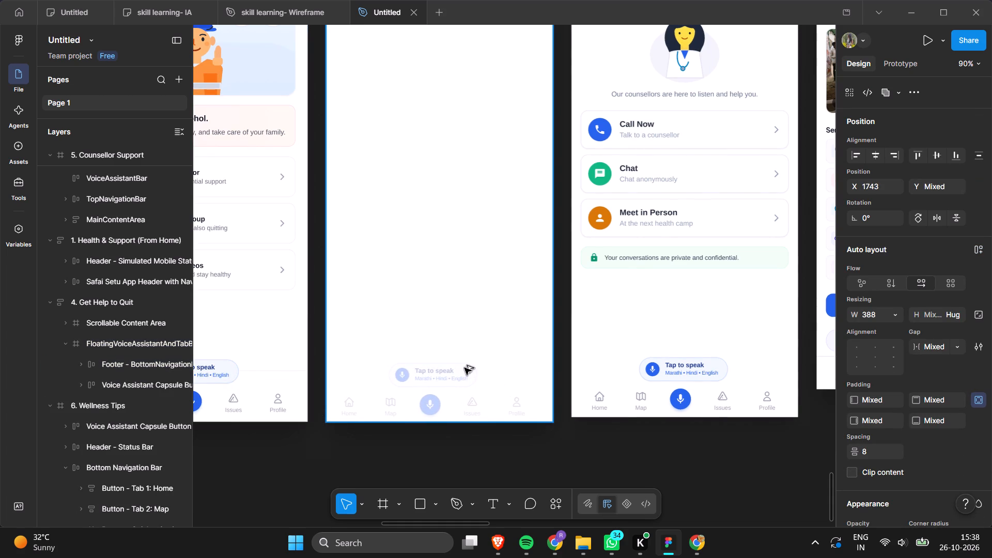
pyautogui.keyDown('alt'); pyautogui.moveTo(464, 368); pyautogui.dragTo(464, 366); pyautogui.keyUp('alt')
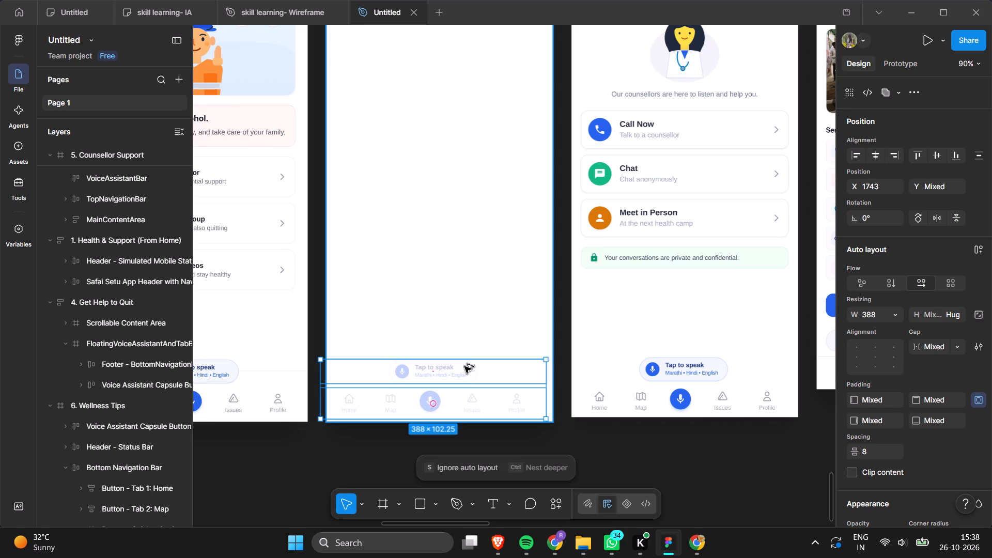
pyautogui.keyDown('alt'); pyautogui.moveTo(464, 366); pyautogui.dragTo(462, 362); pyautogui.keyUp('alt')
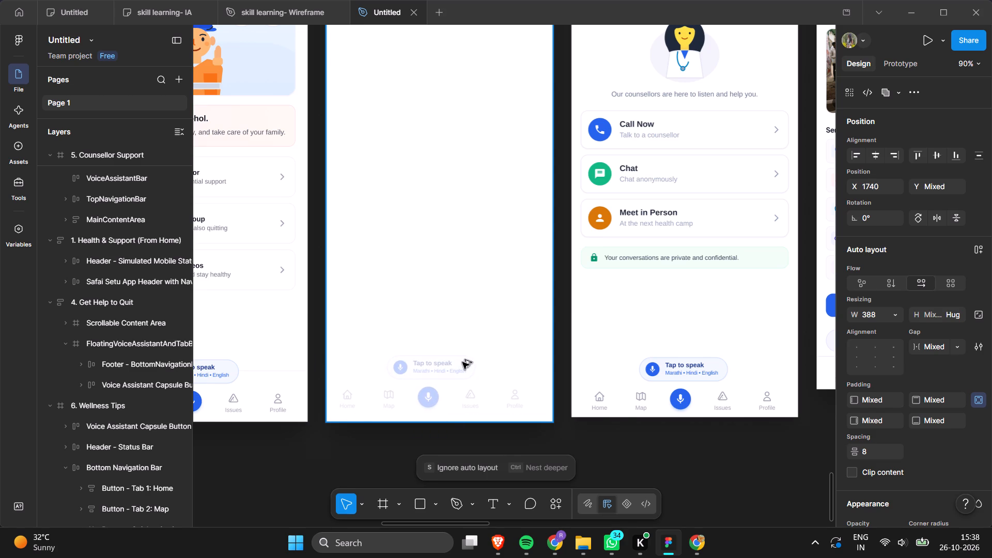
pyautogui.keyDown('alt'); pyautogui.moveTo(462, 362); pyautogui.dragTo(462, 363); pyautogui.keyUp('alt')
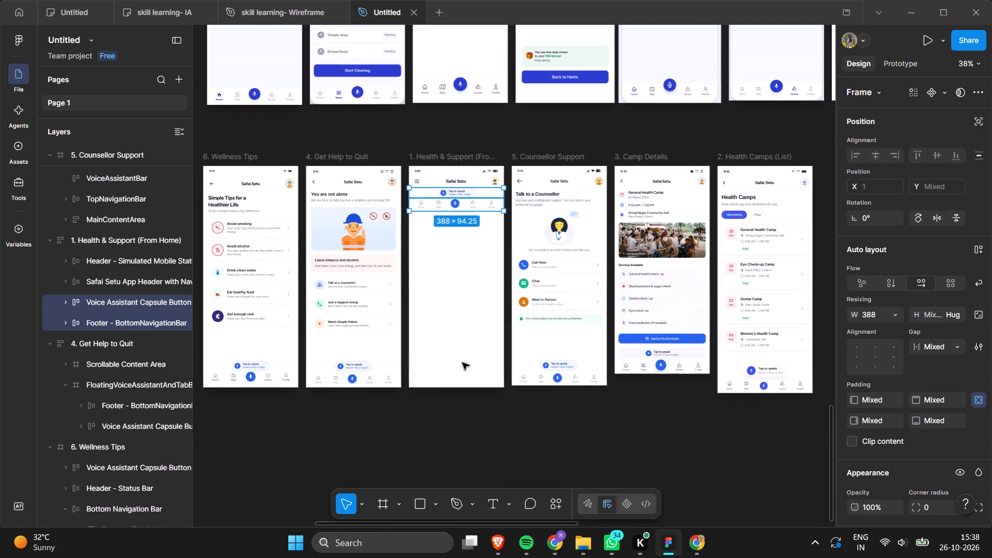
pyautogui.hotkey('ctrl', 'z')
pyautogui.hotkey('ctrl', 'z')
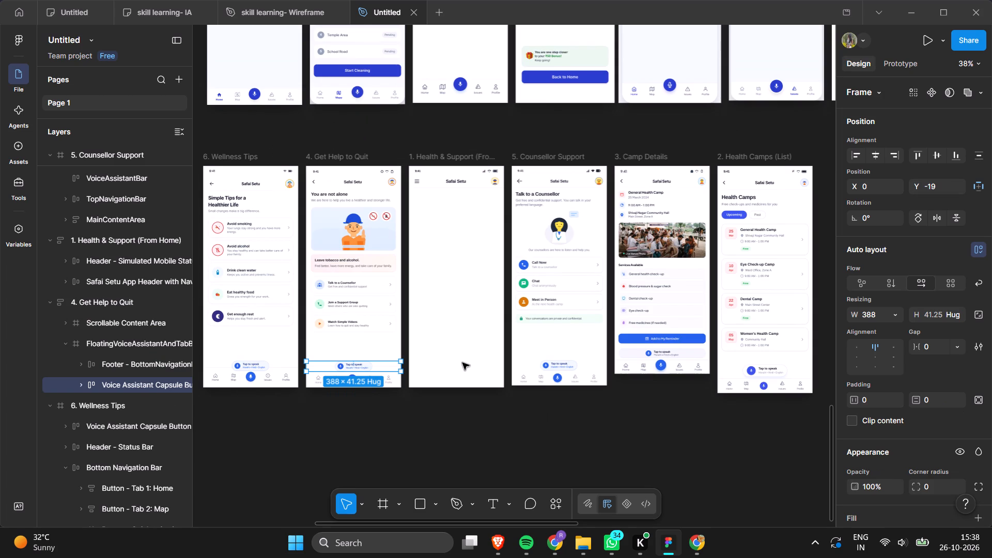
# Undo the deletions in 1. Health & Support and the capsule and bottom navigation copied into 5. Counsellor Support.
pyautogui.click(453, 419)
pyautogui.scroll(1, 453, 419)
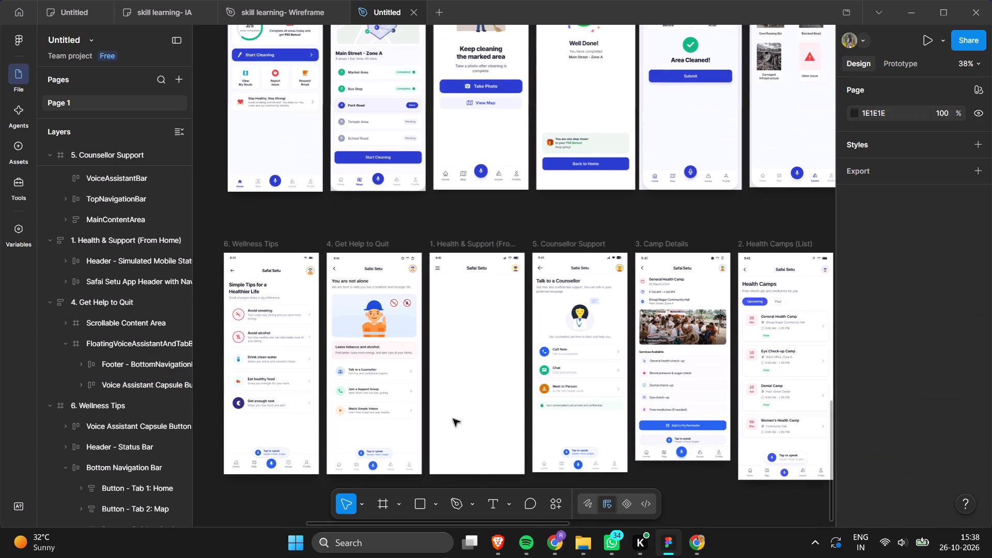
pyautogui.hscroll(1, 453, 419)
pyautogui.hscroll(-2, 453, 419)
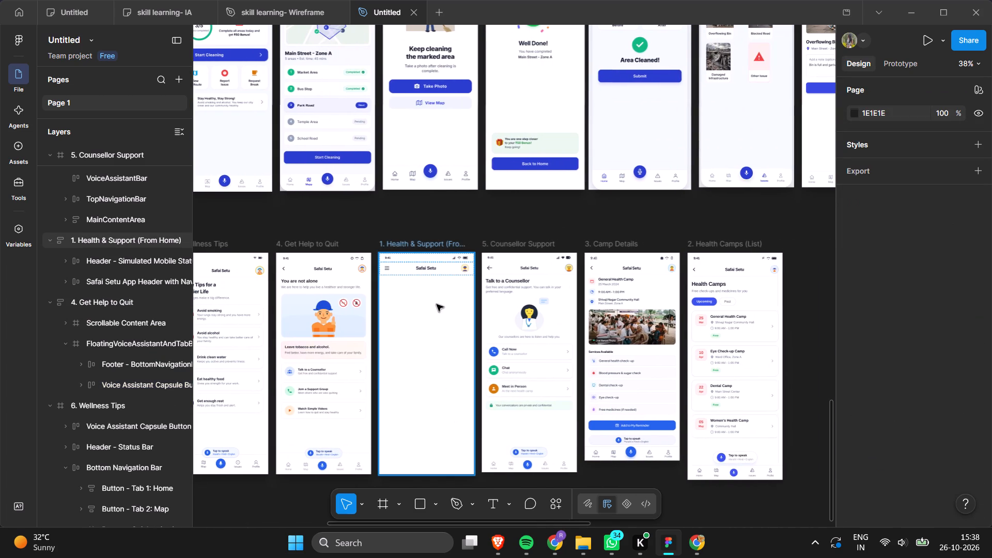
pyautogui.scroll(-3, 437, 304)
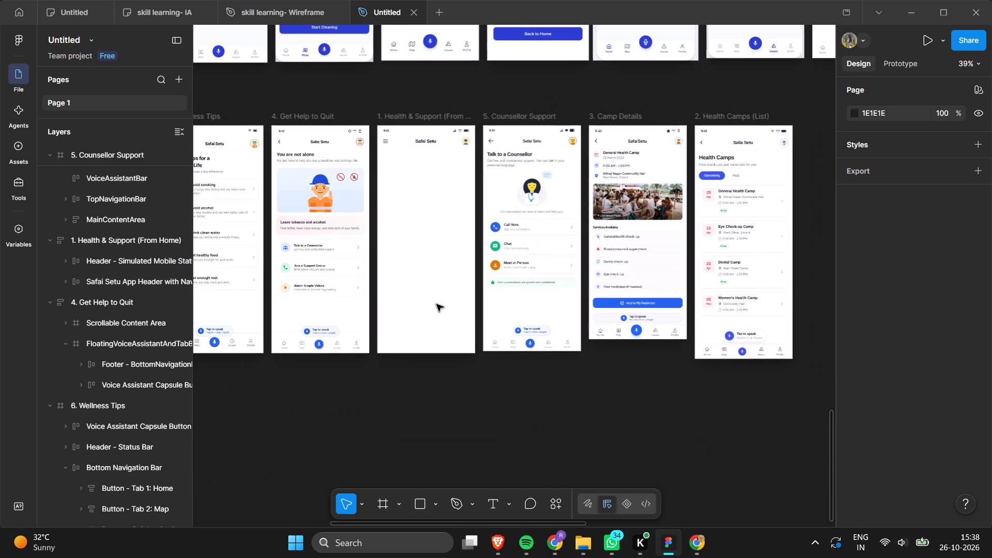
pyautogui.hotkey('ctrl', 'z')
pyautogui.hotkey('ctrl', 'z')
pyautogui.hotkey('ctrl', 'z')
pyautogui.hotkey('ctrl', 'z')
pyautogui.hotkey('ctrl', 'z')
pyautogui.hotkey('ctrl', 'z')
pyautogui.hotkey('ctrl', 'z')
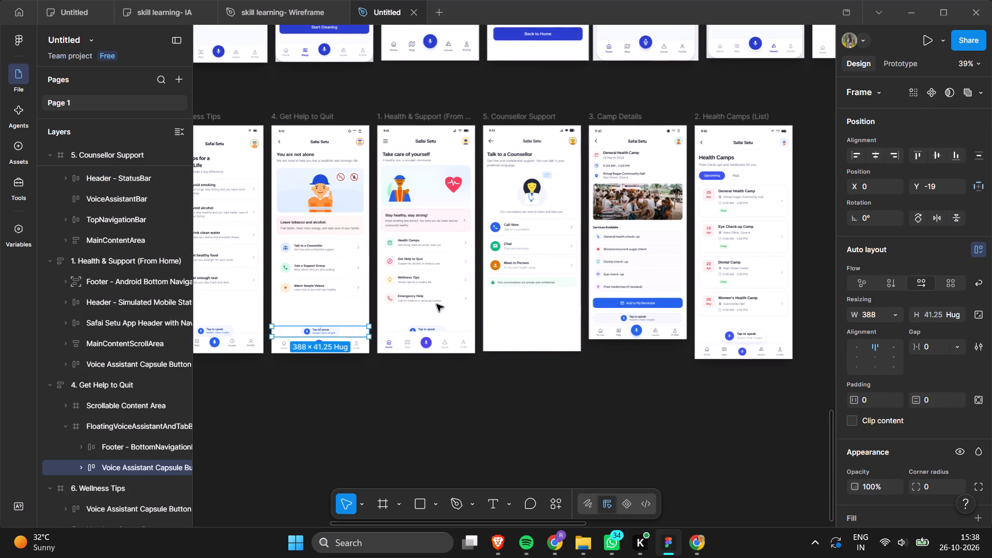
pyautogui.scroll(2, 681, 223)
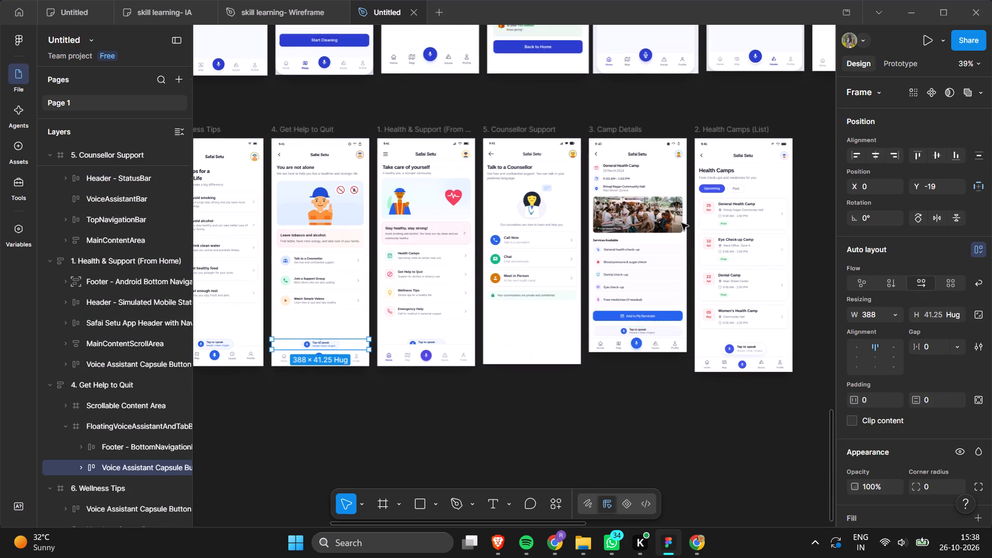
pyautogui.scroll(20, 681, 223)
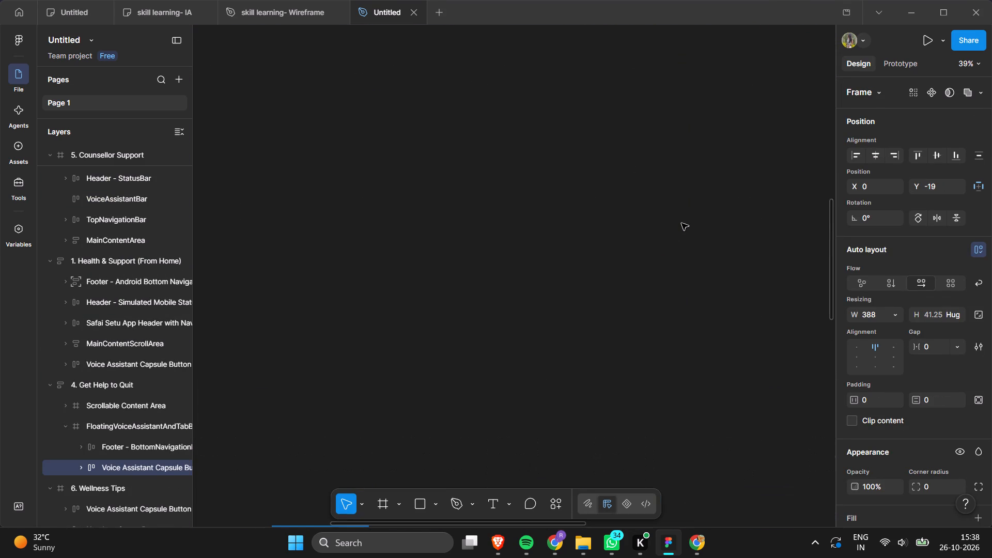
pyautogui.scroll(6, 681, 223)
pyautogui.hscroll(5, 681, 223)
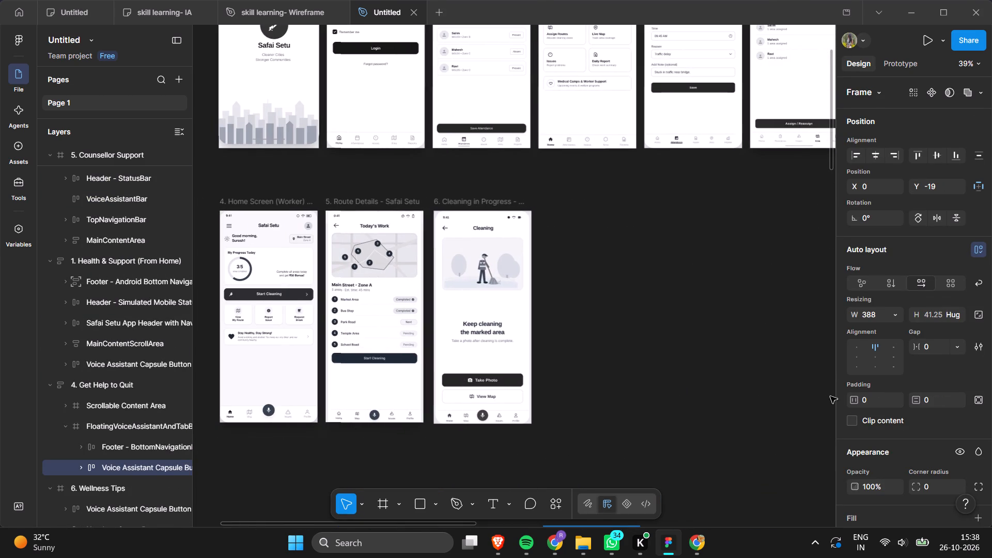
pyautogui.click(691, 541)
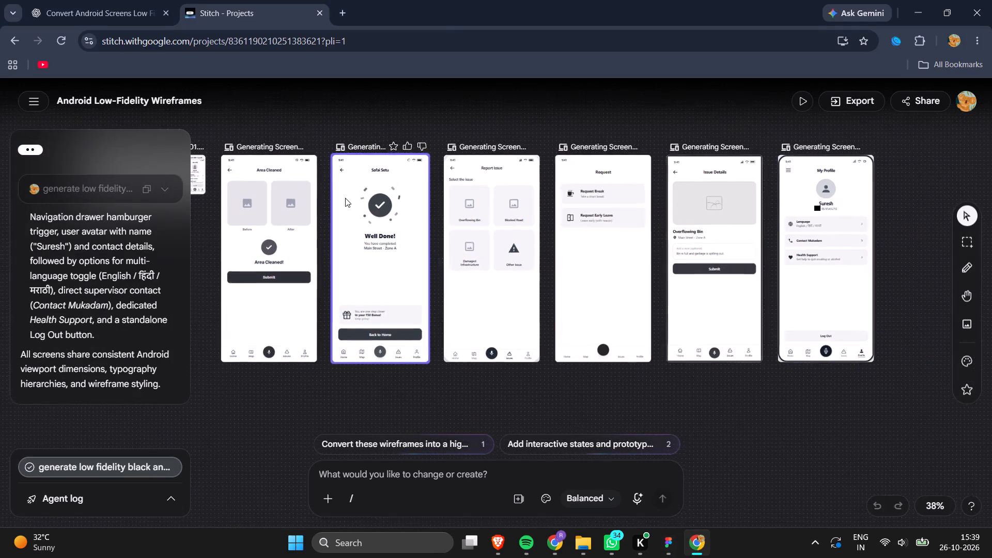
pyautogui.moveTo(230, 100); pyautogui.dragTo(821, 412)
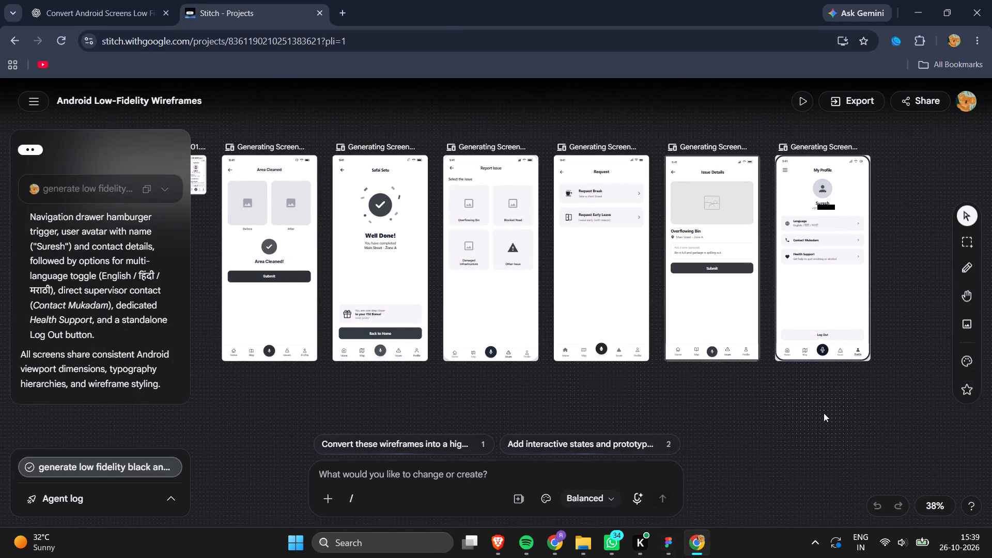
pyautogui.moveTo(858, 405); pyautogui.dragTo(228, 117)
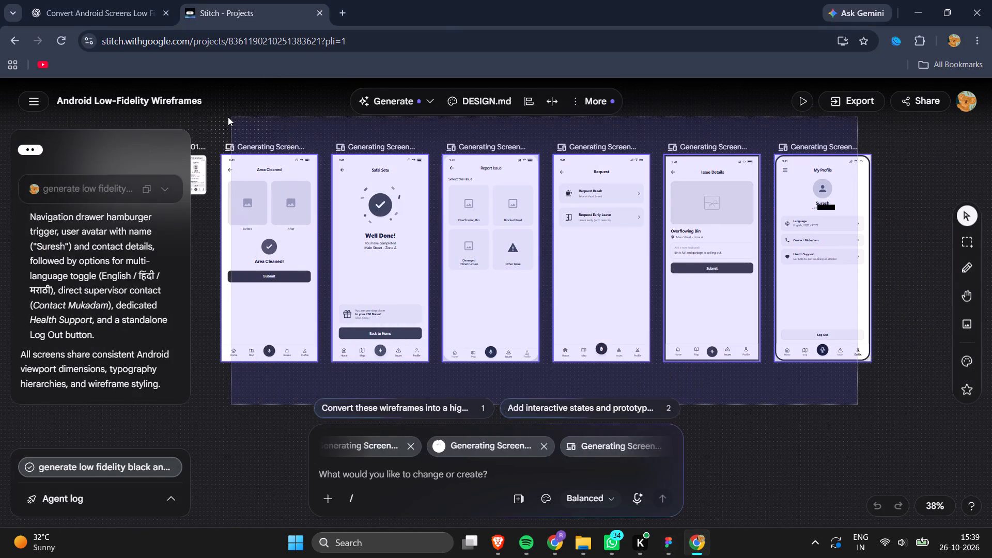
pyautogui.moveTo(228, 117); pyautogui.dragTo(223, 116)
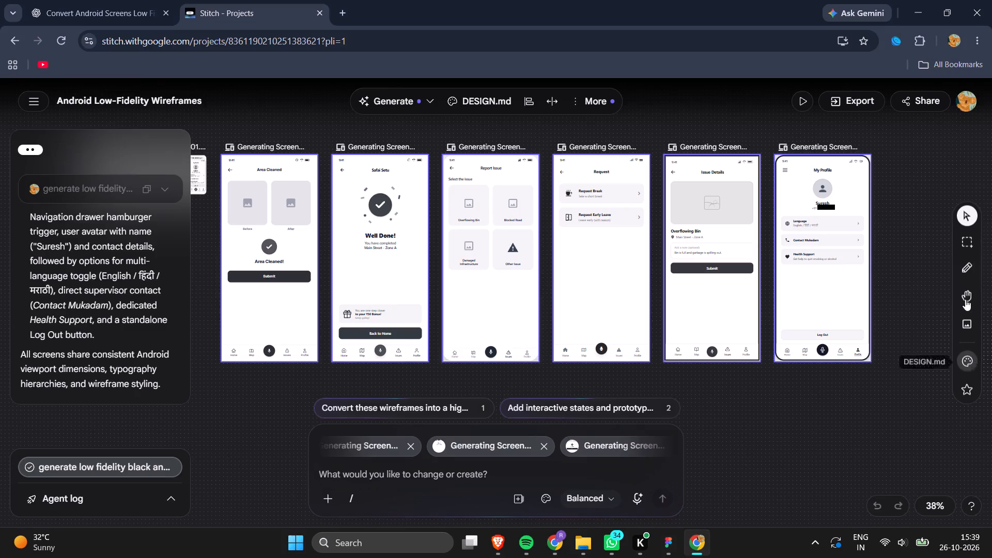
pyautogui.click(864, 98)
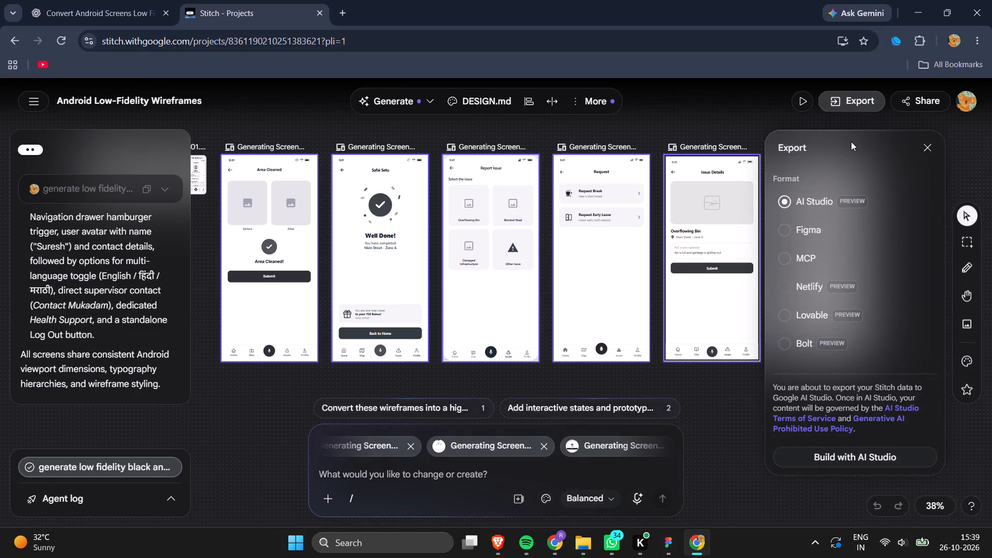
pyautogui.click(785, 226)
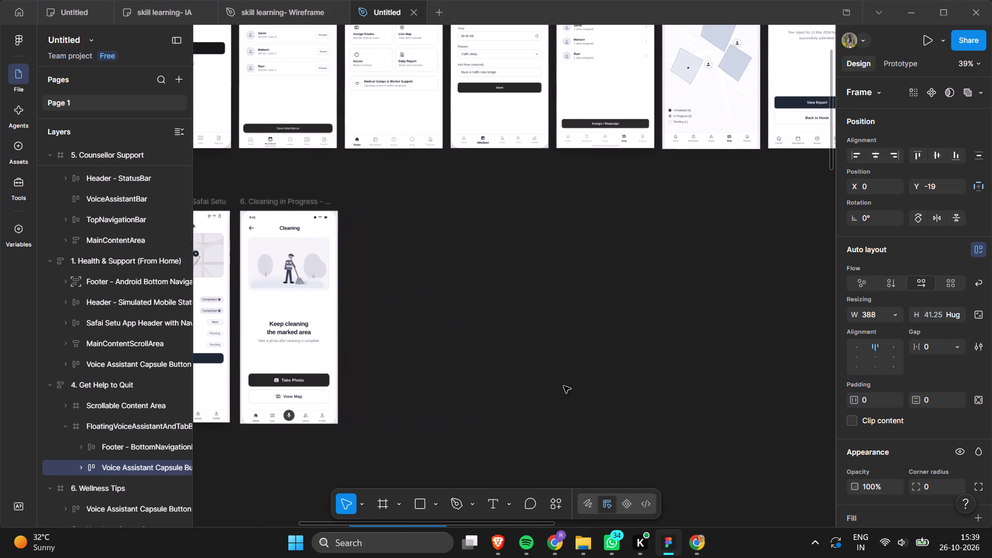
pyautogui.hscroll(-1, 564, 386)
pyautogui.hotkey('ctrl', 'v')
pyautogui.moveTo(514, 338); pyautogui.dragTo(563, 377)
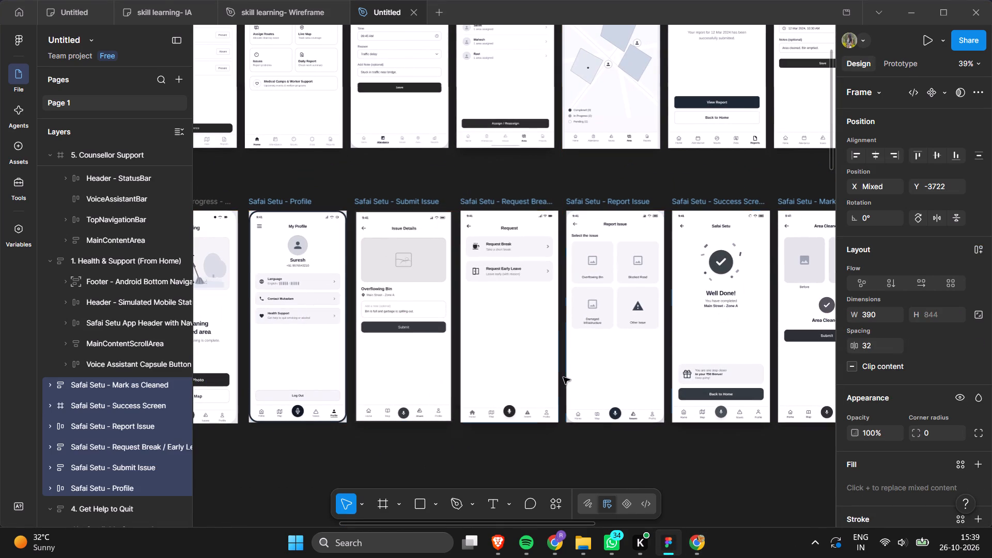
pyautogui.click(705, 455)
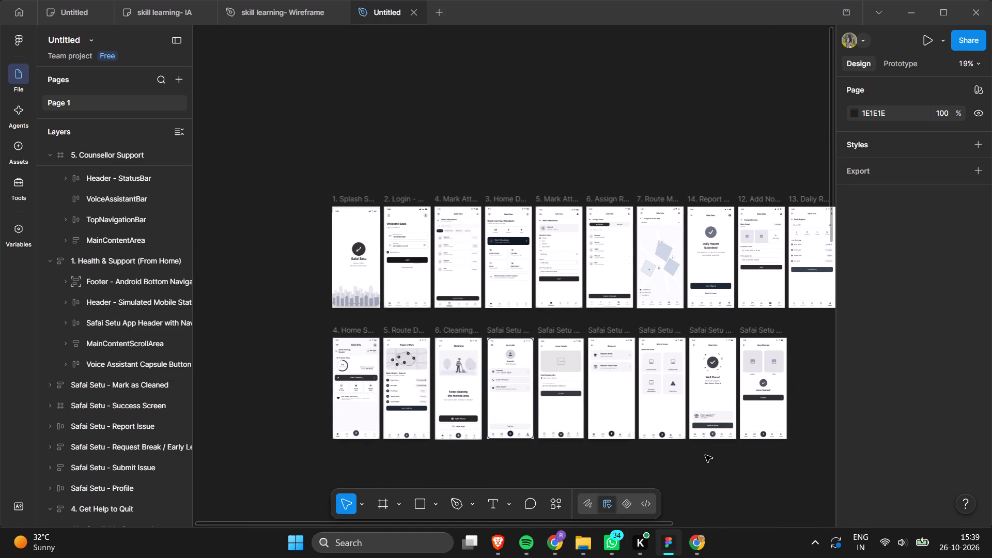
# Remove the dark outline stroke from MobileDeviceContainer in the Safai Setu - Profile wireframe.
pyautogui.hscroll(-3, 705, 455)
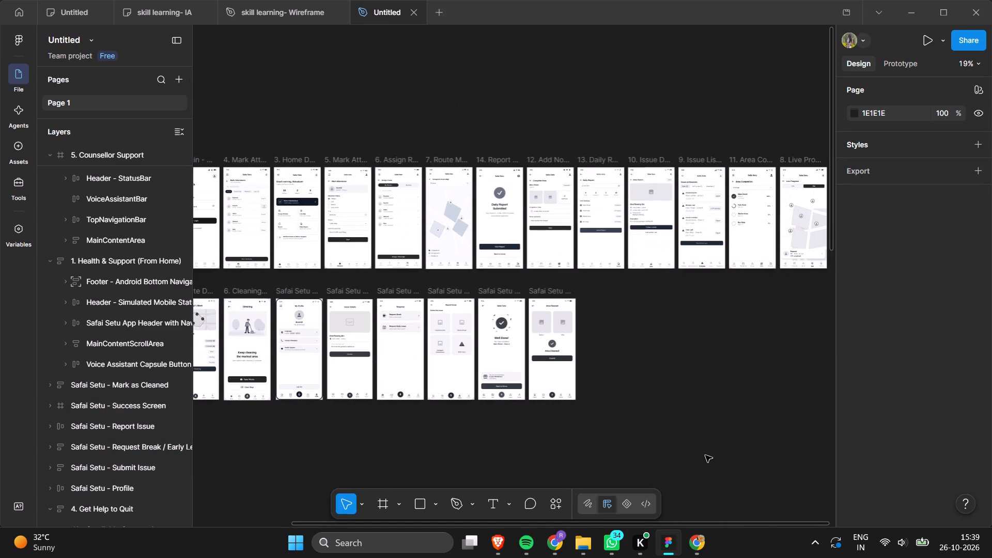
pyautogui.hscroll(5, 389, 347)
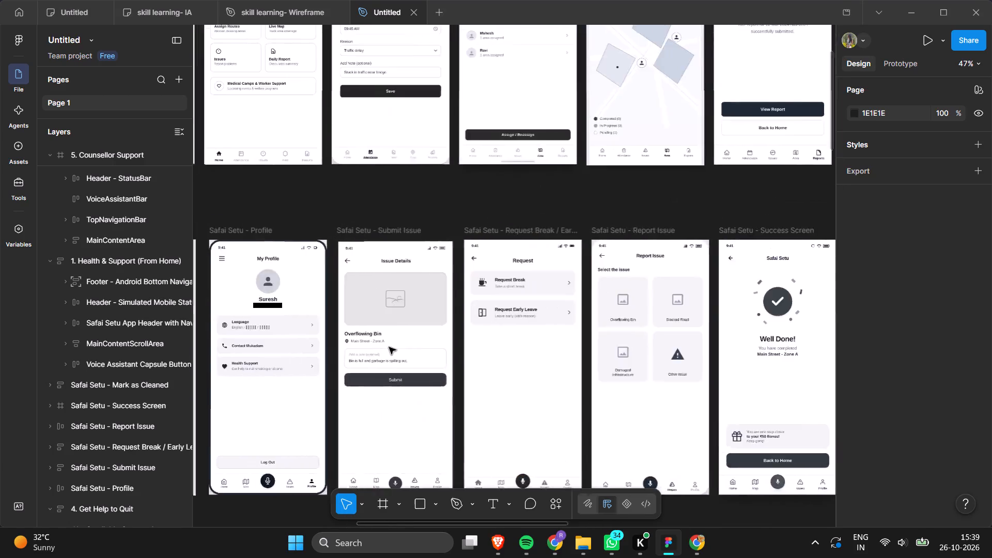
pyautogui.hscroll(4, 389, 347)
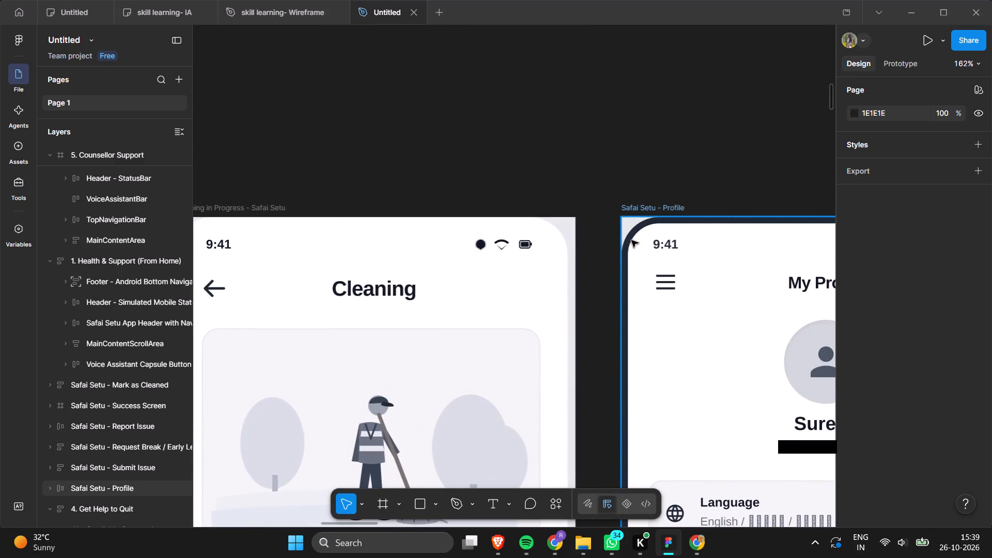
pyautogui.click(631, 240)
pyautogui.click(632, 240)
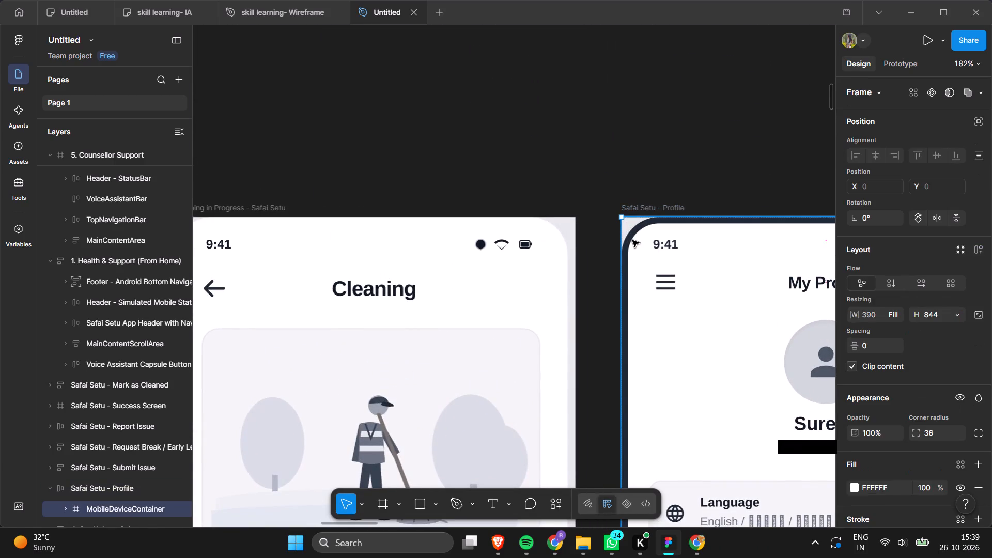
pyautogui.click(613, 276)
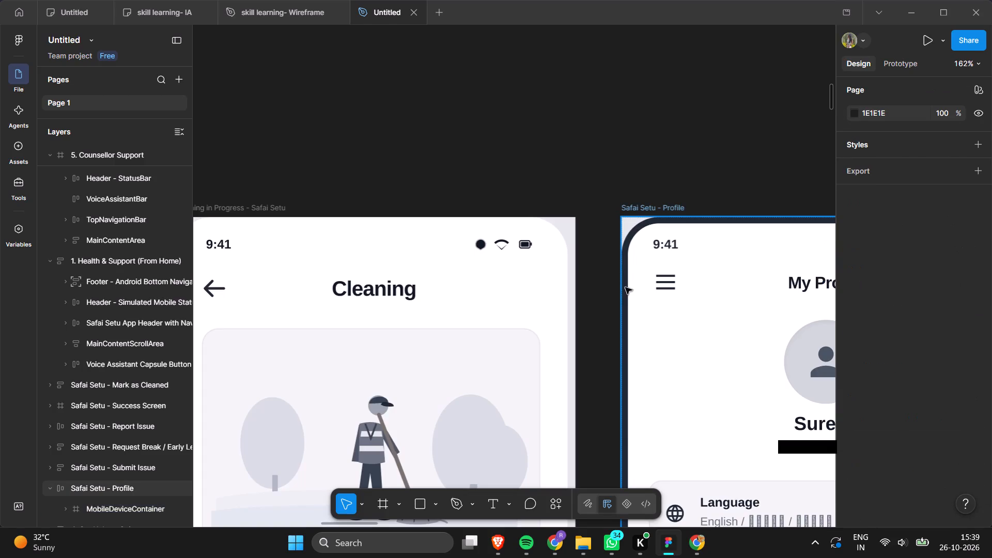
pyautogui.click(631, 289)
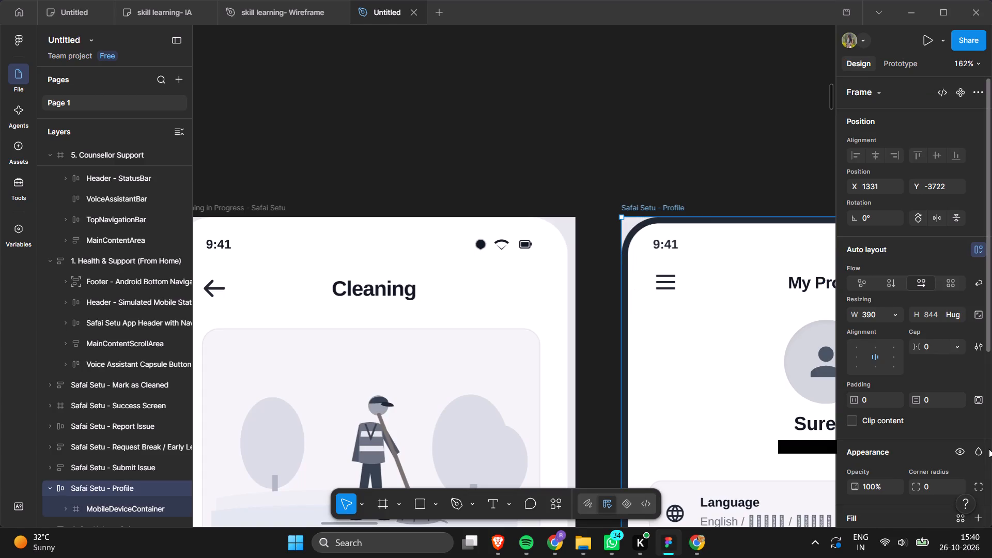
pyautogui.scroll(-2, 900, 410)
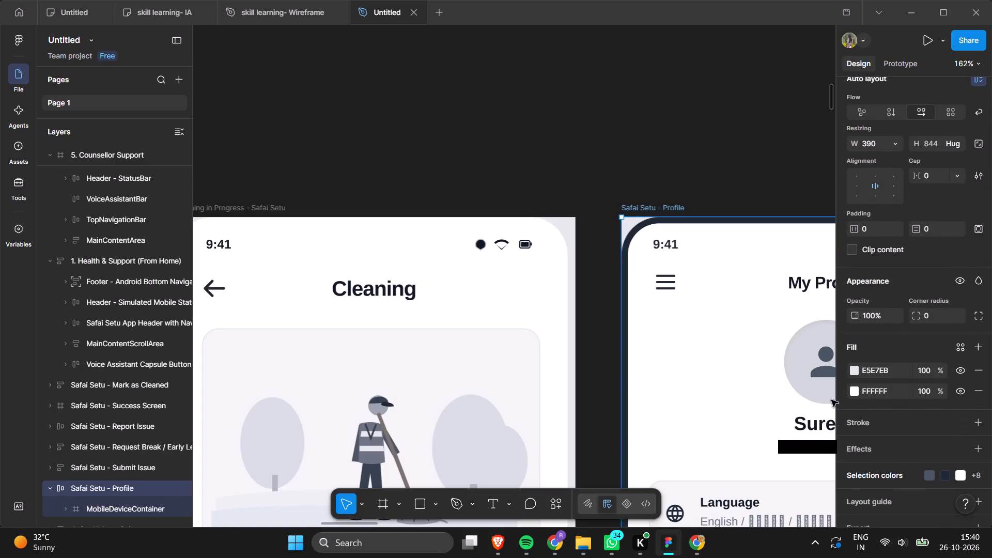
pyautogui.doubleClick(634, 376)
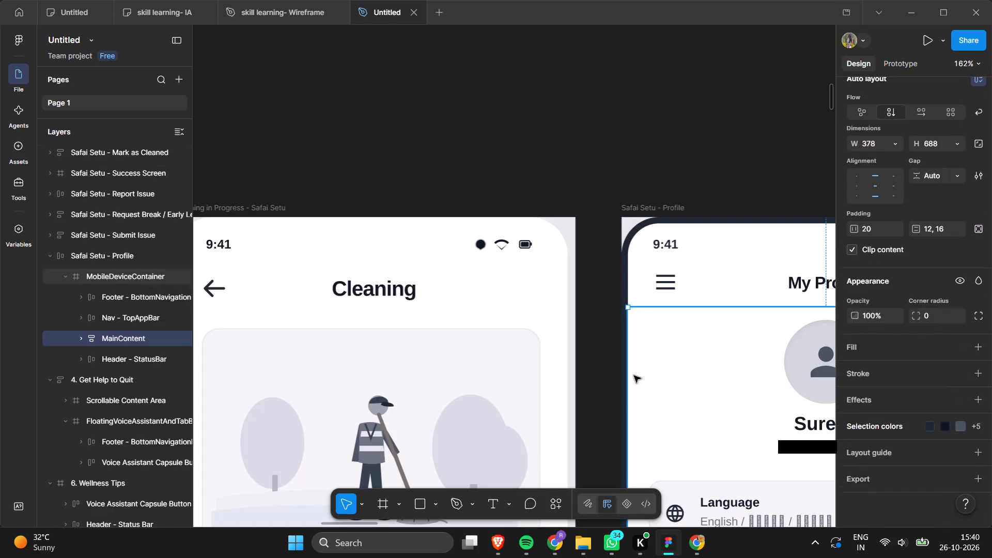
pyautogui.click(634, 376)
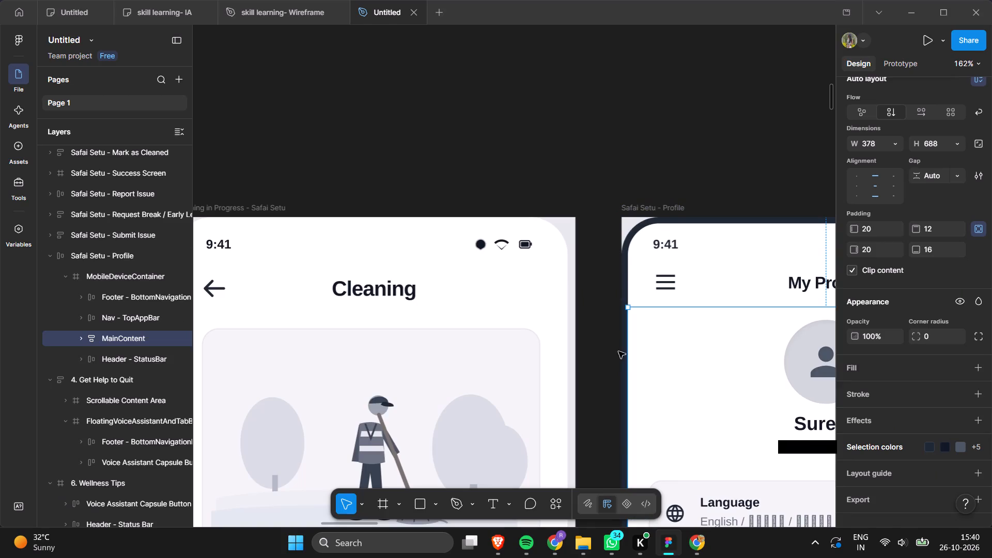
pyautogui.click(596, 350)
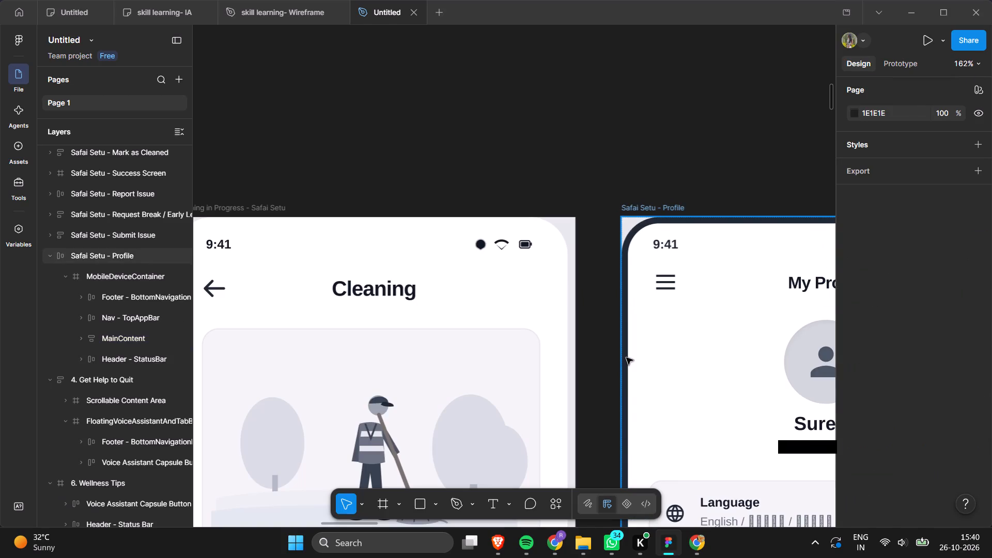
pyautogui.click(627, 358)
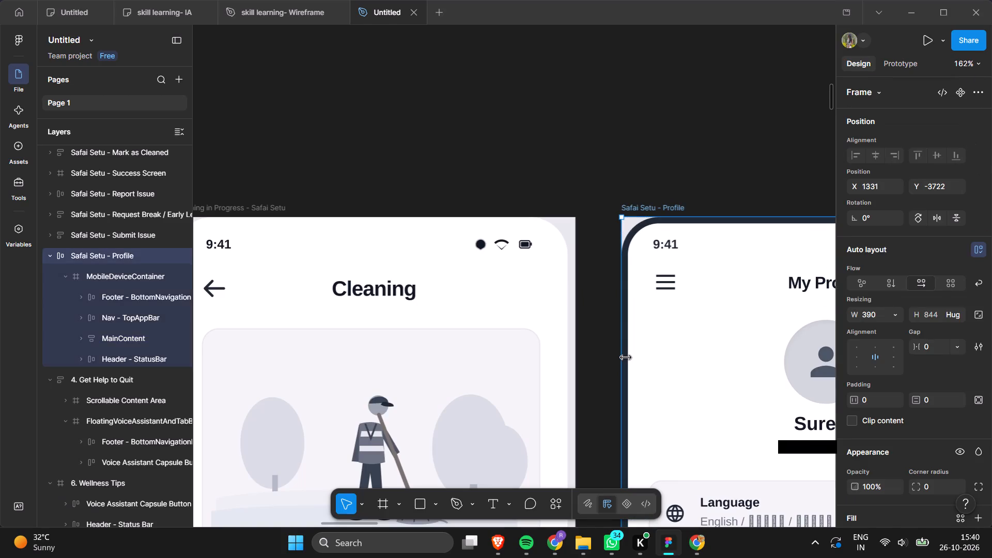
pyautogui.scroll(-8, 626, 357)
pyautogui.hscroll(-6, 626, 357)
pyautogui.scroll(-4, 626, 357)
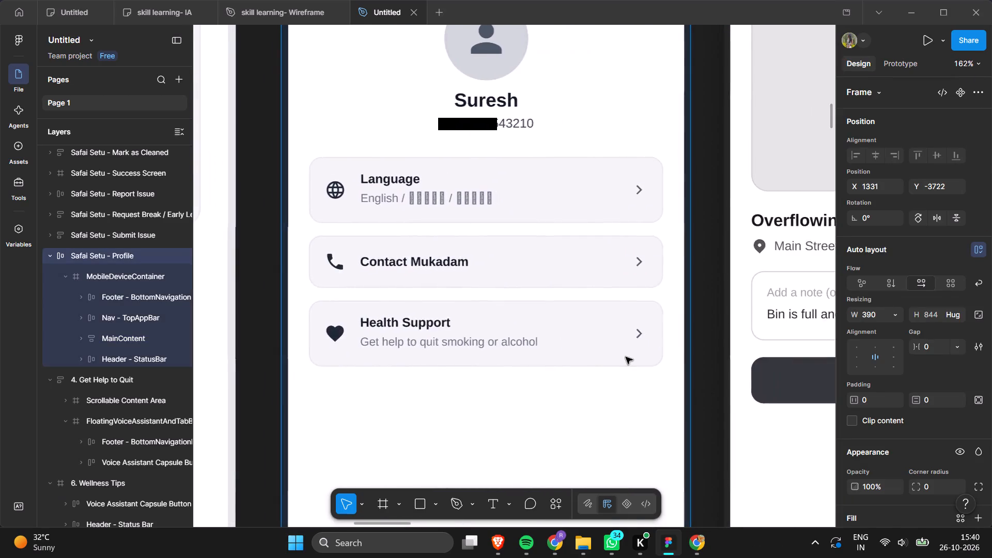
pyautogui.scroll(-4, 626, 357)
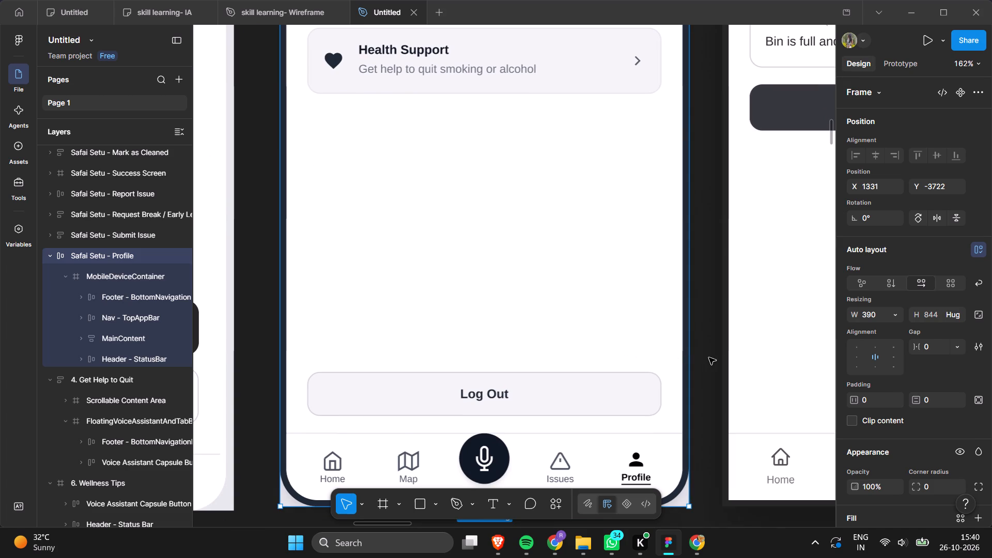
pyautogui.doubleClick(709, 358)
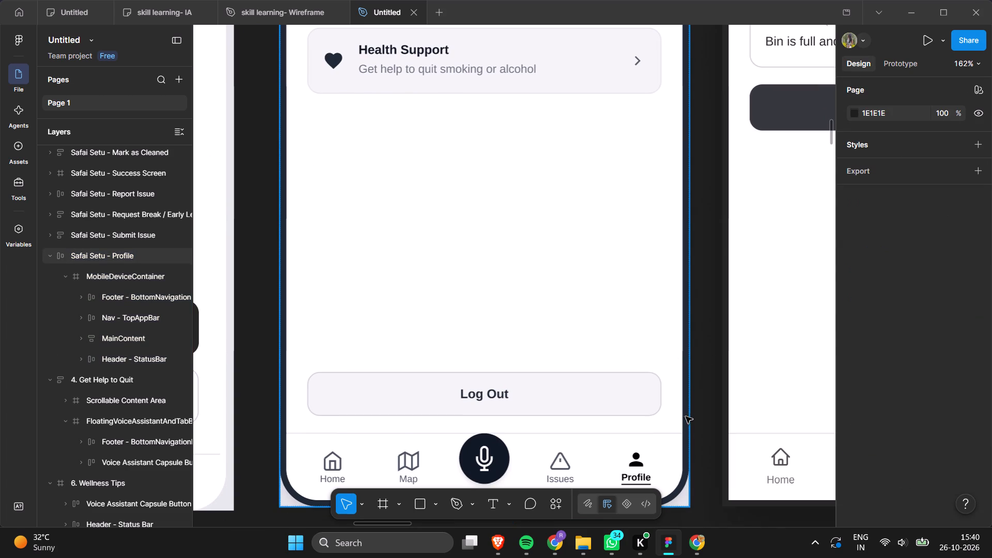
pyautogui.click(681, 412)
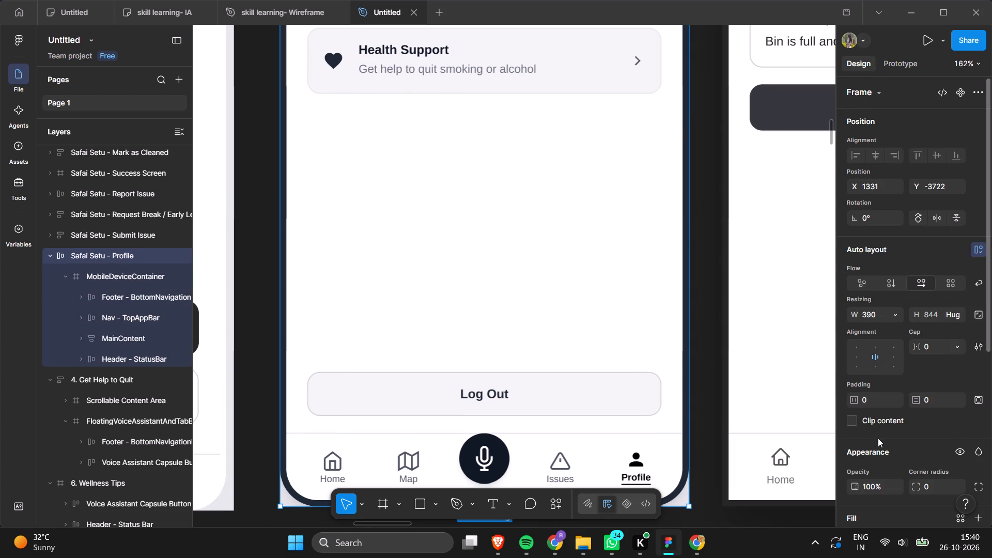
pyautogui.scroll(-3, 878, 438)
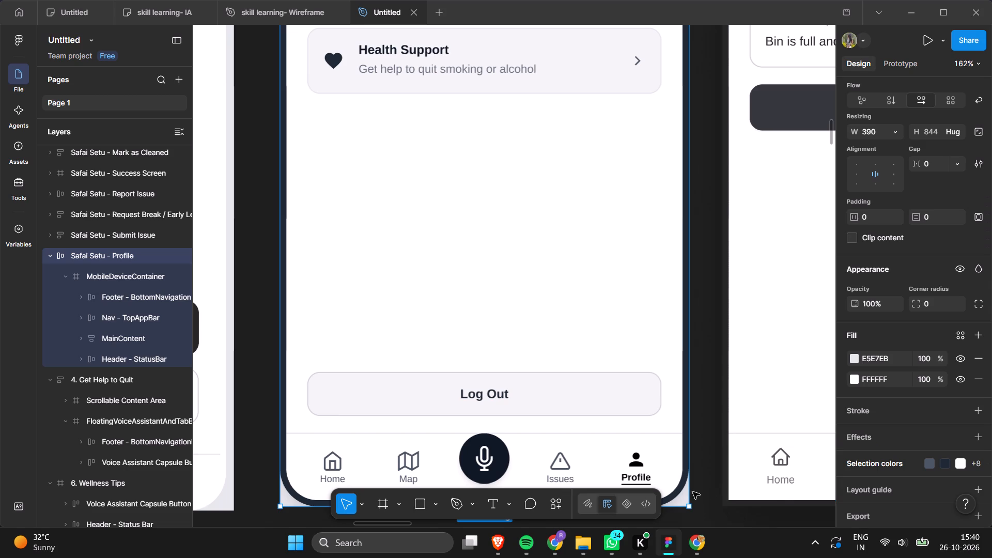
pyautogui.click(674, 490)
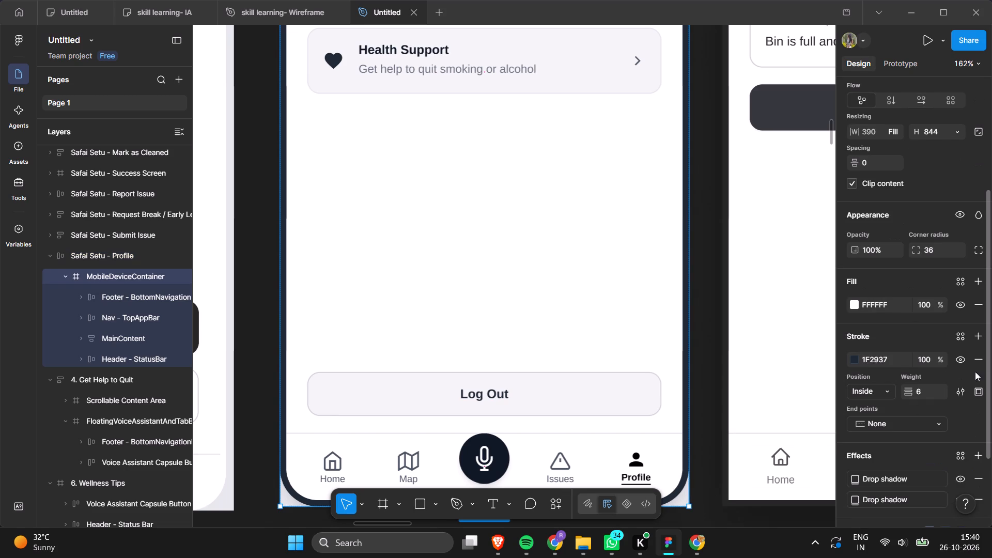
pyautogui.click(974, 358)
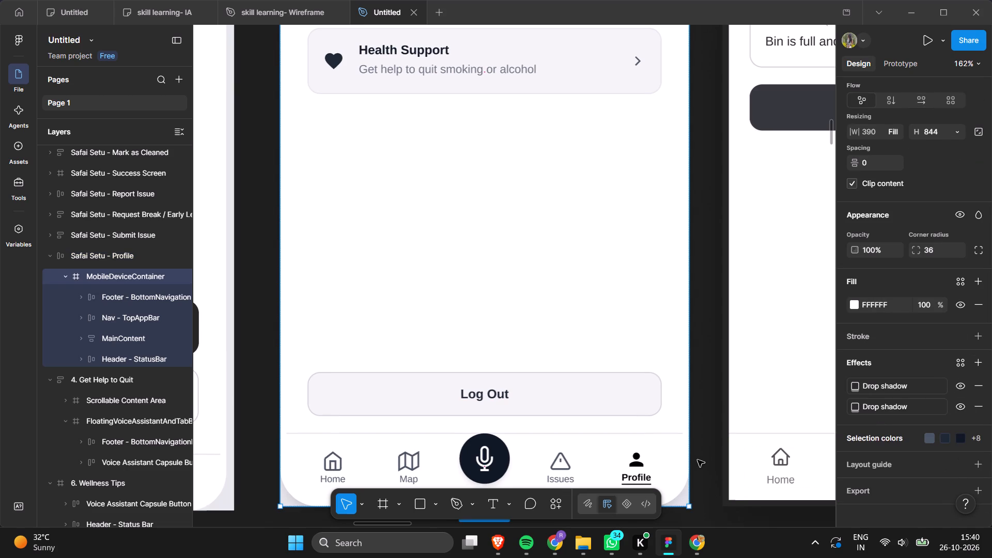
pyautogui.click(699, 459)
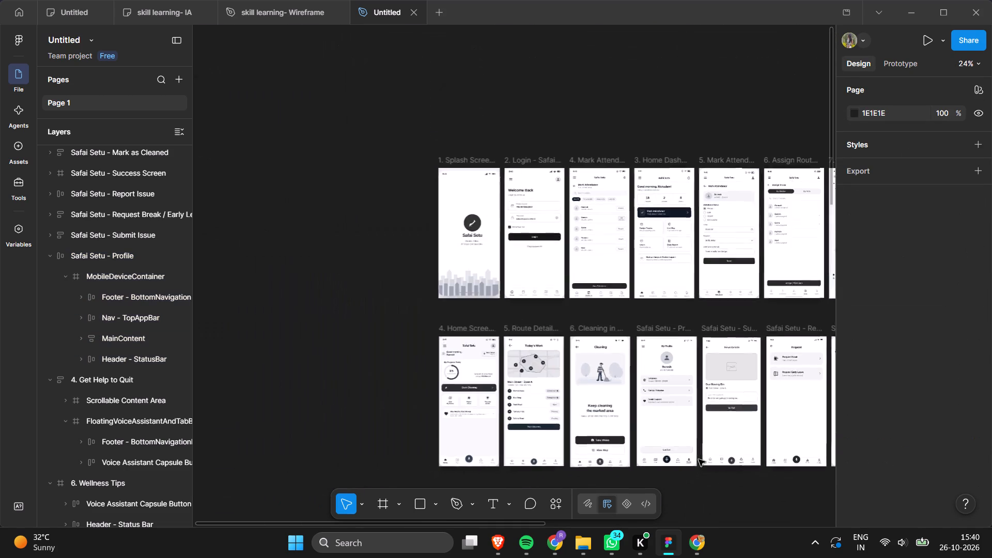
pyautogui.hscroll(-3, 699, 459)
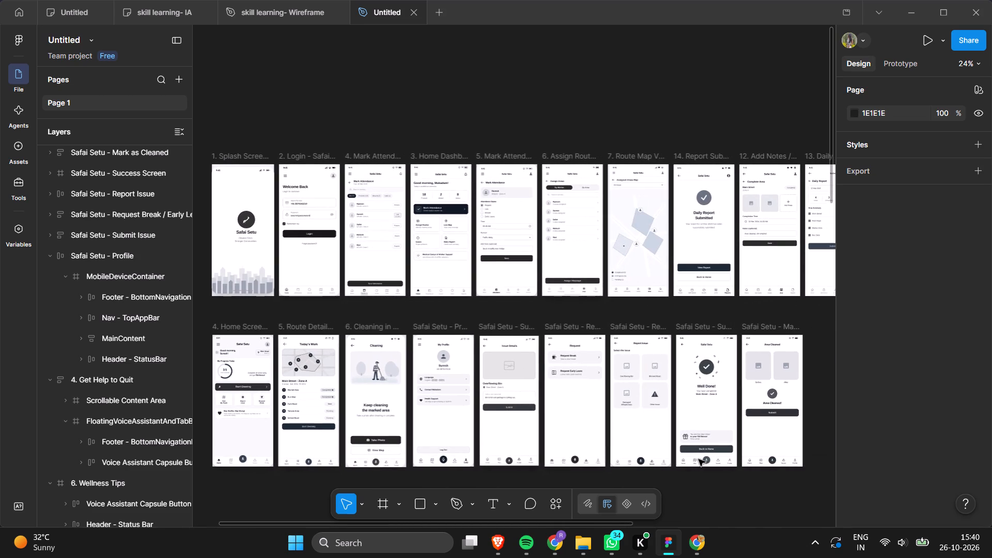
# Look over the two low-fidelity wireframe rows and the coloured supervisor, worker and health screens, comparing the sets across the canvas.
pyautogui.hscroll(2, 699, 459)
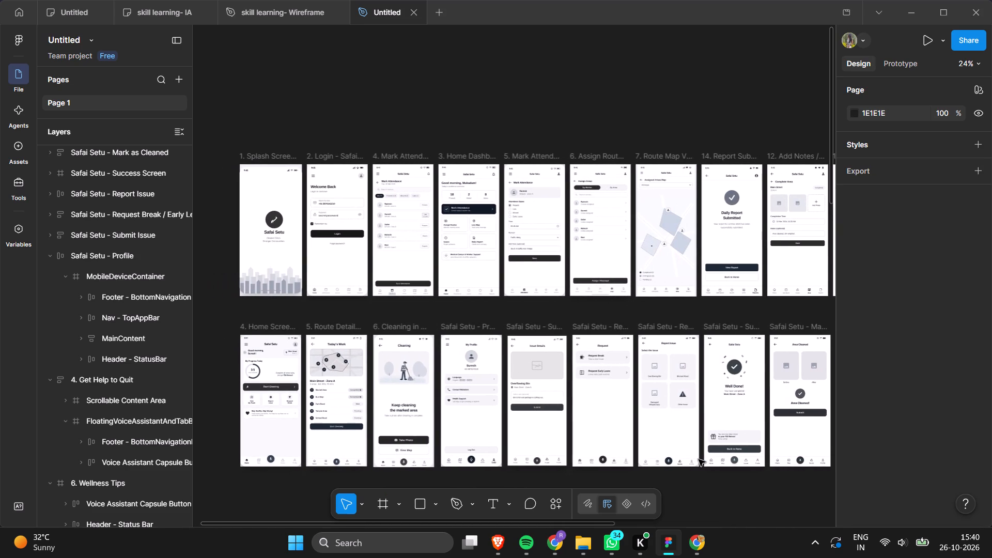
pyautogui.scroll(-10, 698, 461)
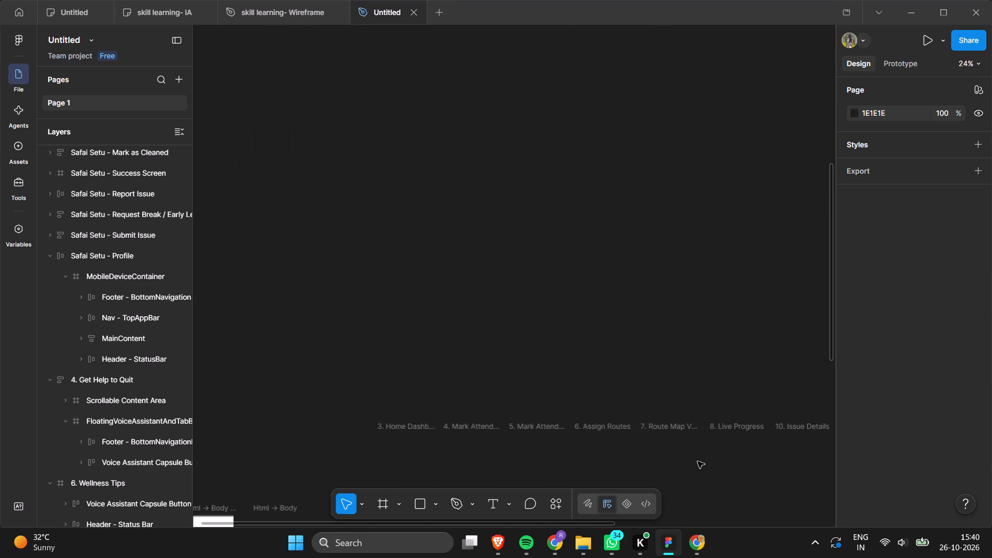
pyautogui.scroll(-5, 698, 461)
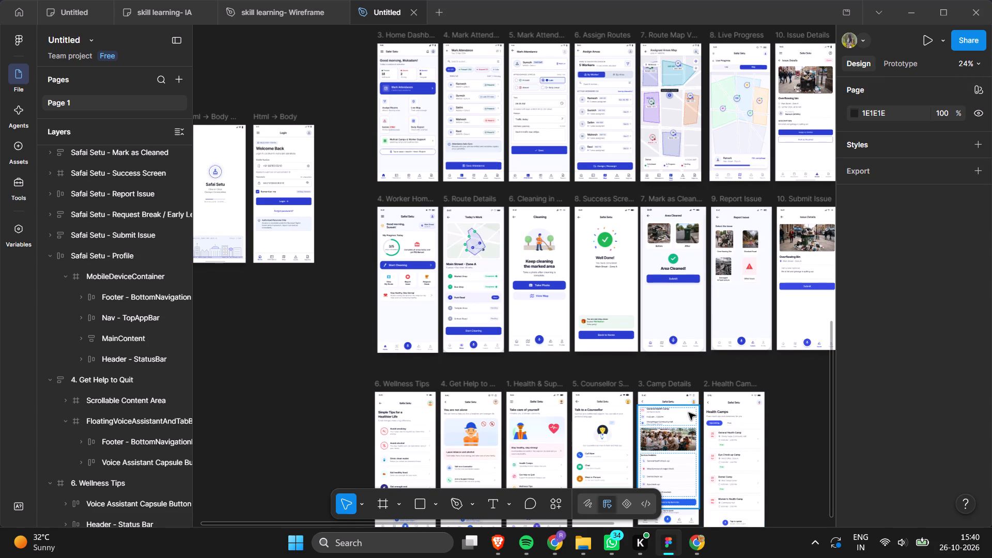
pyautogui.hscroll(-2, 689, 413)
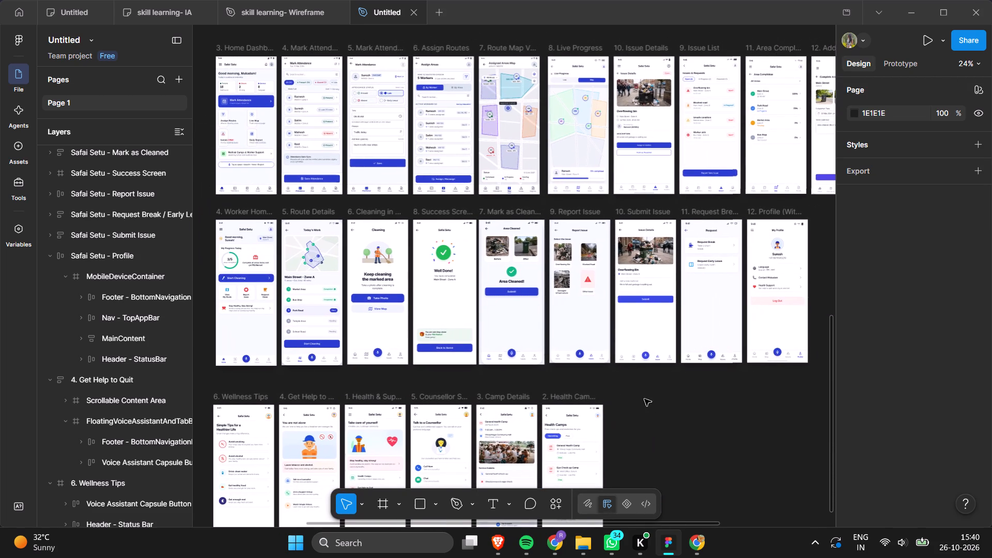
pyautogui.click(805, 322)
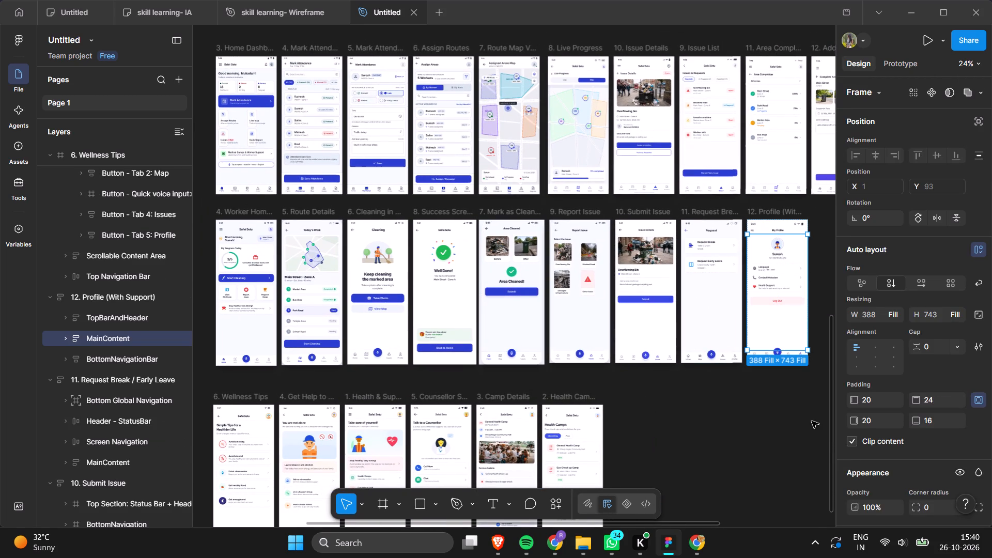
pyautogui.click(811, 421)
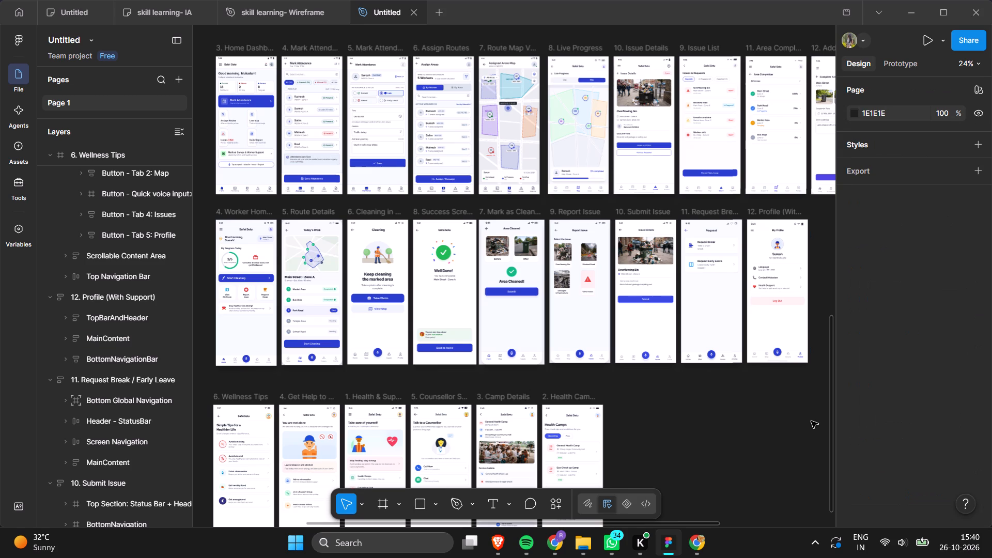
pyautogui.hscroll(1, 811, 421)
pyautogui.scroll(2, 811, 421)
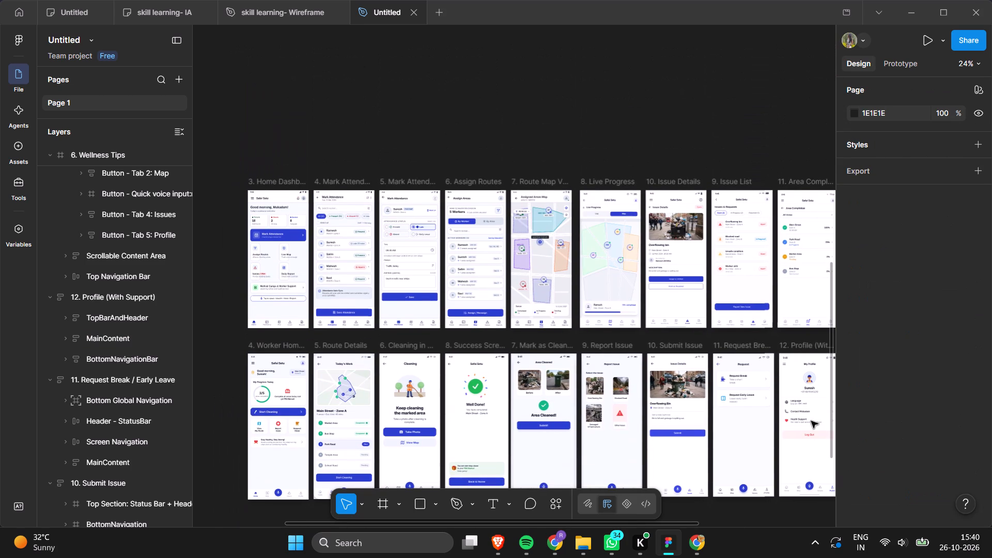
pyautogui.hscroll(1, 525, 356)
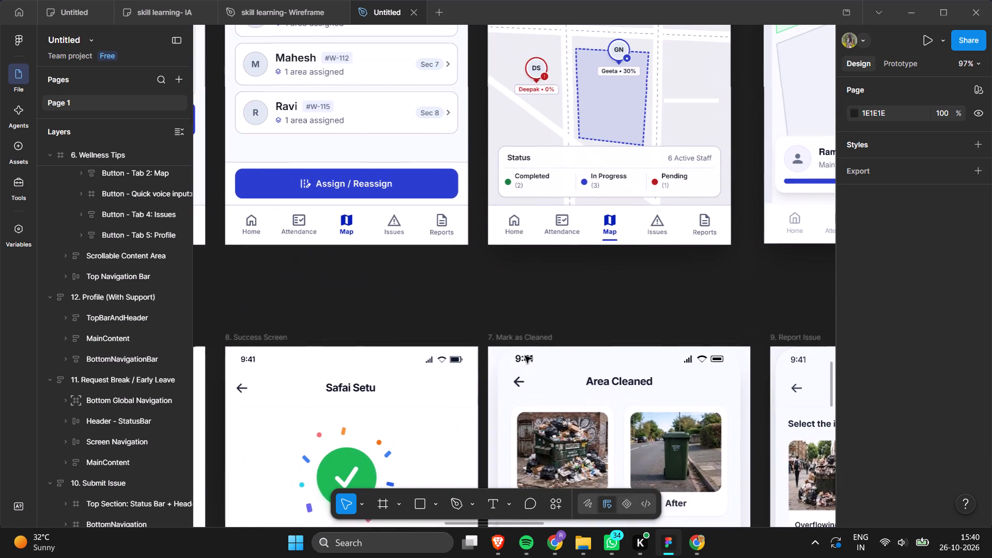
pyautogui.hscroll(1, 525, 356)
pyautogui.hscroll(-7, 525, 356)
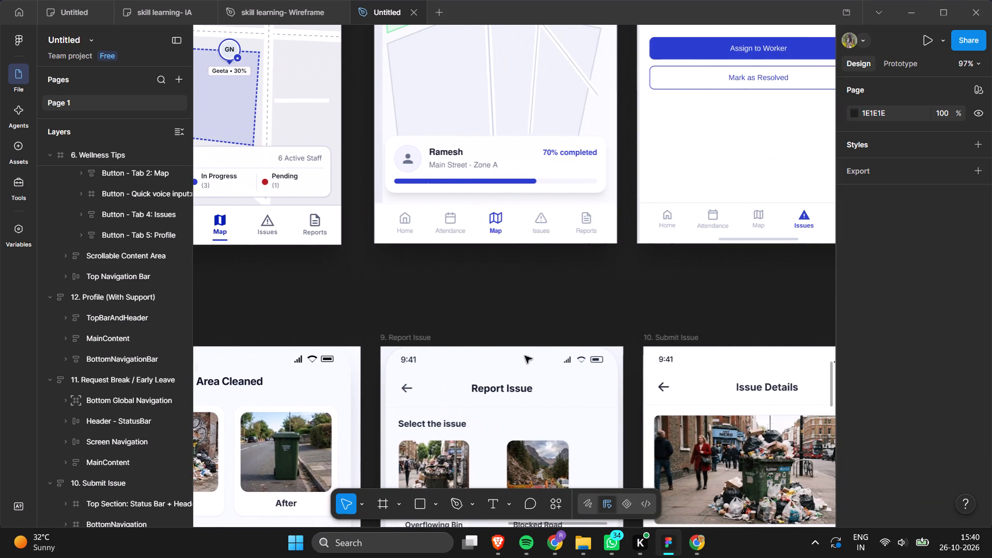
pyautogui.click(432, 206)
pyautogui.hscroll(-6, 432, 206)
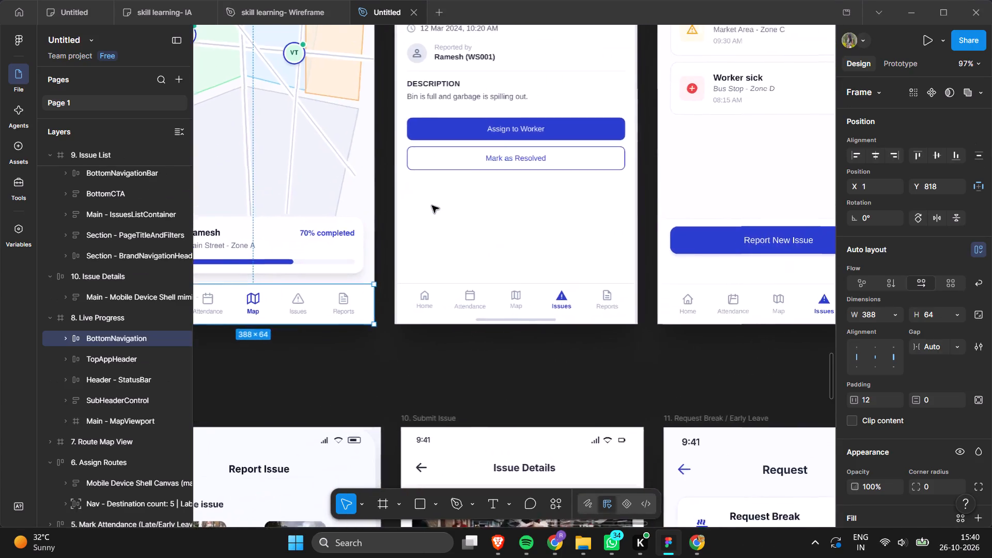
pyautogui.scroll(-1, 432, 206)
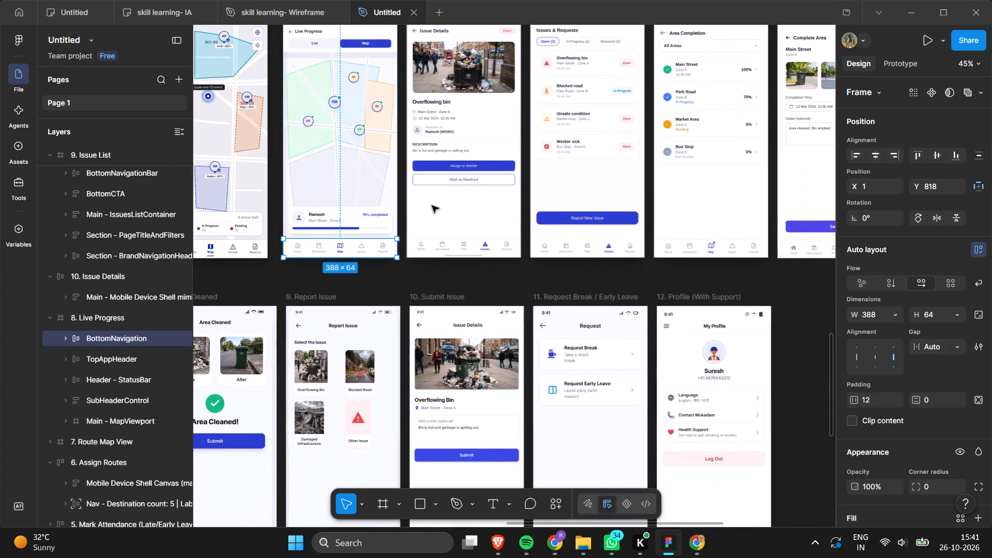
pyautogui.hscroll(-1, 432, 206)
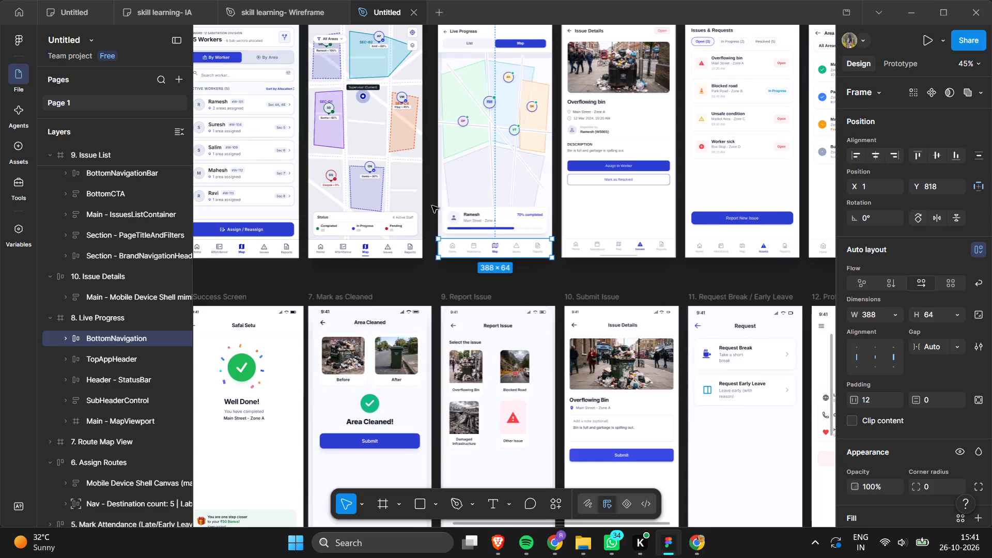
pyautogui.hscroll(-3, 432, 206)
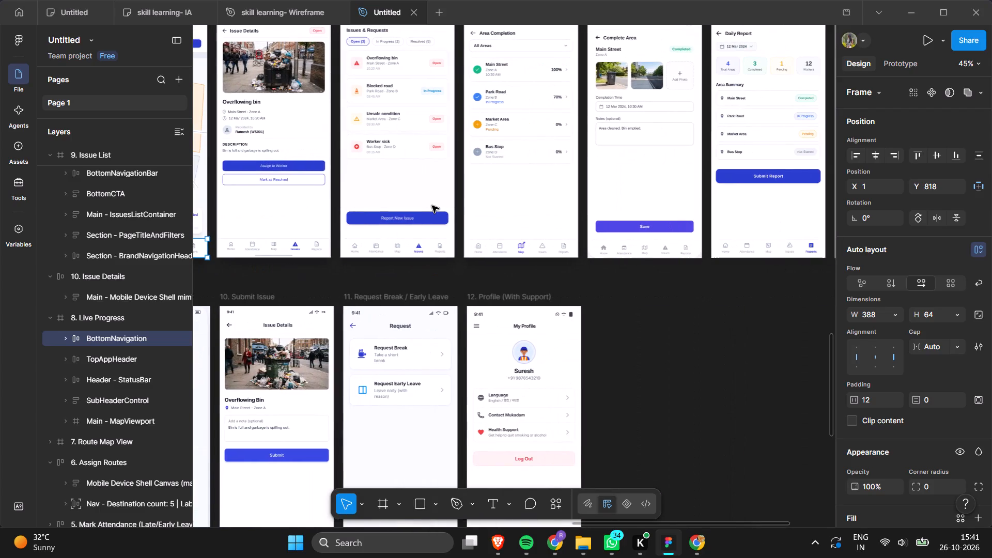
pyautogui.hscroll(-3, 432, 206)
pyautogui.hscroll(4, 432, 206)
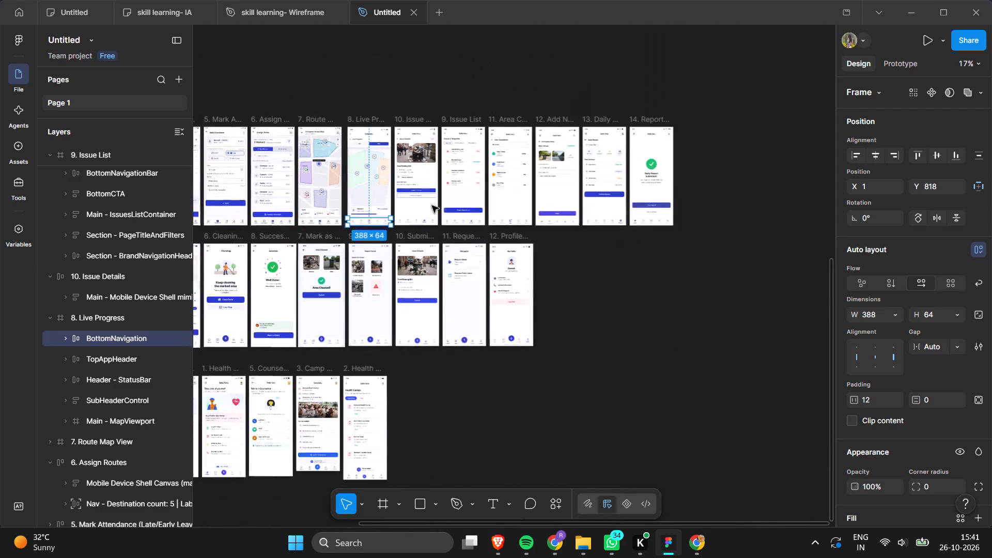
pyautogui.hscroll(4, 432, 206)
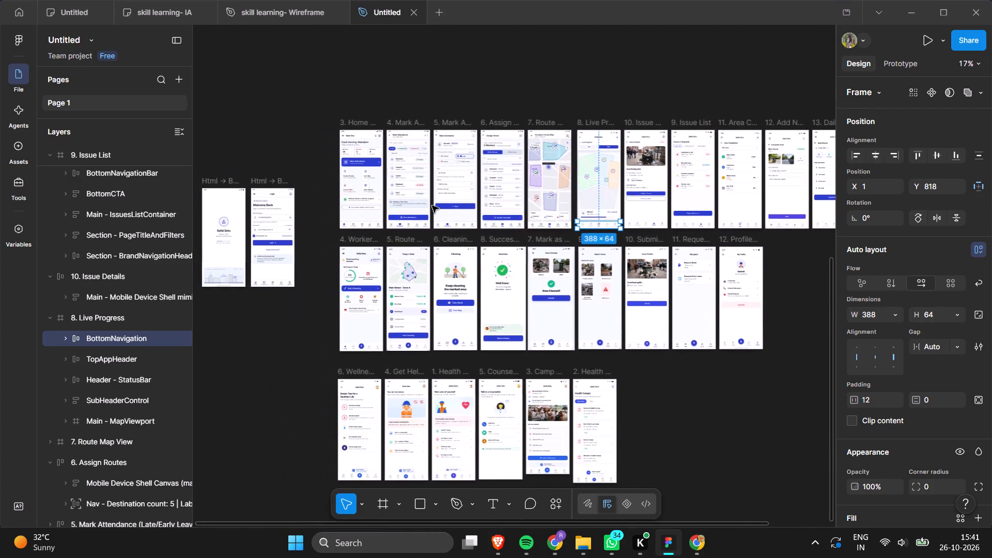
pyautogui.scroll(3, 432, 206)
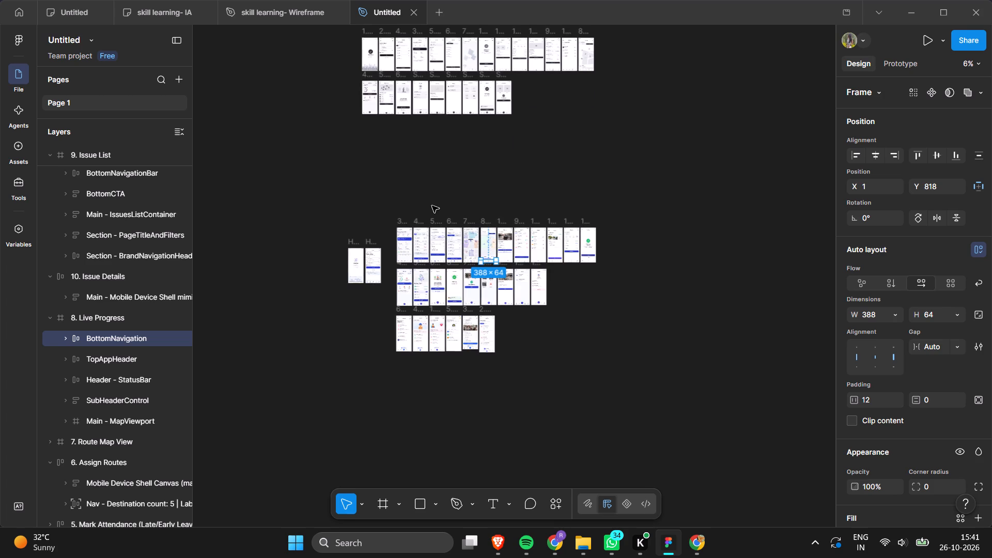
pyautogui.scroll(2, 432, 206)
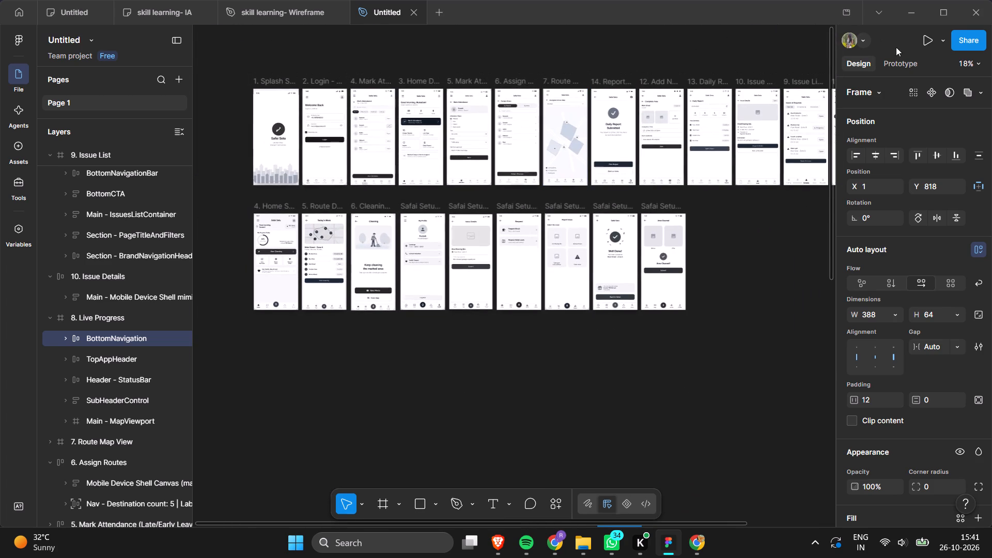
# Open the file's sharing options and check who has access through the Team project folder.
pyautogui.click(962, 44)
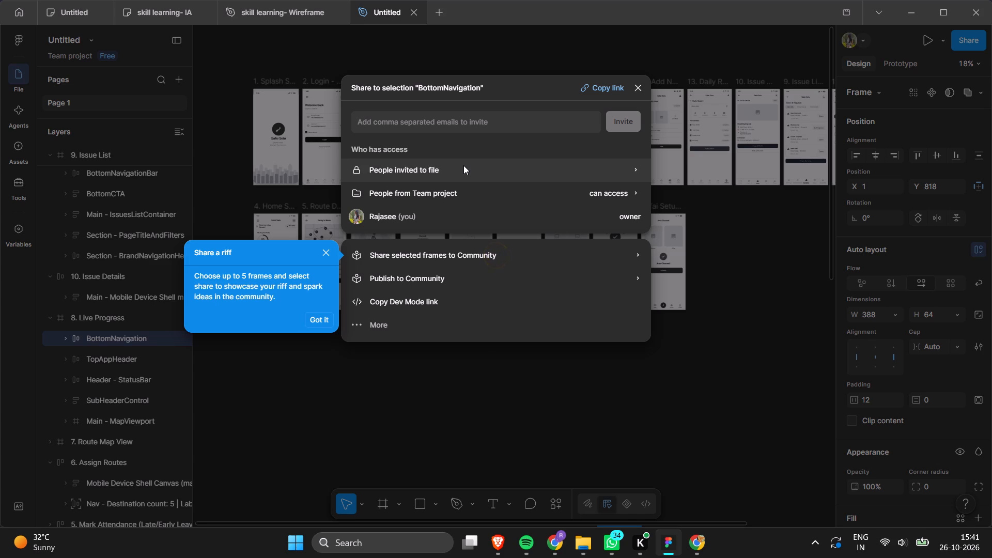
pyautogui.click(605, 193)
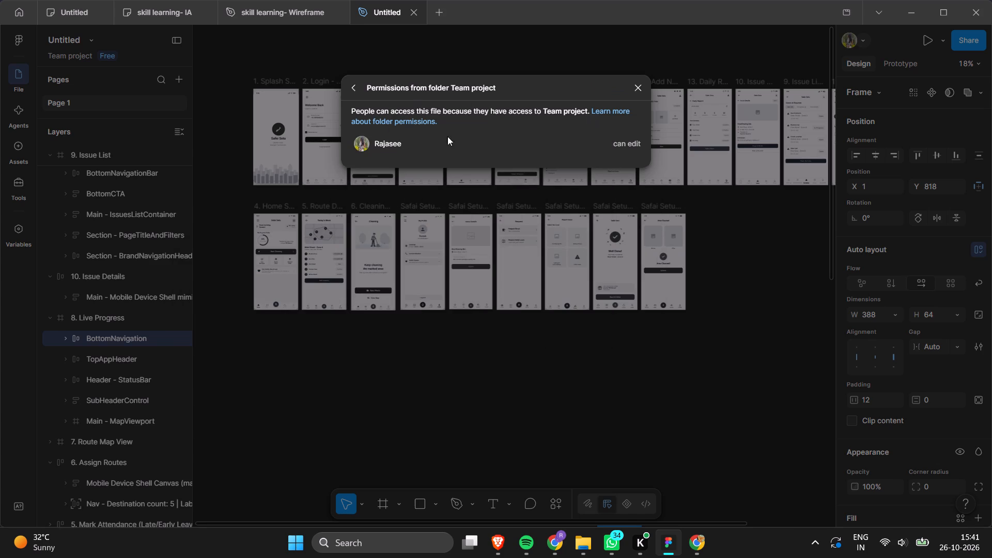
pyautogui.click(354, 87)
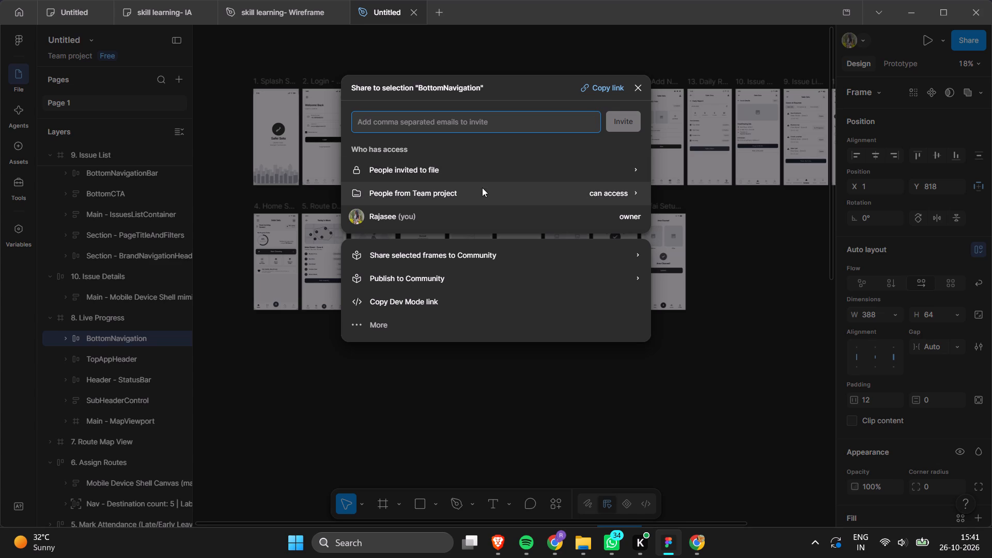
pyautogui.click(635, 191)
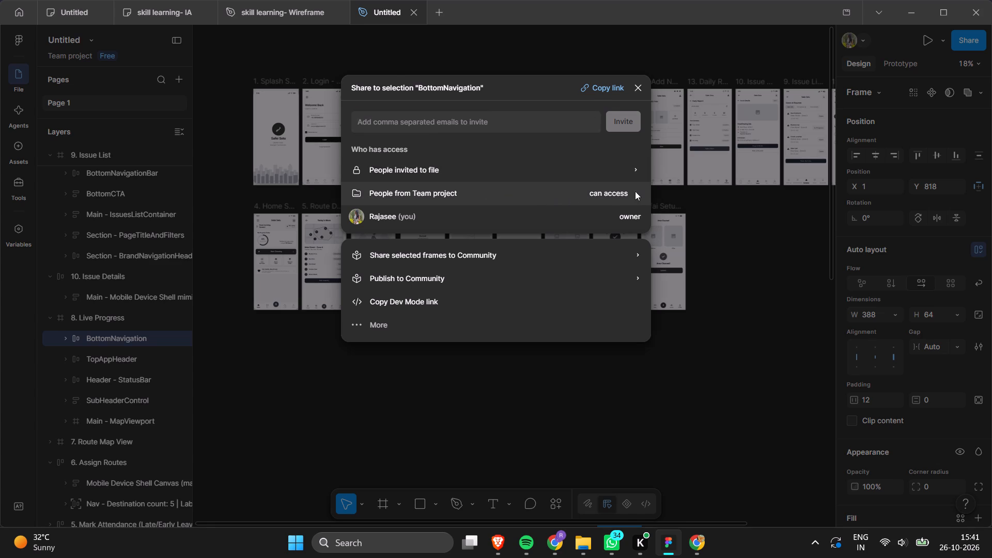
pyautogui.click(351, 90)
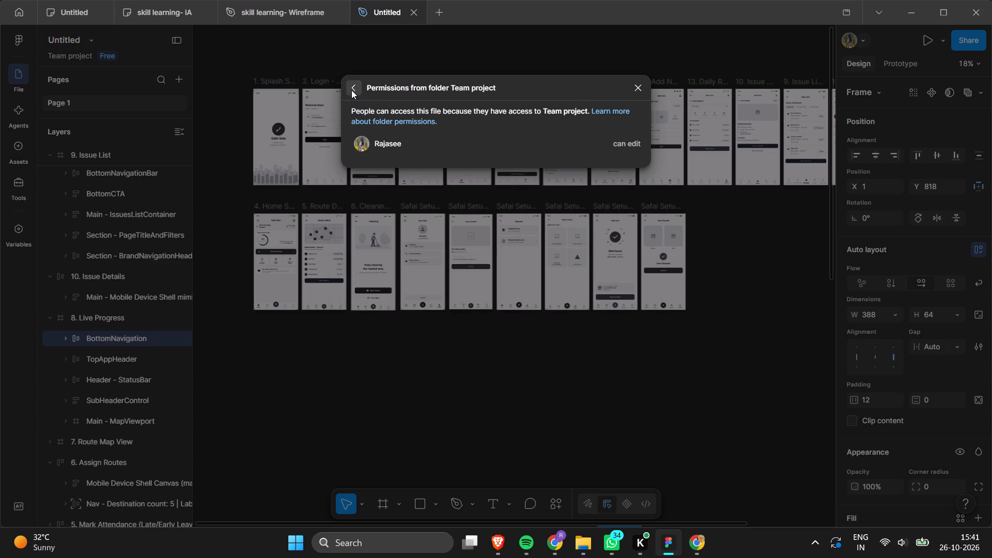
# Change the file's share settings so that Anyone can access it with Edit permission, and save them.
pyautogui.click(634, 170)
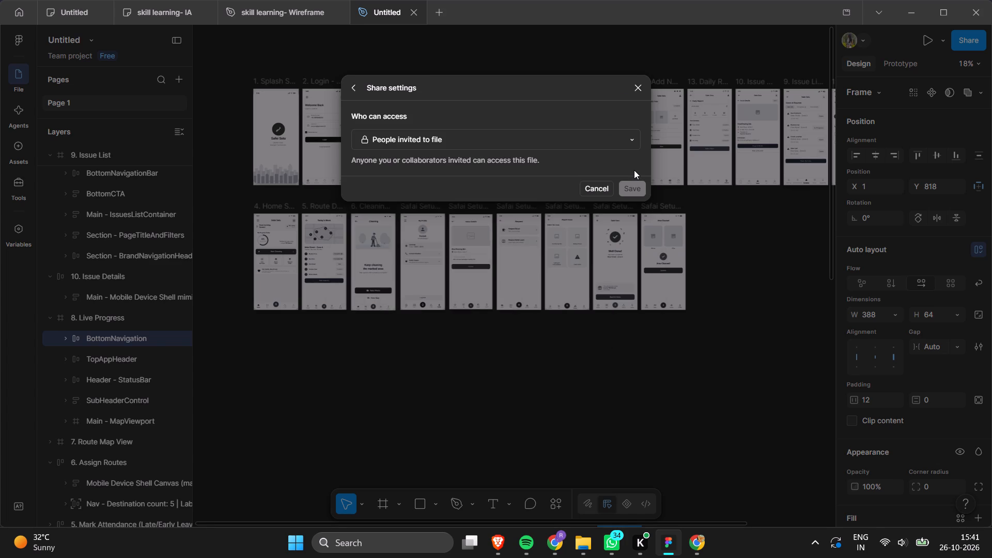
pyautogui.click(630, 143)
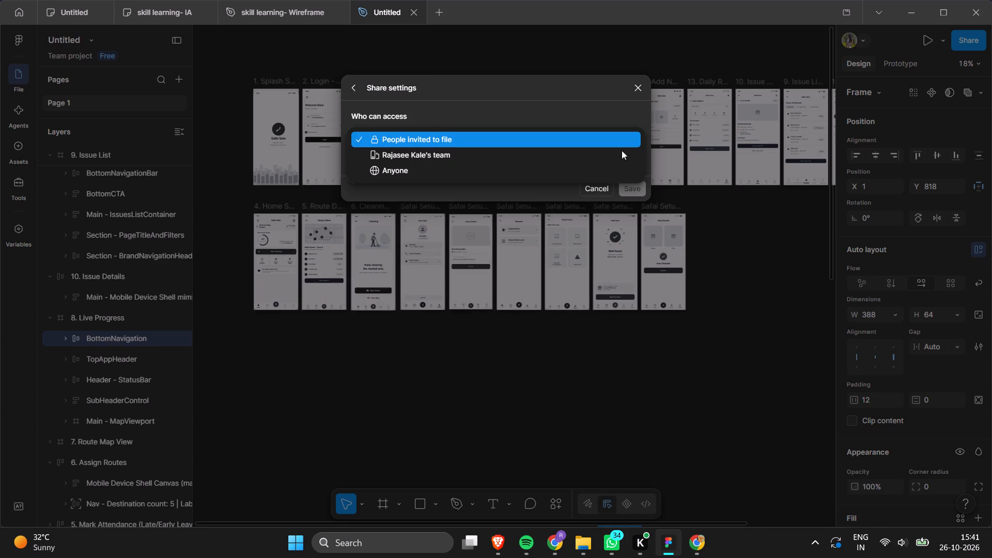
pyautogui.click(598, 168)
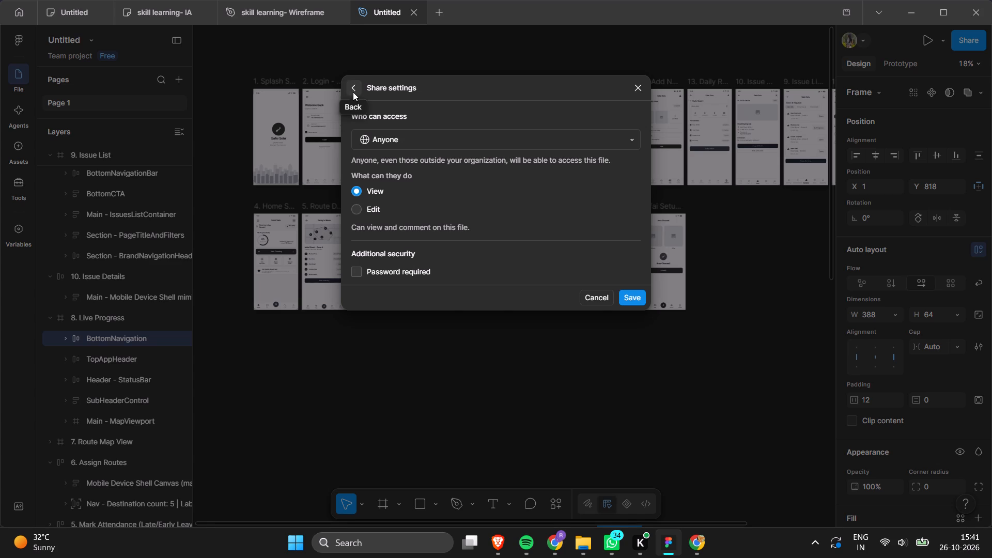
pyautogui.click(354, 207)
pyautogui.click(639, 291)
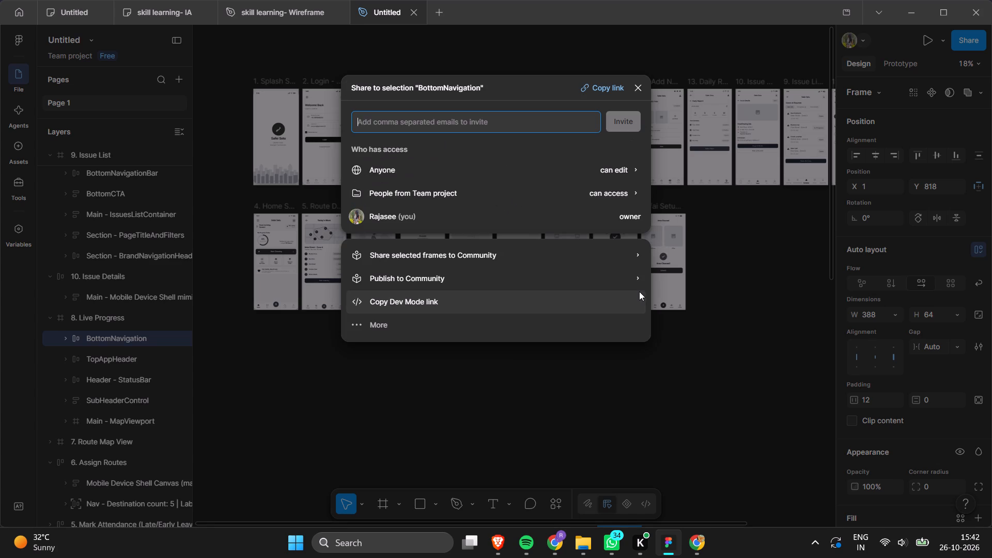
# Copy the share link and close the sharing dialog.
pyautogui.click(594, 88)
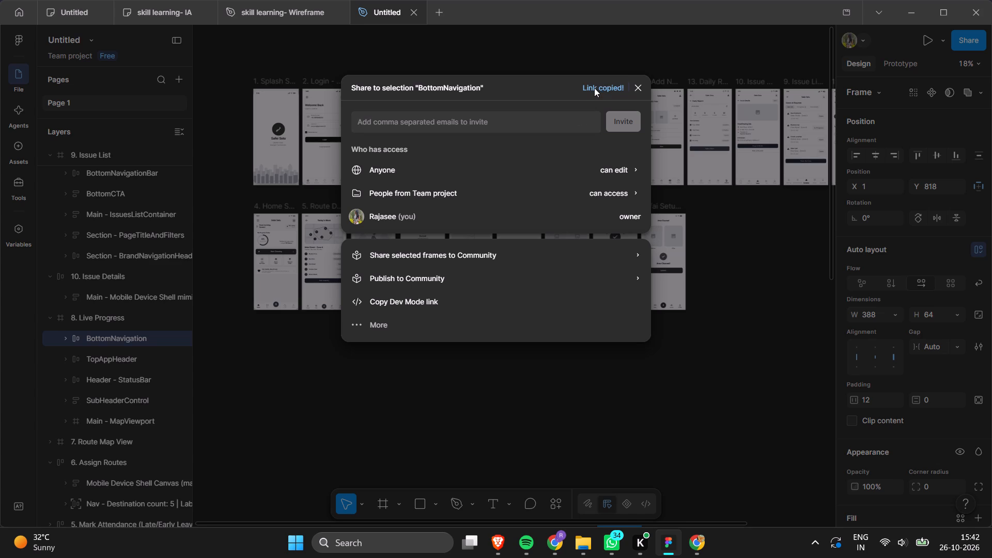
pyautogui.click(518, 463)
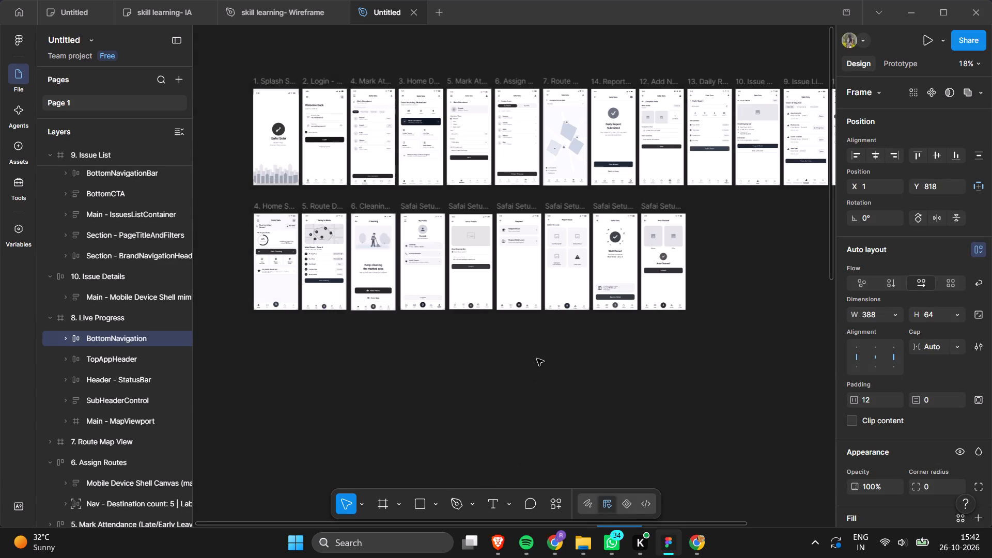
# Select all the sections inside the 3. Camp Details screen in the health row.
pyautogui.scroll(-8, 537, 359)
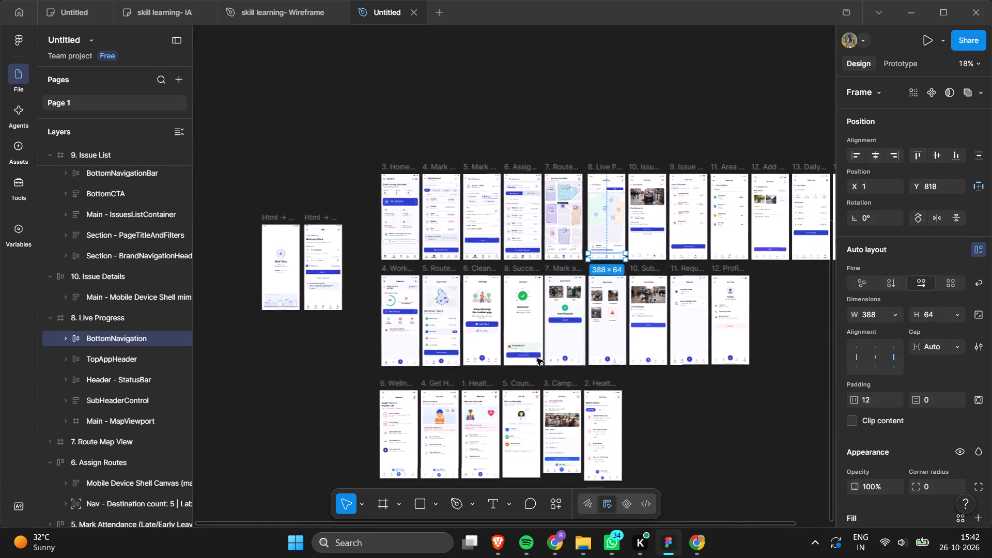
pyautogui.scroll(-2, 537, 359)
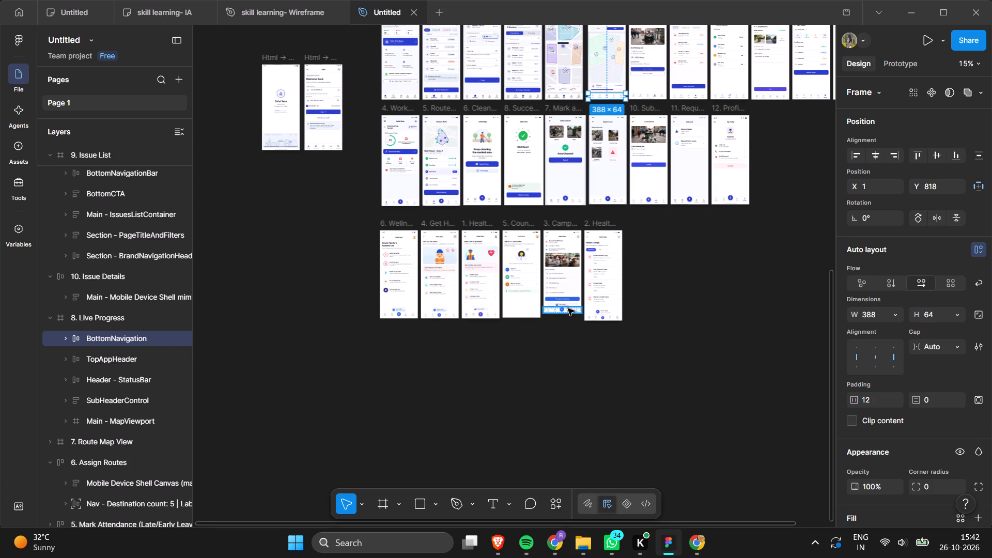
pyautogui.scroll(1, 569, 328)
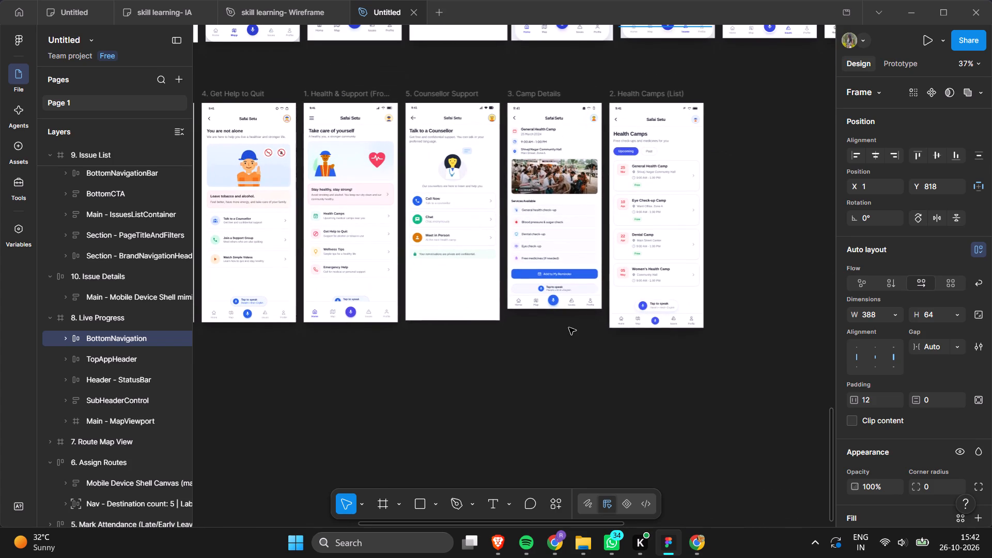
pyautogui.moveTo(587, 346); pyautogui.dragTo(508, 98)
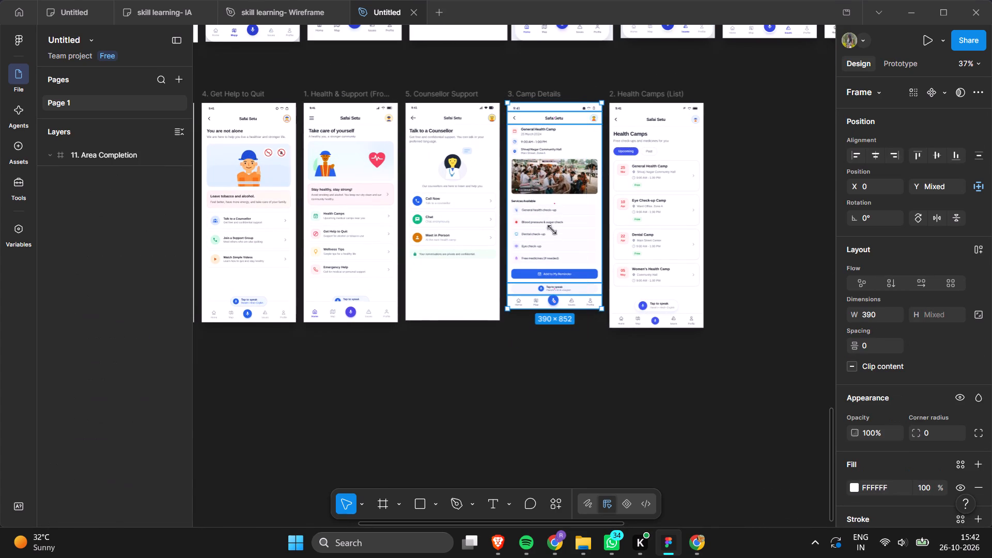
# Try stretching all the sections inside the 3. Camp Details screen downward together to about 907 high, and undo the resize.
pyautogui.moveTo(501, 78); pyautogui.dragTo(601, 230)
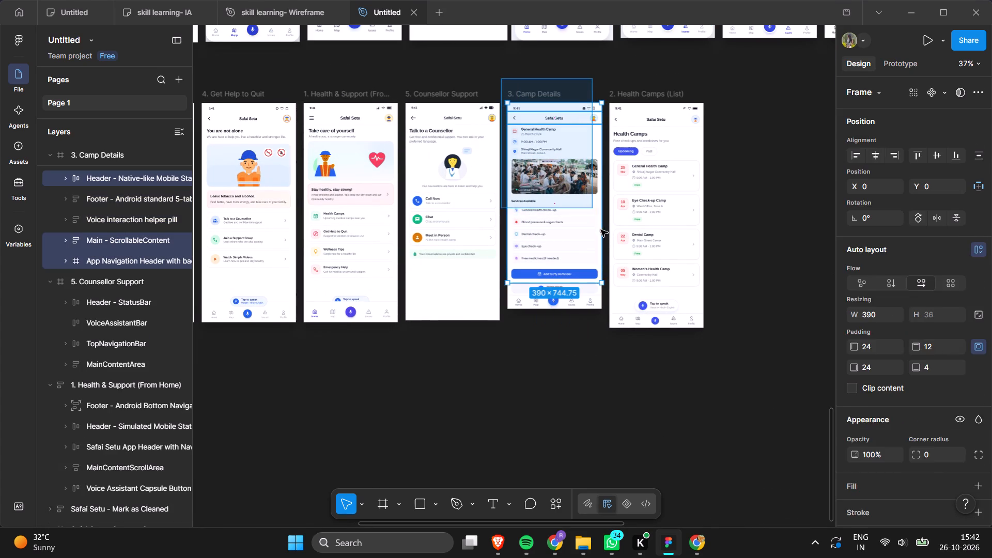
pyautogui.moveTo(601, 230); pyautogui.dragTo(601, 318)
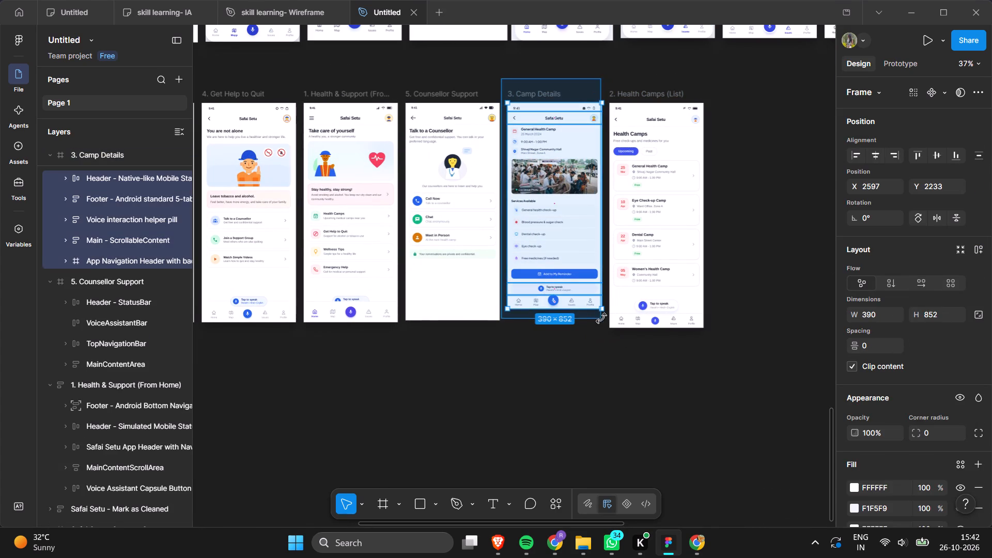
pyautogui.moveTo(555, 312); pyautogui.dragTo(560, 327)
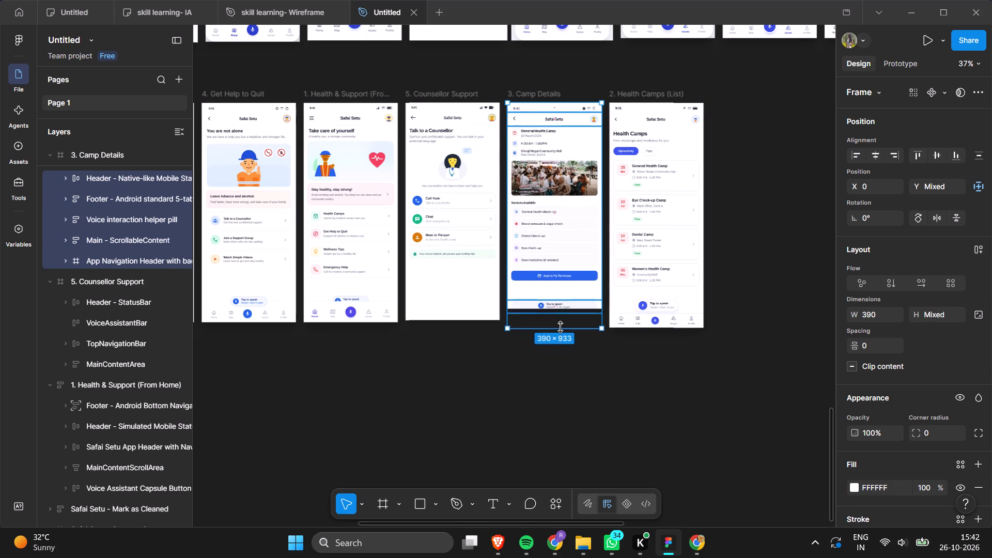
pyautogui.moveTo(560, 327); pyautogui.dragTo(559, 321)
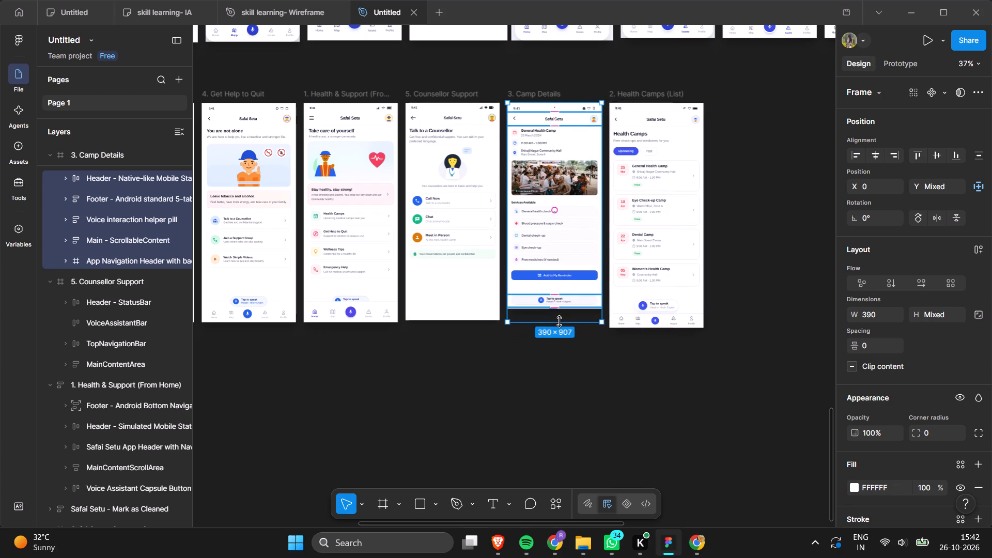
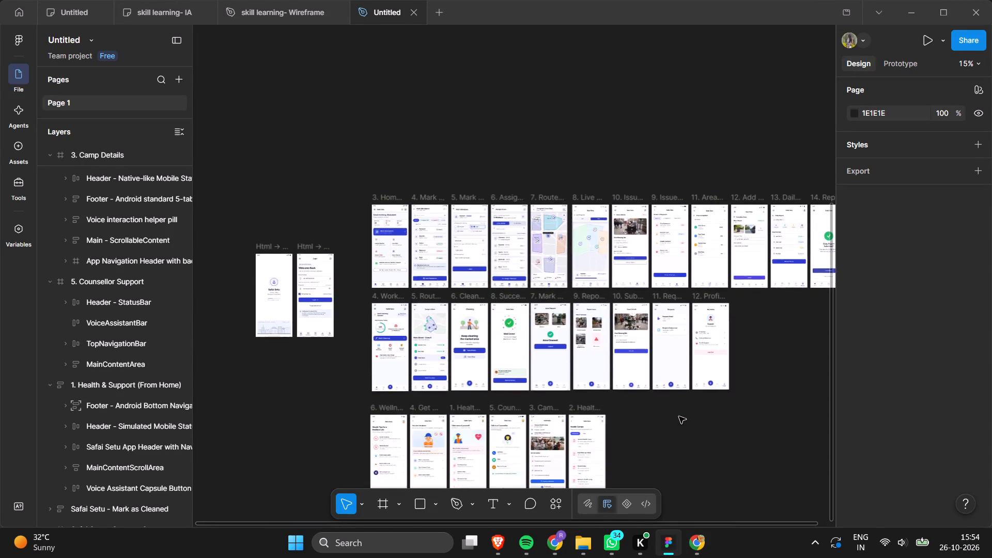
# Review the low-fidelity Safai Setu wireframes, from the worker profile and issue screens to the splash, login, attendance and route assignment screens.
pyautogui.scroll(6, 679, 416)
pyautogui.hscroll(3, 528, 309)
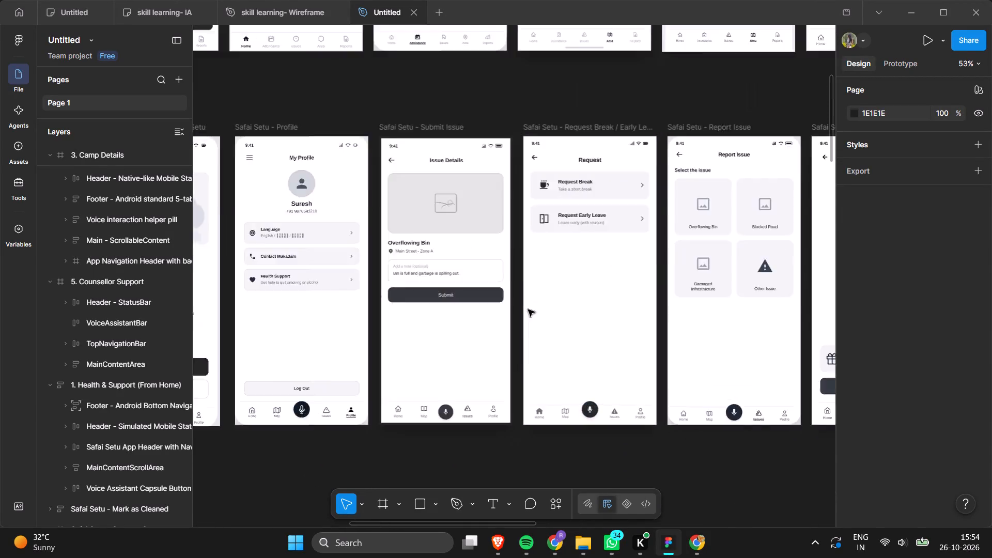
pyautogui.hscroll(2, 528, 309)
pyautogui.scroll(3, 528, 309)
pyautogui.hscroll(3, 528, 309)
pyautogui.hscroll(-2, 597, 293)
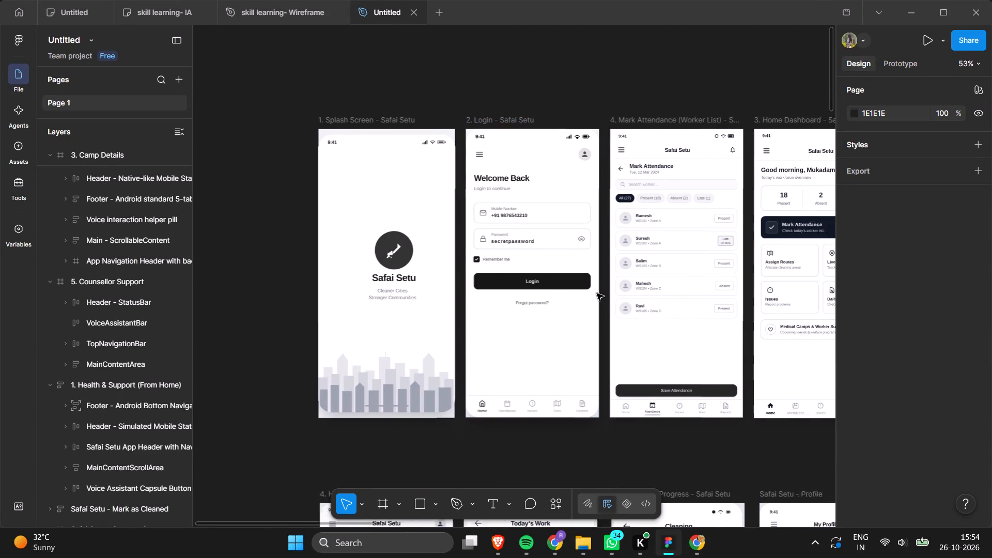
pyautogui.hscroll(-3, 597, 293)
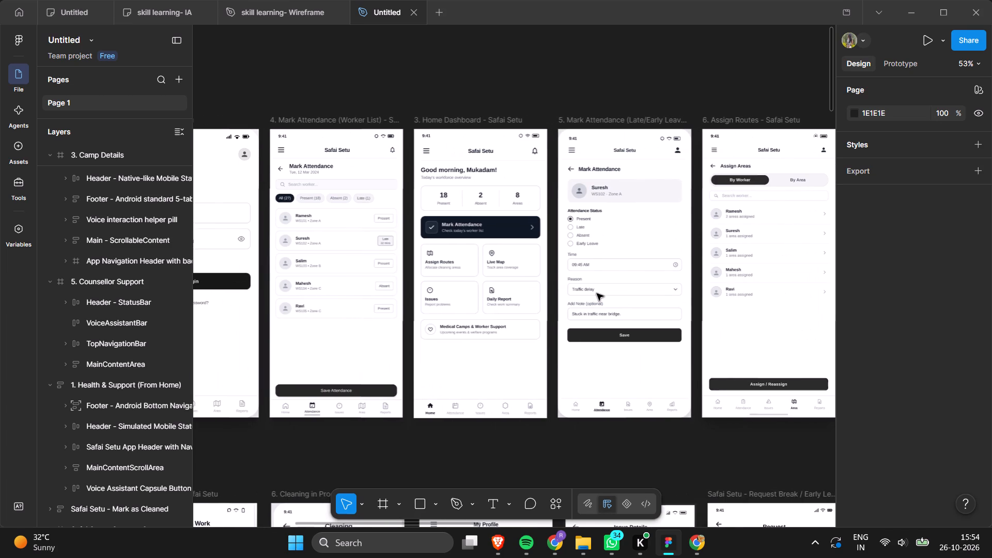
# Review the row of low-fidelity Mukadam screens, from the splash and login screens through attendance, routes, reports and issues.
pyautogui.hscroll(5, 597, 293)
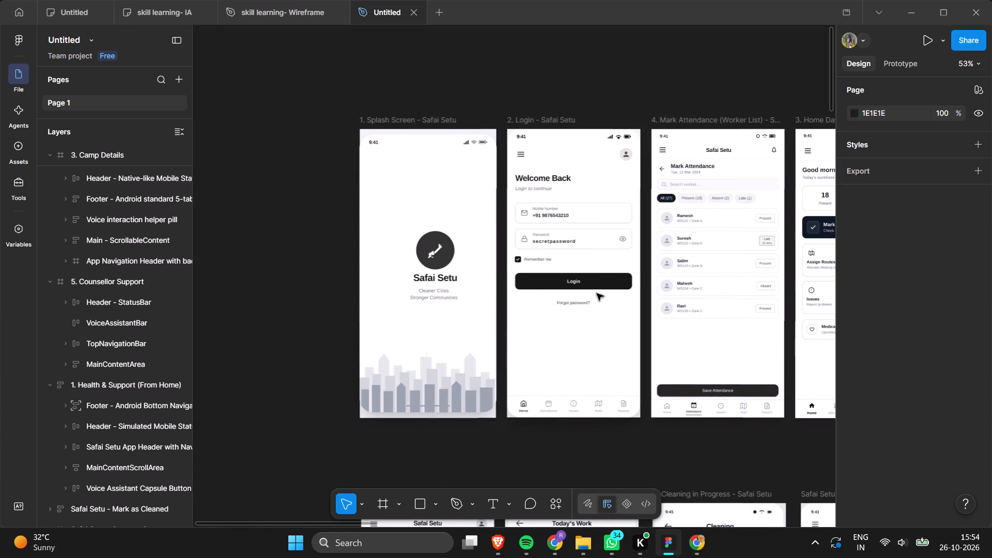
pyautogui.hscroll(-4, 597, 293)
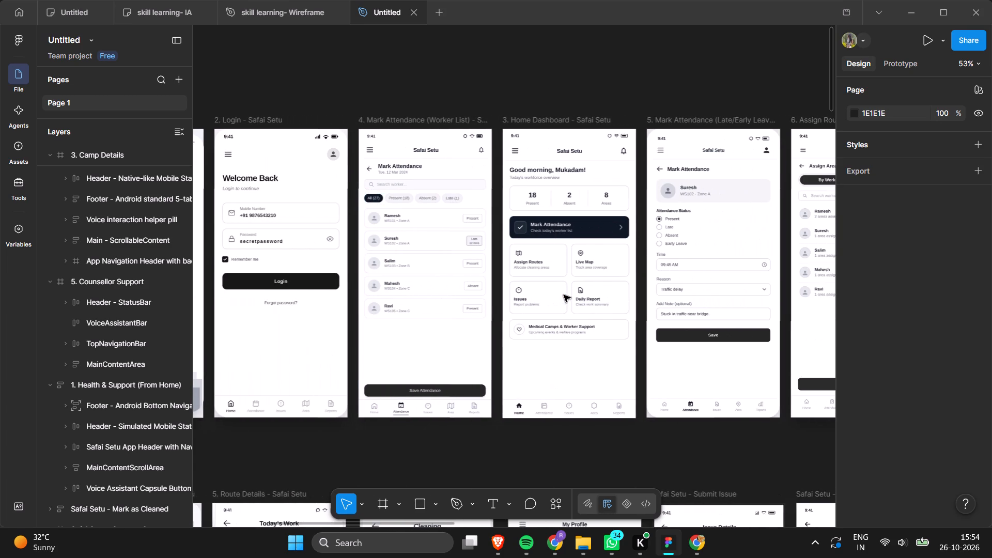
pyautogui.hscroll(-3, 524, 254)
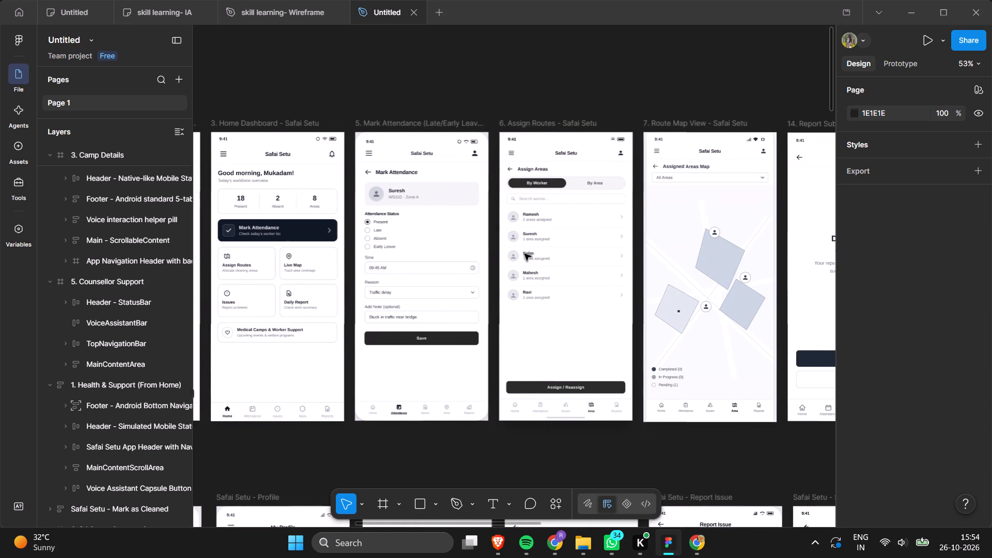
pyautogui.hscroll(-1, 524, 254)
pyautogui.hscroll(3, 524, 254)
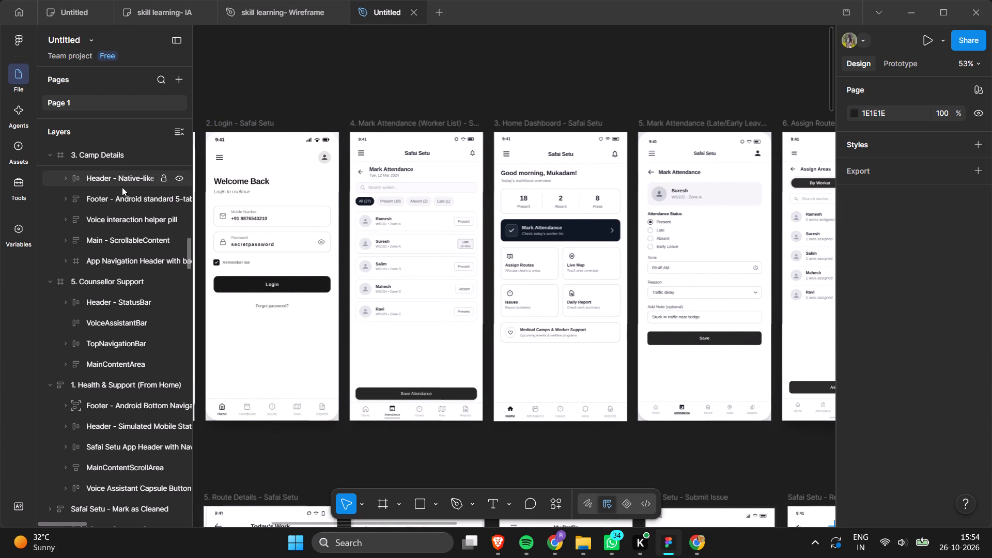
pyautogui.hscroll(-5, 549, 181)
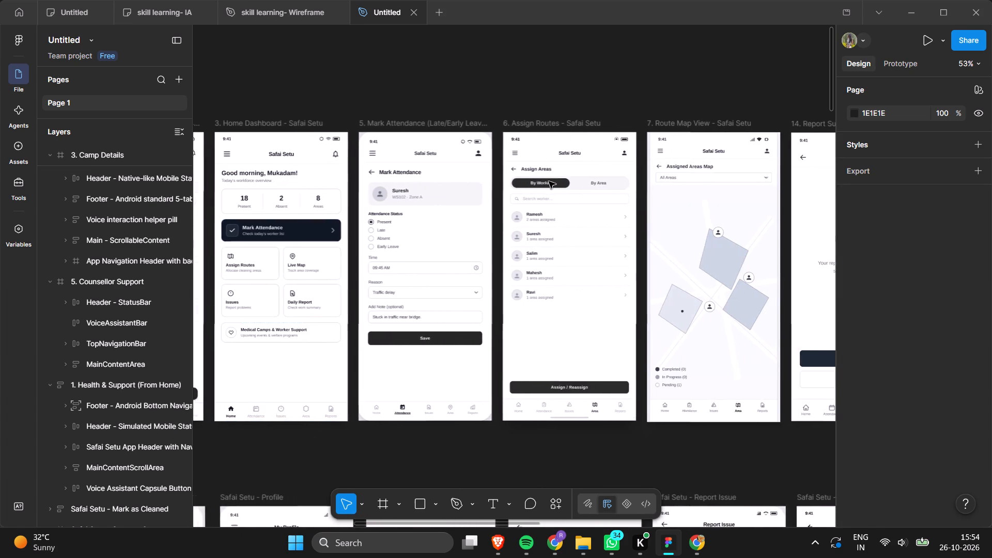
pyautogui.hscroll(-3, 549, 181)
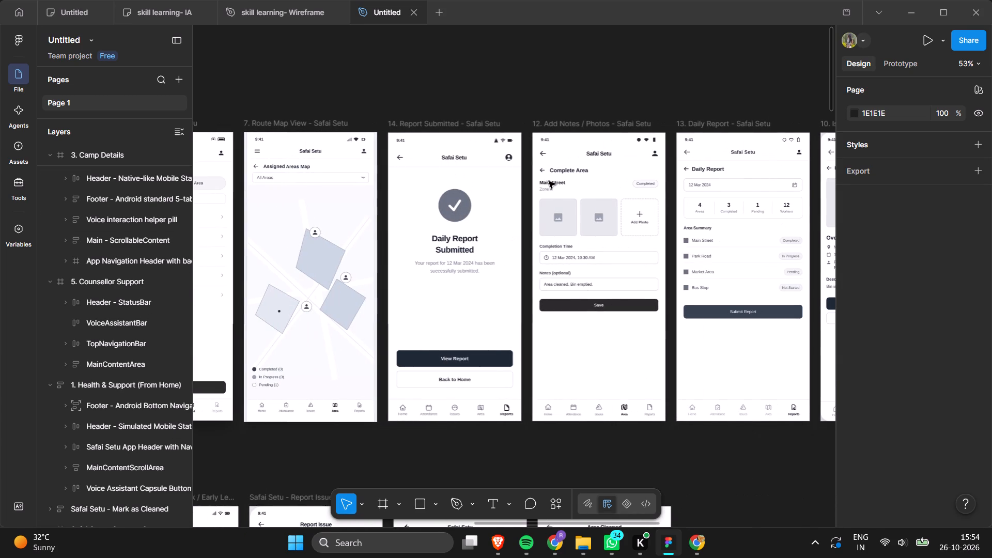
pyautogui.hscroll(-5, 549, 181)
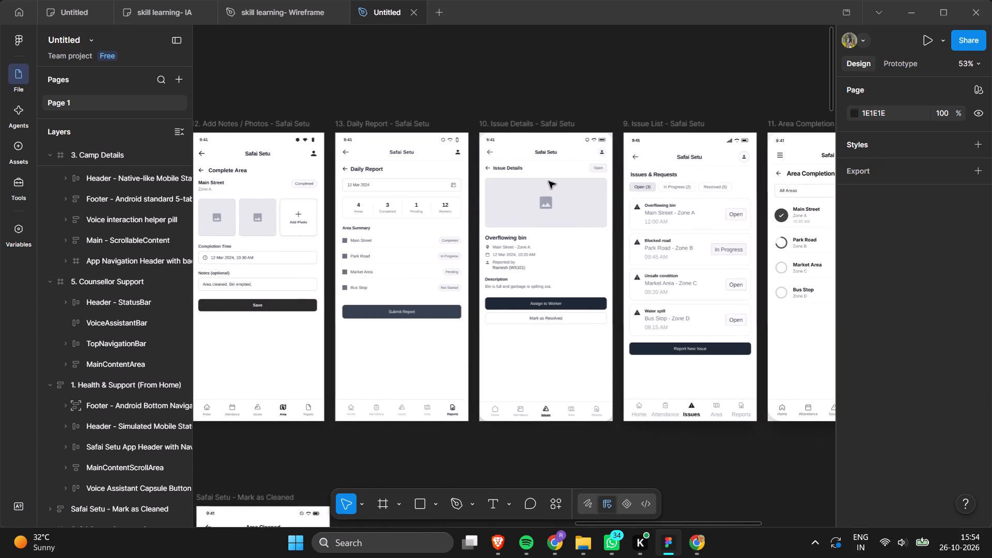
pyautogui.hscroll(-5, 549, 181)
pyautogui.hscroll(3, 549, 181)
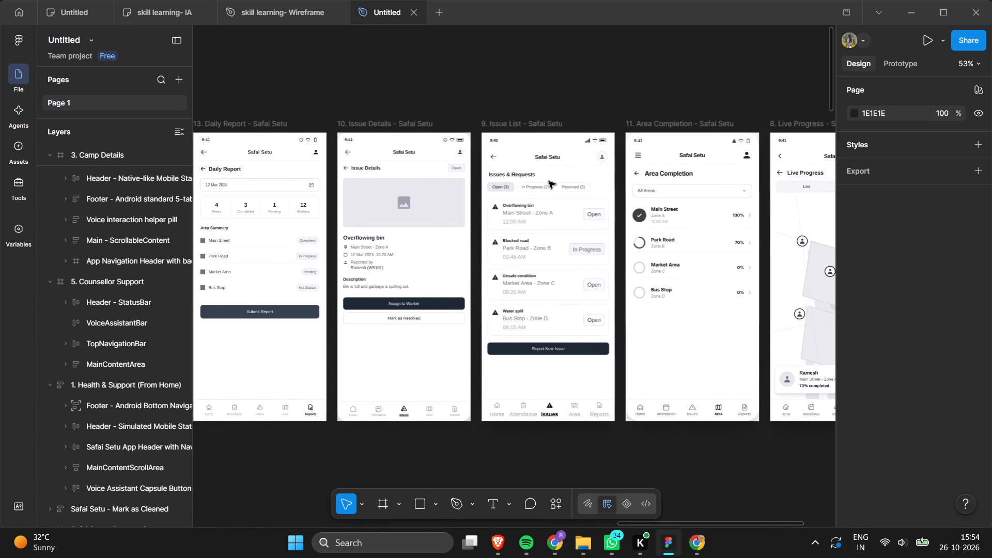
pyautogui.hscroll(14, 549, 181)
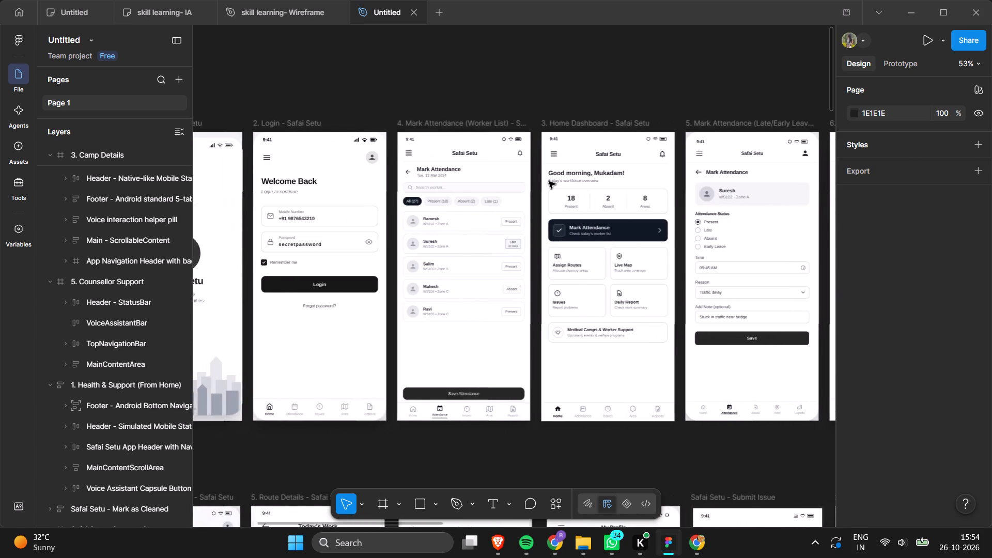
pyautogui.hscroll(4, 549, 181)
# Review the low-fidelity worker screens, from Home Screen (Worker) to Mark as Cleaned, including their bottom navigation bars.
pyautogui.scroll(-5, 563, 270)
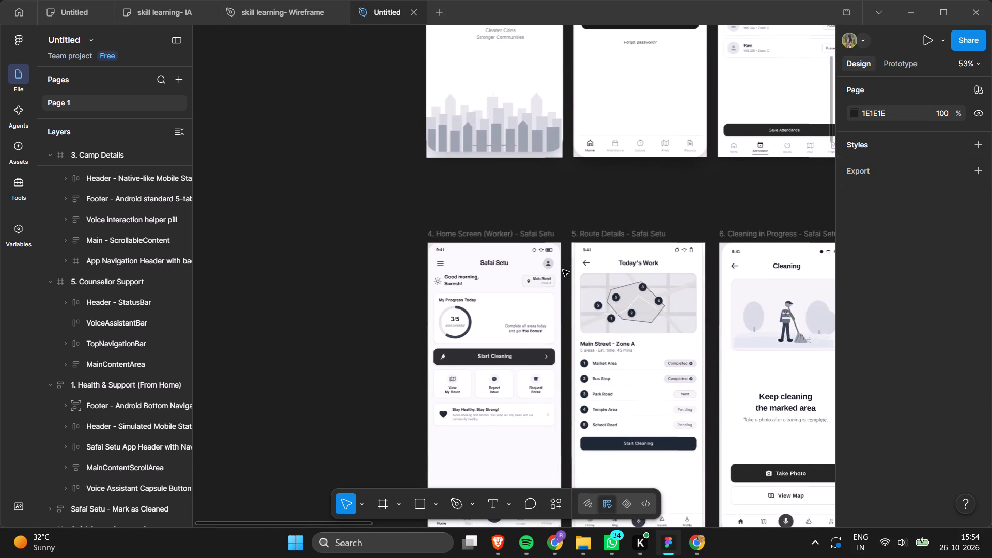
pyautogui.scroll(-2, 563, 270)
pyautogui.hscroll(-4, 563, 270)
pyautogui.scroll(3, 563, 270)
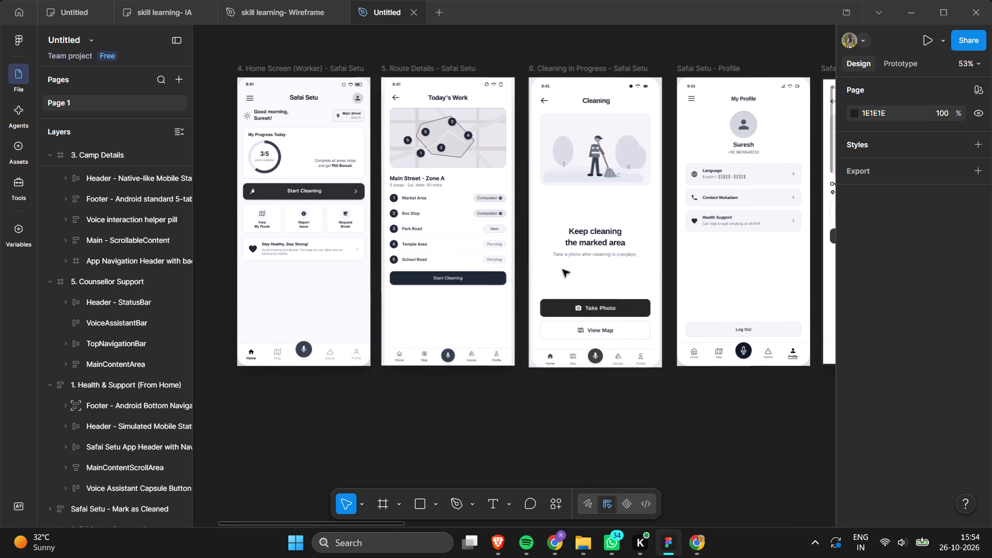
pyautogui.hscroll(-8, 478, 341)
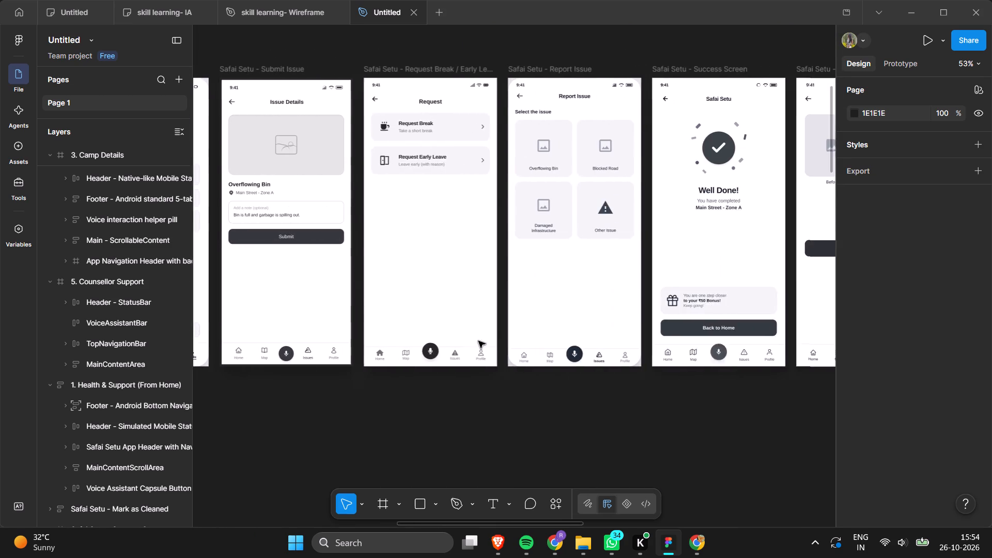
pyautogui.hscroll(-3, 478, 341)
pyautogui.hscroll(3, 478, 341)
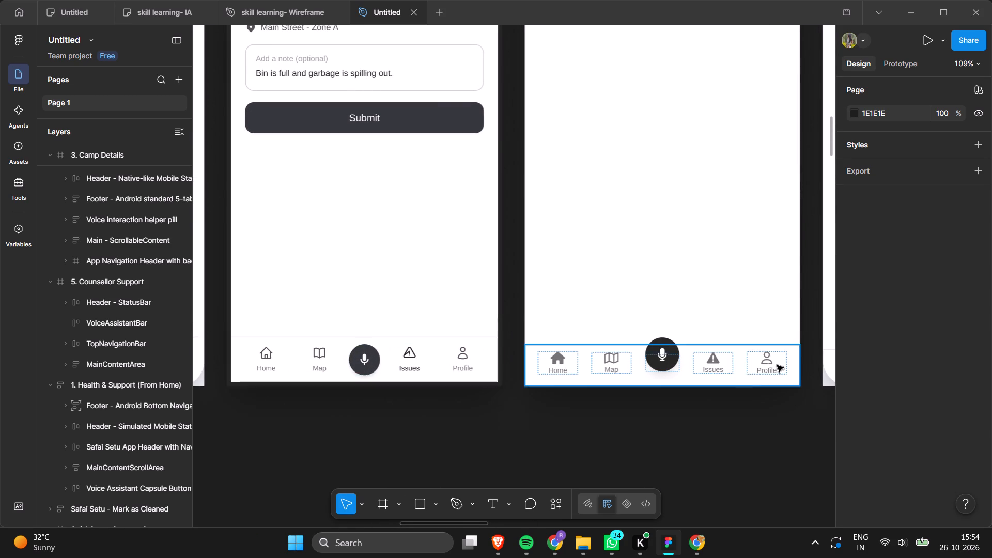
pyautogui.hscroll(-2, 401, 366)
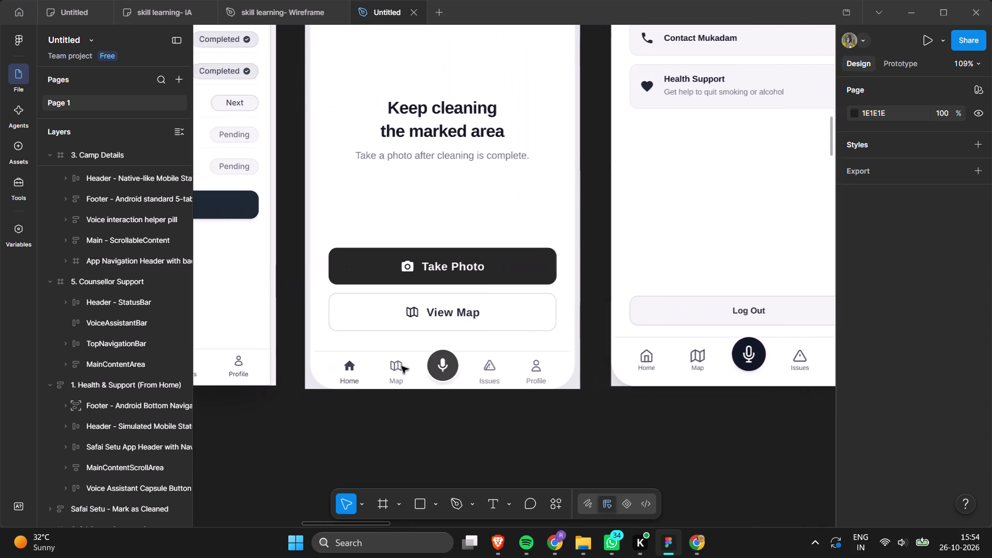
pyautogui.hscroll(-10, 401, 366)
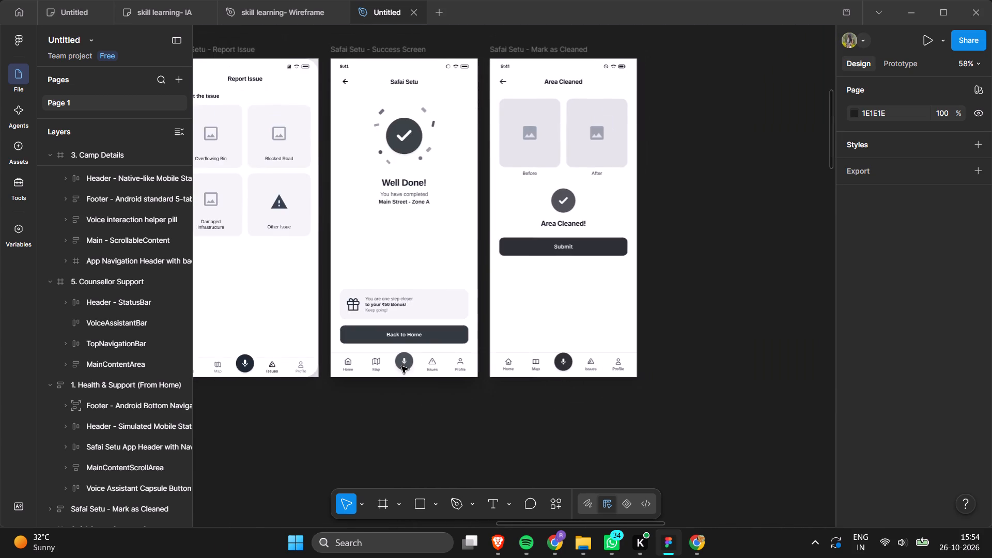
pyautogui.hscroll(7, 401, 366)
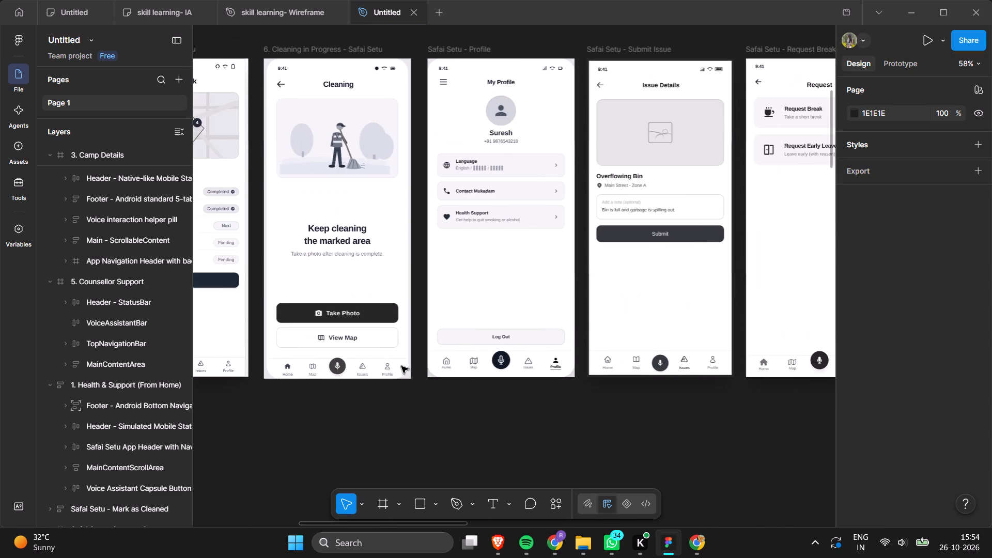
pyautogui.hscroll(2, 401, 366)
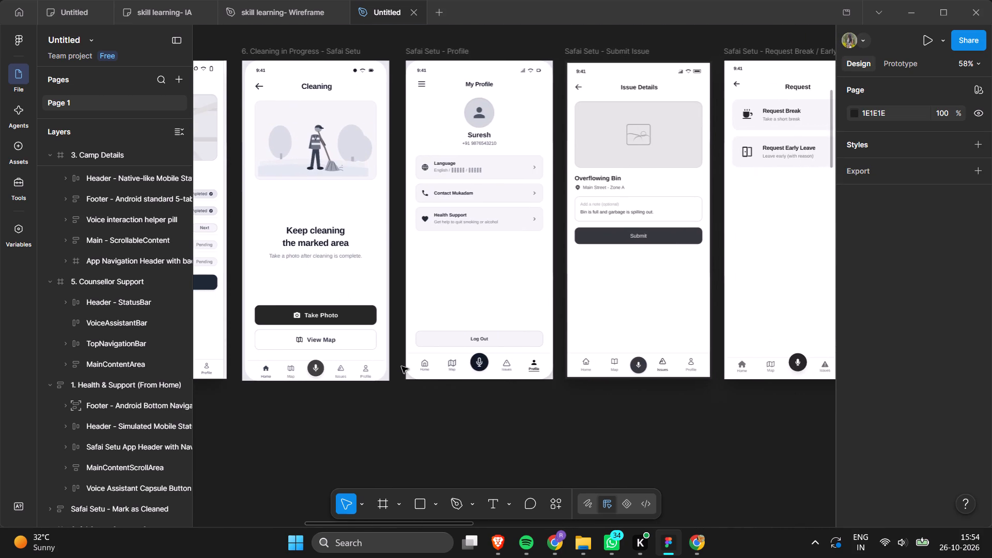
# Review the coloured splash, login and Mukadam screens, from the attendance screens through to 14. Report Submitted.
pyautogui.scroll(-3, 508, 377)
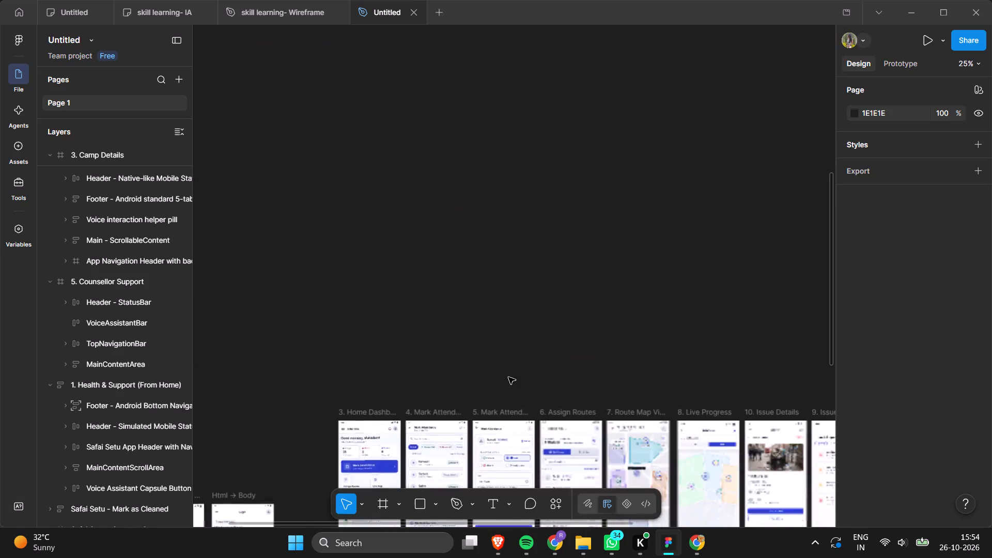
pyautogui.scroll(-7, 508, 377)
pyautogui.scroll(1, 508, 377)
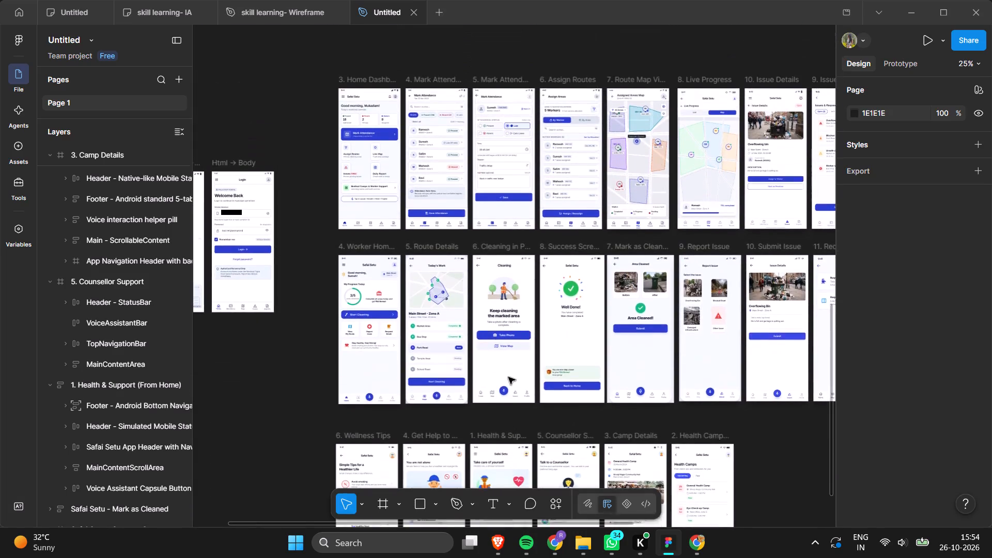
pyautogui.scroll(1, 508, 377)
pyautogui.hscroll(15, 508, 377)
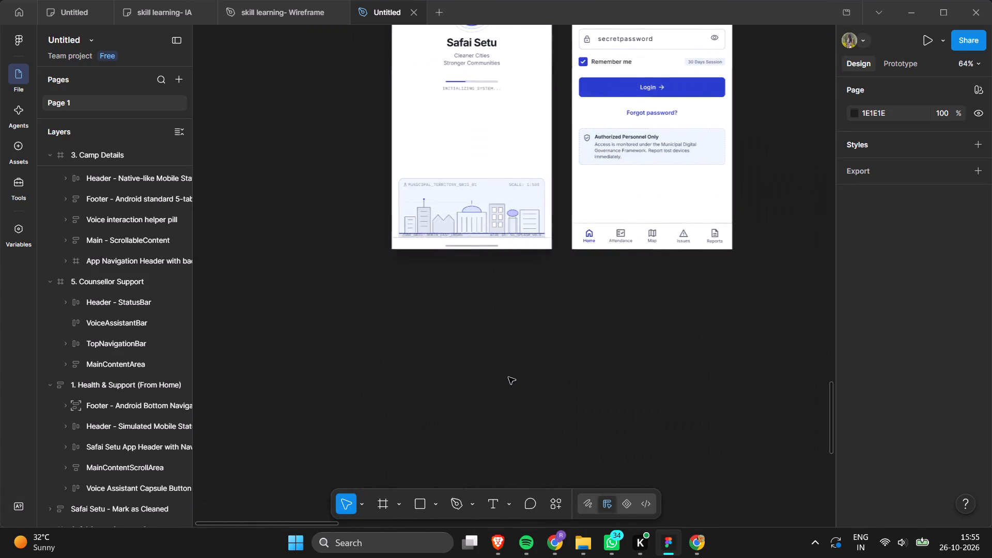
pyautogui.scroll(2, 508, 377)
pyautogui.hscroll(-1, 508, 377)
pyautogui.scroll(1, 508, 377)
pyautogui.hscroll(-6, 508, 377)
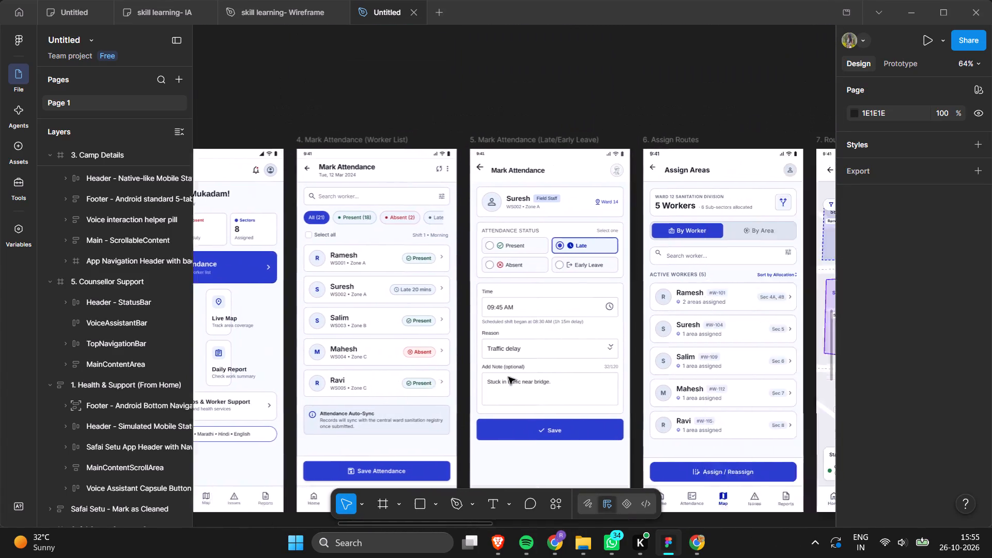
pyautogui.hscroll(-16, 508, 377)
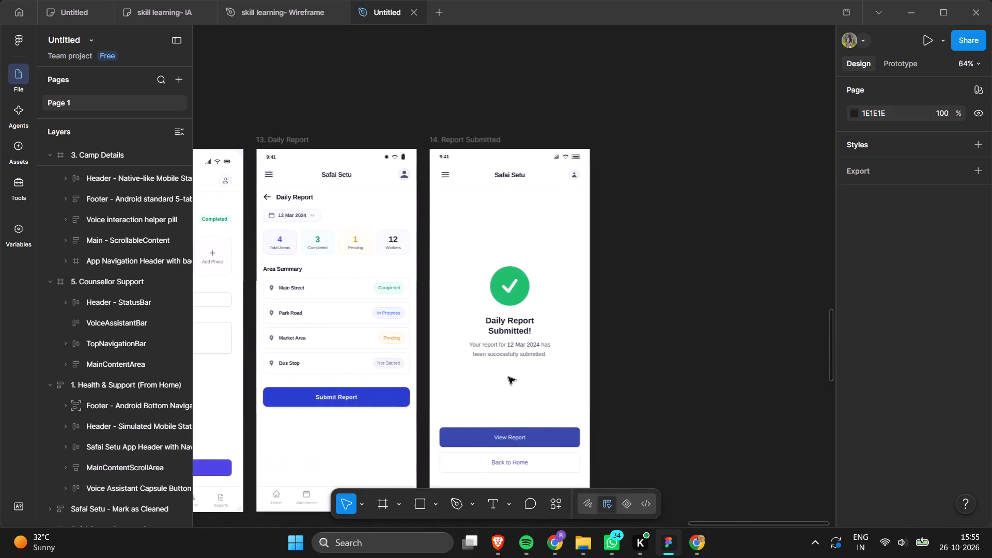
pyautogui.hscroll(-1, 508, 377)
# Review the coloured worker screens and the health and wellness row below them, including the layout of all rows together.
pyautogui.hscroll(20, 508, 377)
pyautogui.hscroll(3, 508, 377)
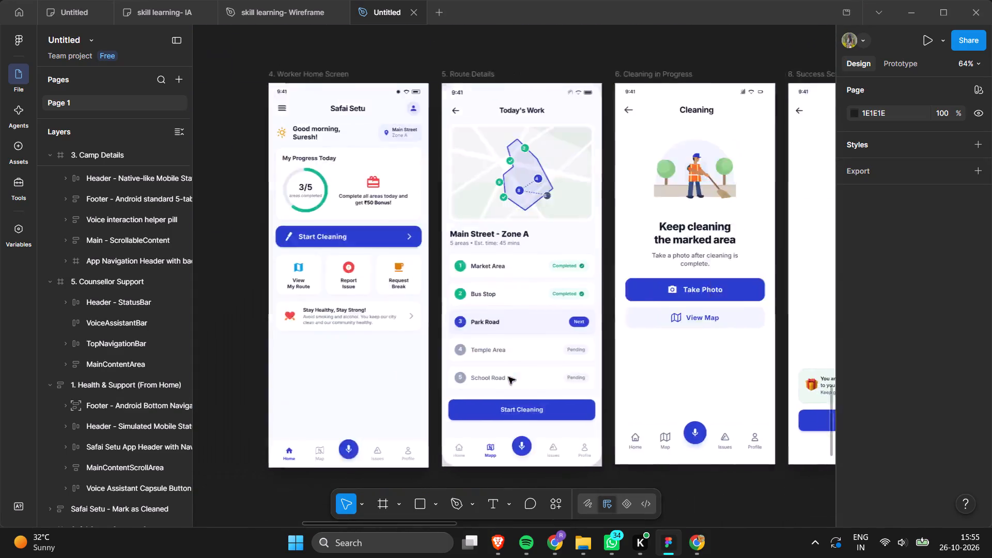
pyautogui.hscroll(2, 508, 377)
pyautogui.hscroll(-13, 508, 377)
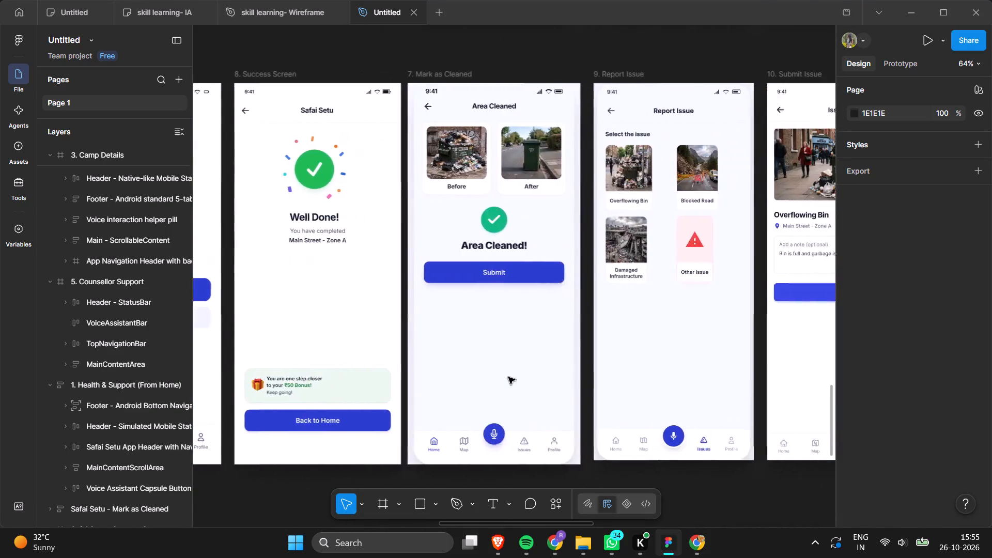
pyautogui.hscroll(-5, 508, 377)
pyautogui.hscroll(9, 508, 377)
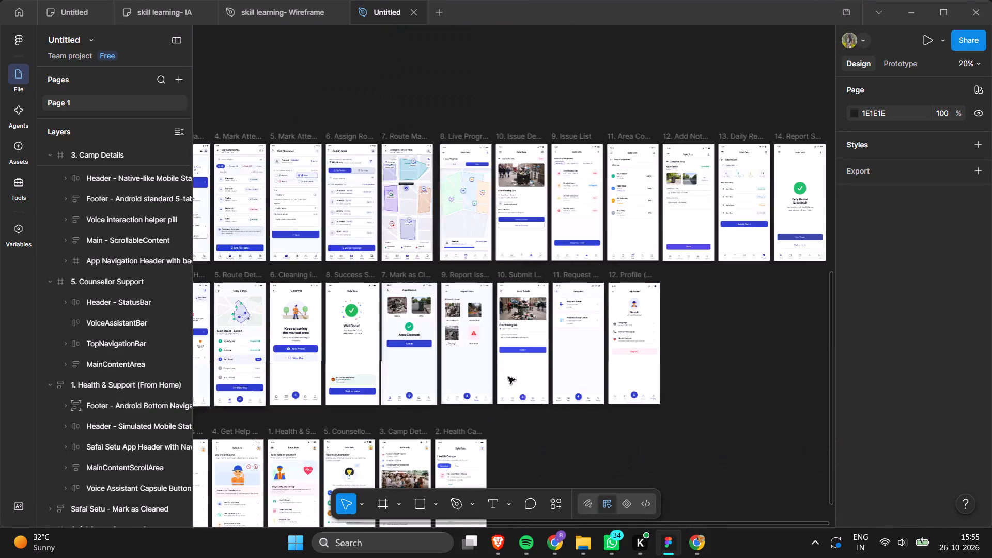
pyautogui.scroll(-3, 508, 377)
pyautogui.hscroll(-1, 508, 377)
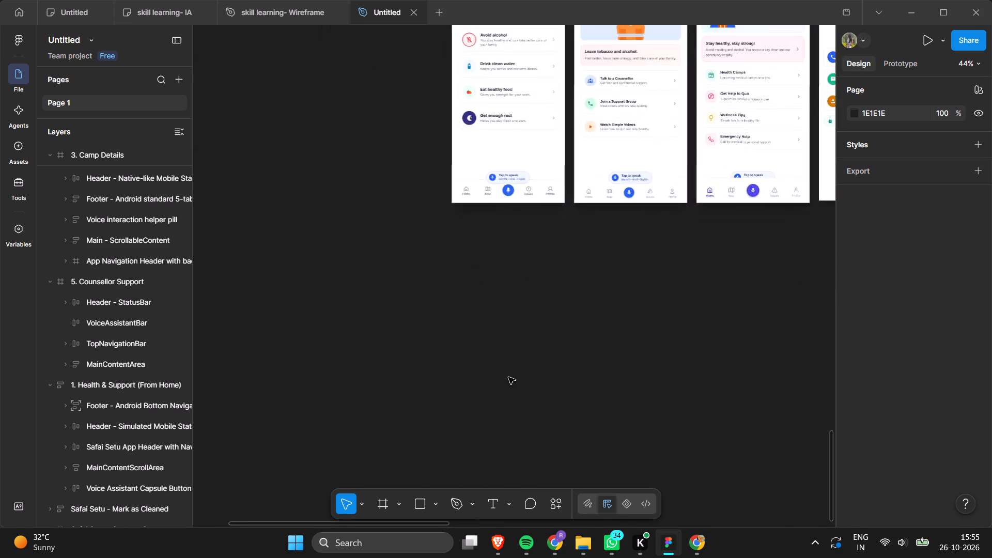
pyautogui.scroll(1, 508, 377)
pyautogui.hscroll(-1, 508, 377)
pyautogui.scroll(1, 508, 377)
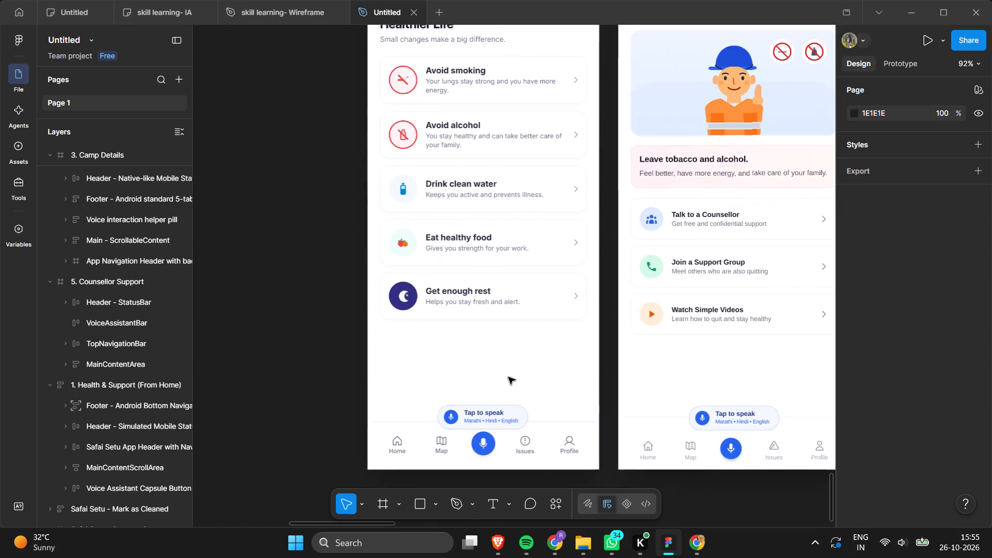
pyautogui.scroll(2, 508, 377)
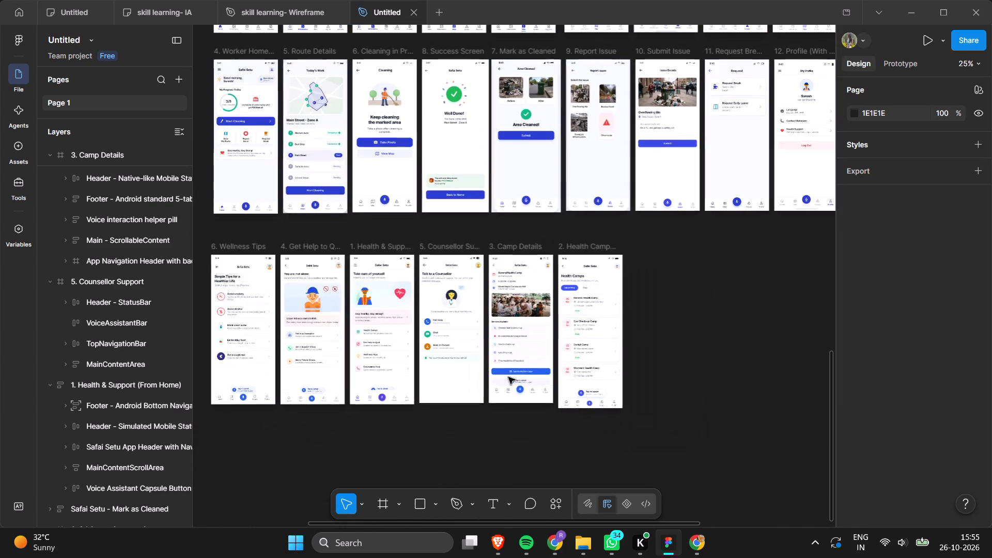
pyautogui.hscroll(1, 508, 377)
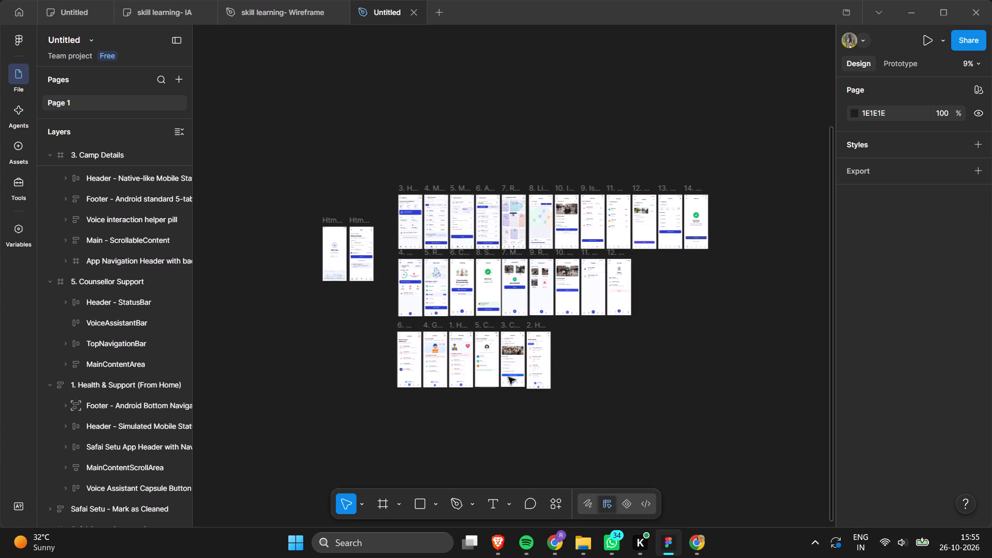
# In the untitled FigJam board, duplicate the entire class-booking user flowchart and place the copy well to the right of the original.
pyautogui.click(89, 13)
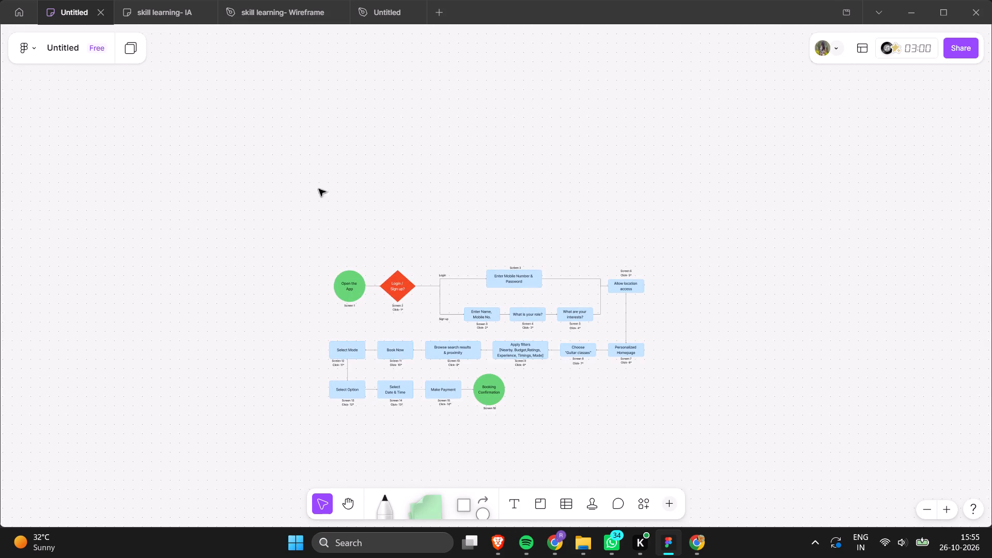
pyautogui.moveTo(287, 263); pyautogui.dragTo(727, 443)
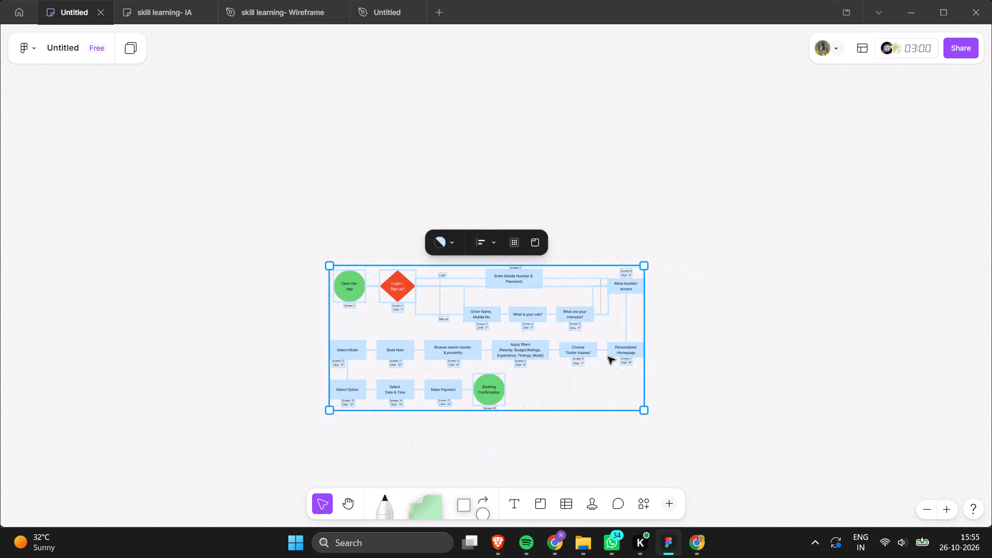
pyautogui.keyDown('alt'); pyautogui.moveTo(455, 351); pyautogui.dragTo(466, 345); pyautogui.keyUp('alt')
pyautogui.keyDown('alt'); pyautogui.moveTo(466, 345); pyautogui.dragTo(824, 341); pyautogui.keyUp('alt')
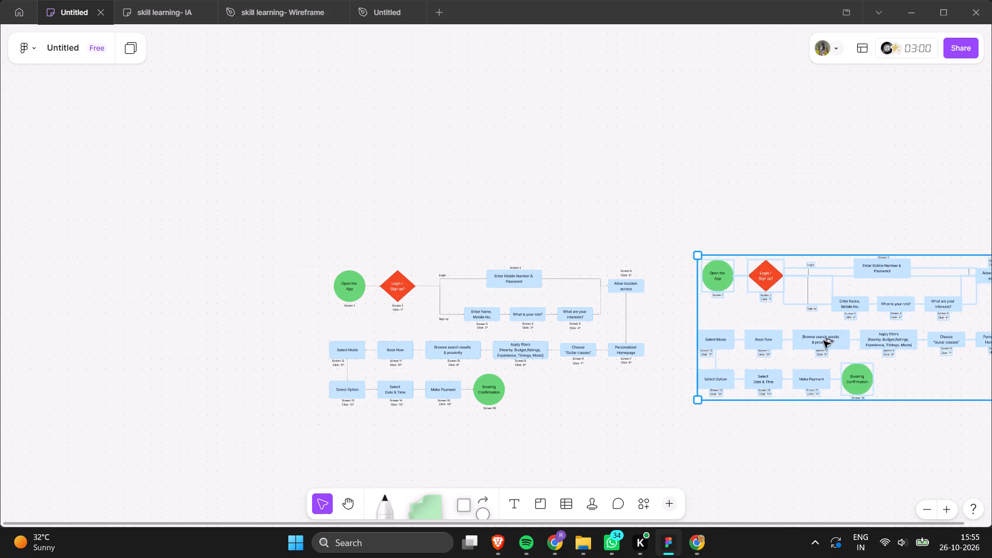
pyautogui.keyDown('alt'); pyautogui.moveTo(824, 341); pyautogui.dragTo(822, 342); pyautogui.keyUp('alt')
pyautogui.hscroll(-6, 819, 344)
pyautogui.moveTo(257, 299); pyautogui.dragTo(532, 291)
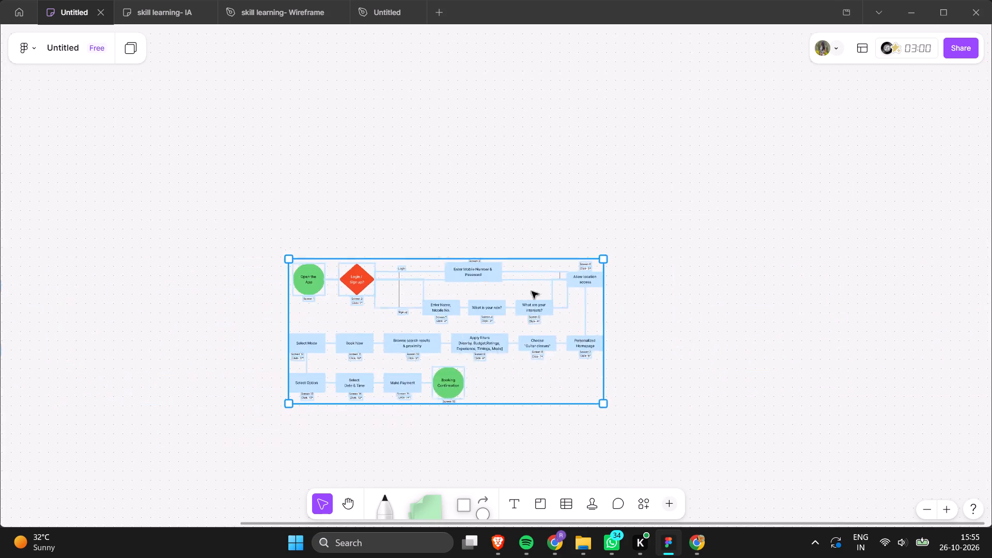
pyautogui.moveTo(532, 291); pyautogui.dragTo(546, 276)
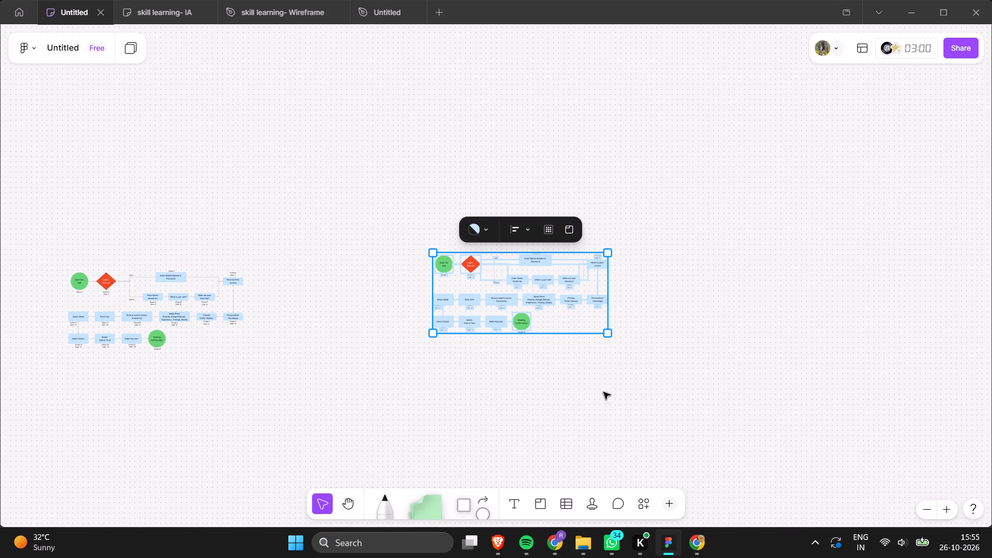
# Move the duplicated booking flowchart slightly closer to the original, roughly level with it, and deselect it.
pyautogui.moveTo(515, 311); pyautogui.dragTo(490, 322)
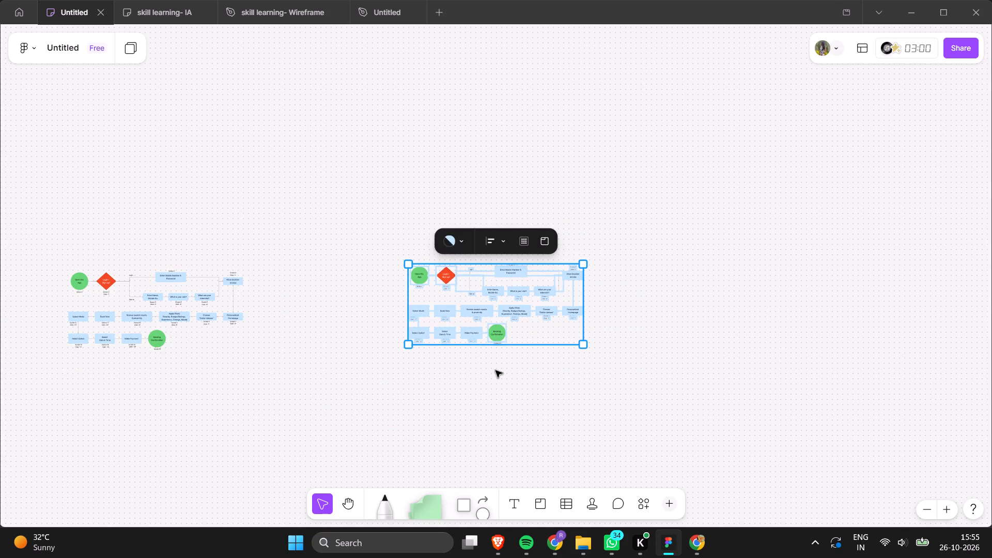
pyautogui.hscroll(-1, 487, 370)
pyautogui.click(535, 433)
pyautogui.hscroll(-1, 535, 433)
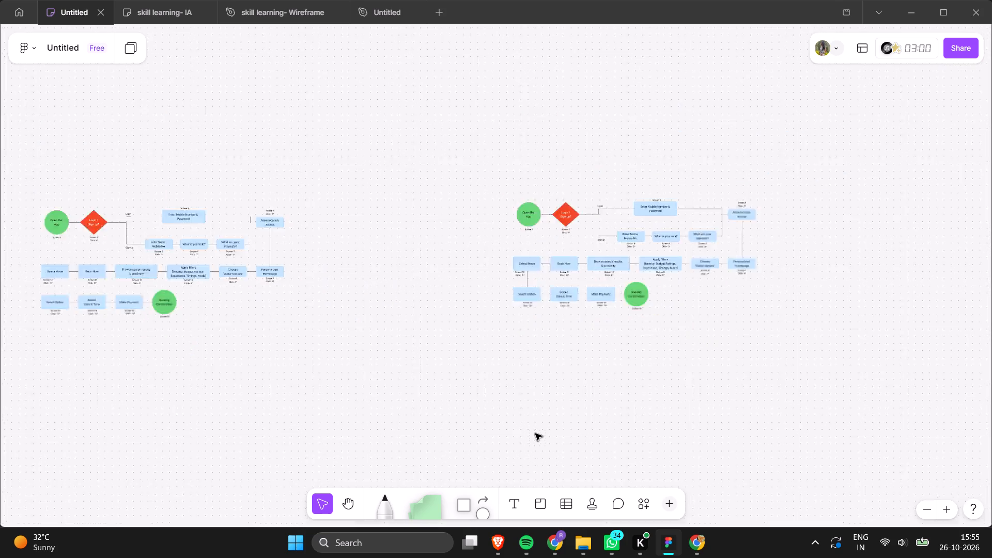
pyautogui.scroll(3, 535, 433)
pyautogui.scroll(-1, 535, 433)
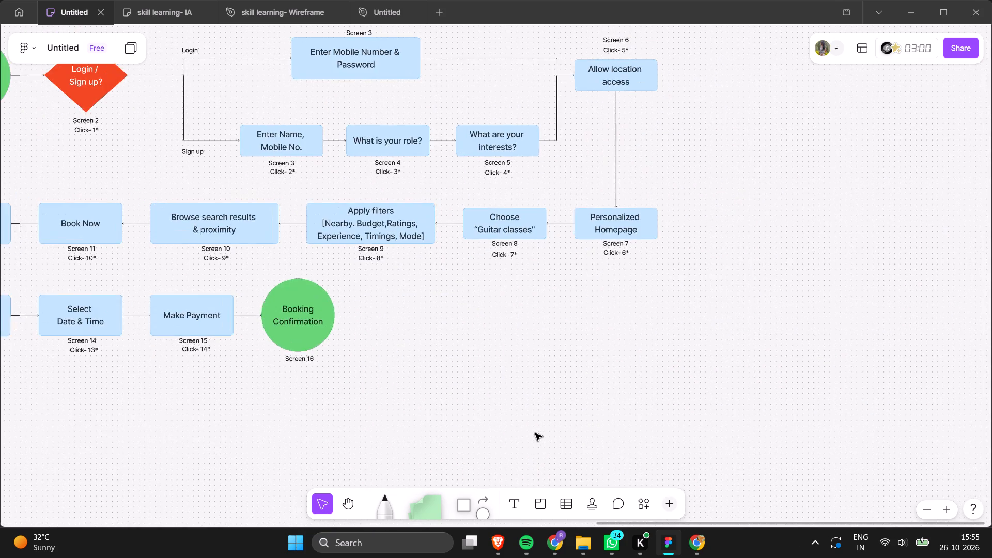
pyautogui.hscroll(3, 535, 433)
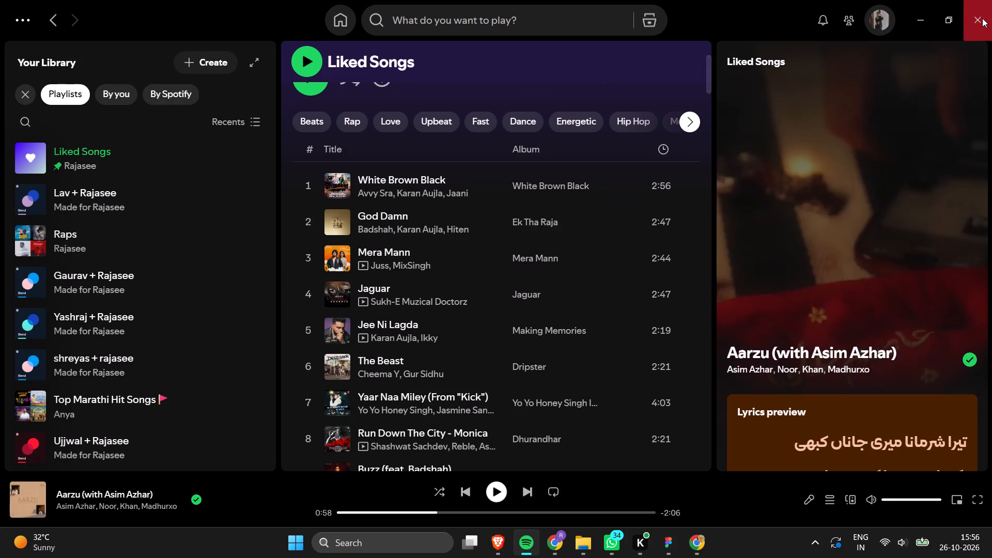
# Switch to the File Explorer Gallery window and close it.
pyautogui.click(594, 535)
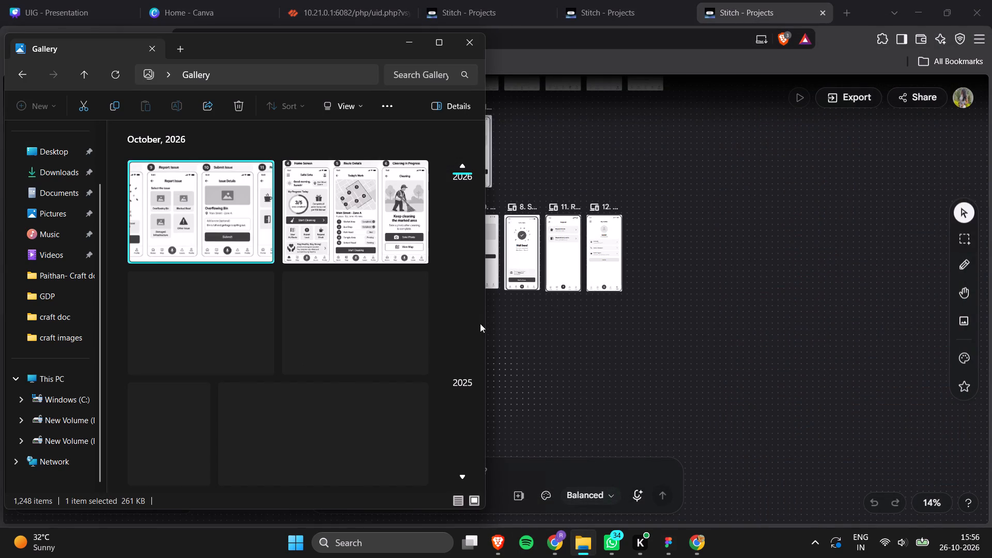
pyautogui.click(474, 55)
pyautogui.click(471, 50)
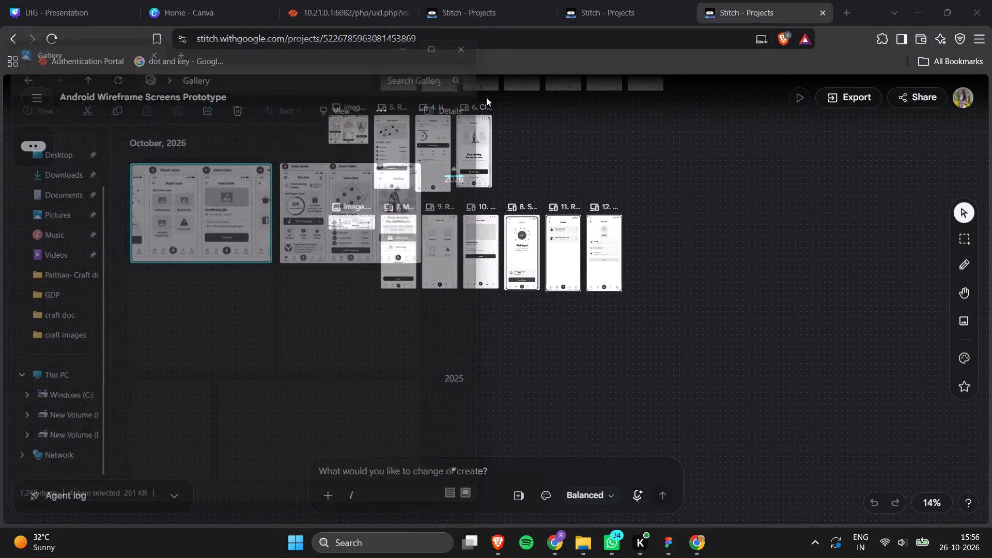
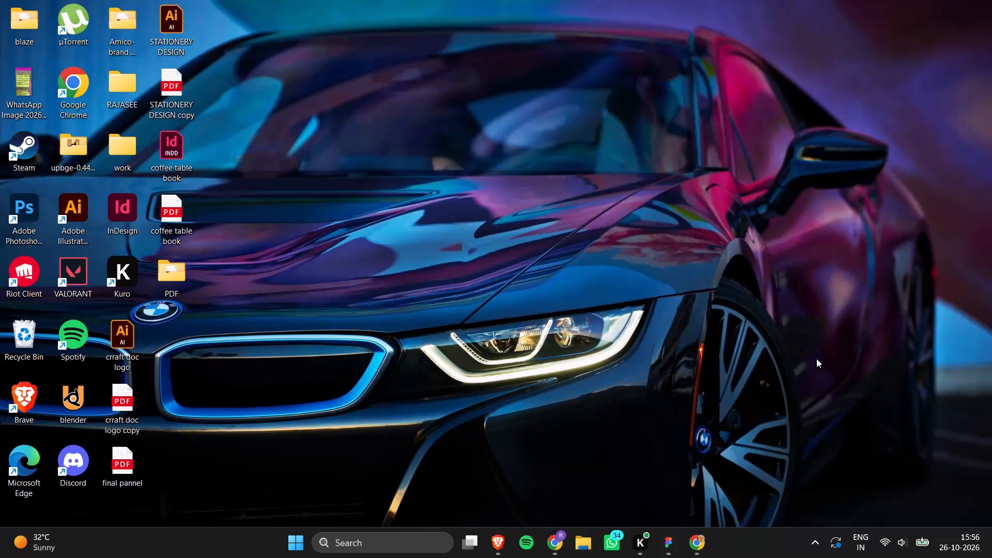
# Put the computer to sleep from the Windows desktop.
pyautogui.click(300, 544)
pyautogui.click(585, 501)
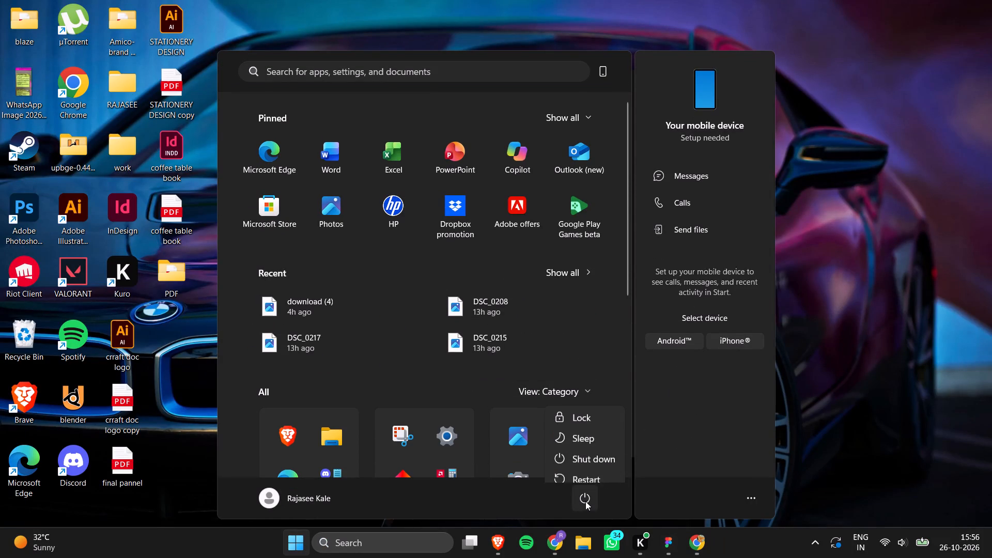
pyautogui.click(574, 424)
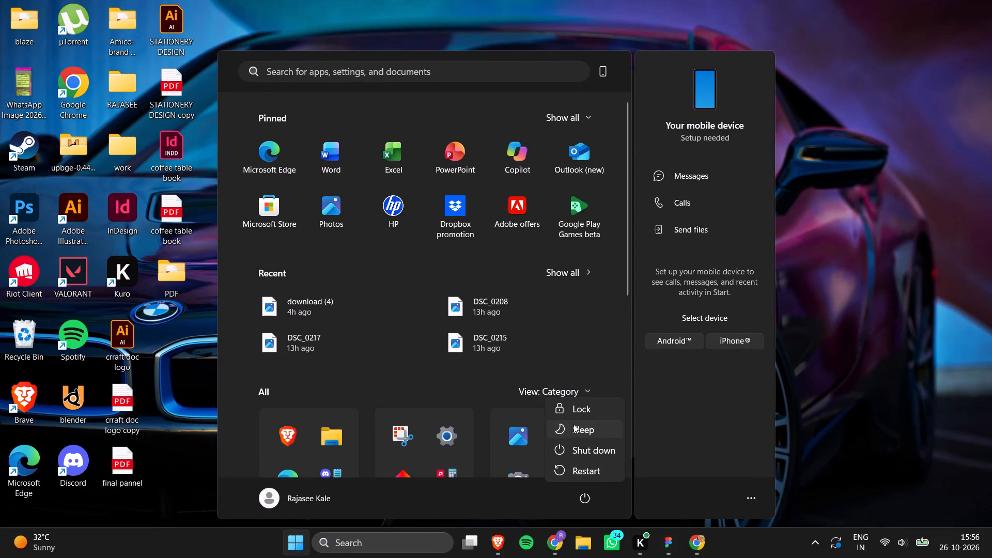